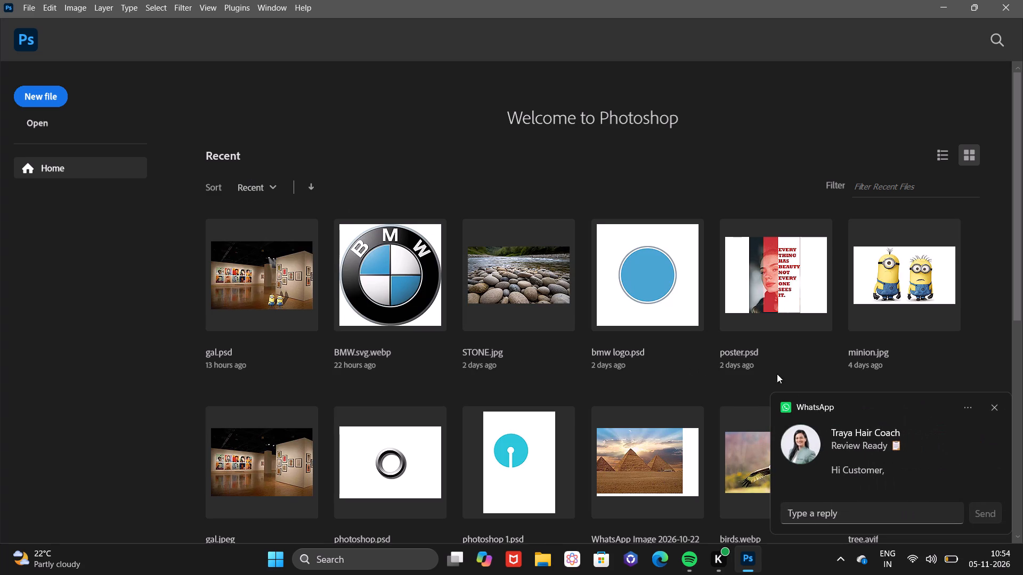
Dismiss the WhatsApp notification covering the recent files.
left_click(985, 401)
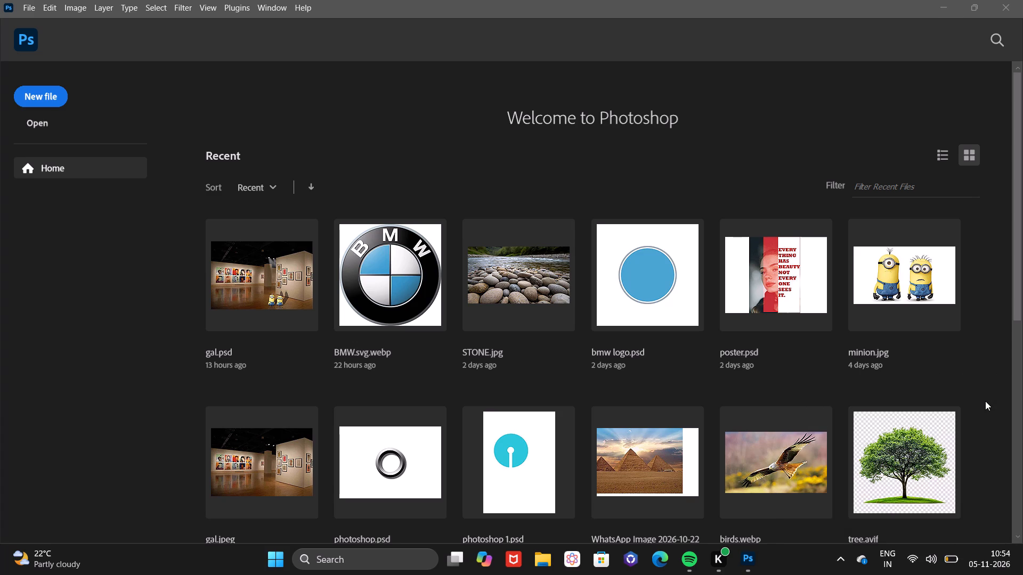
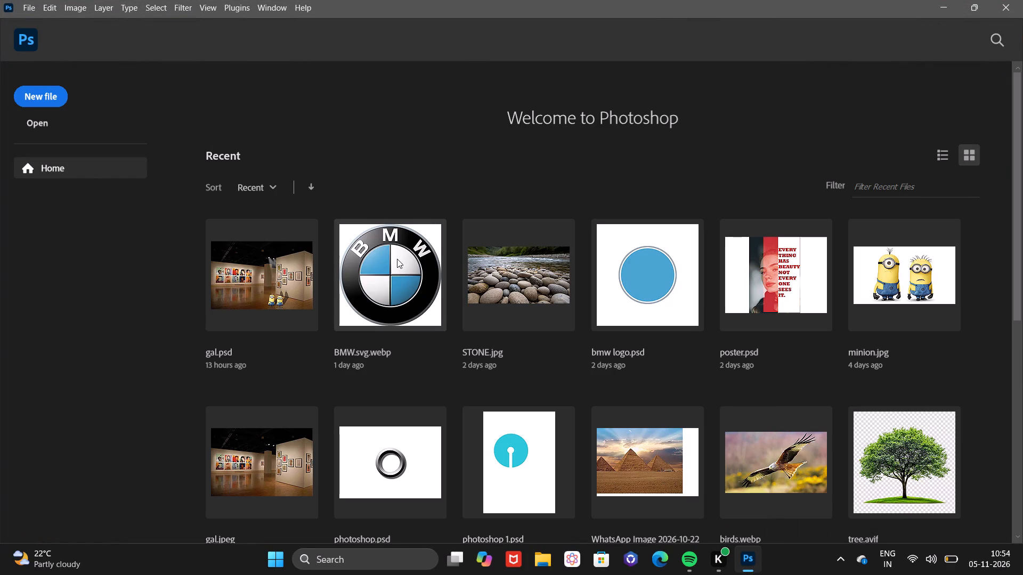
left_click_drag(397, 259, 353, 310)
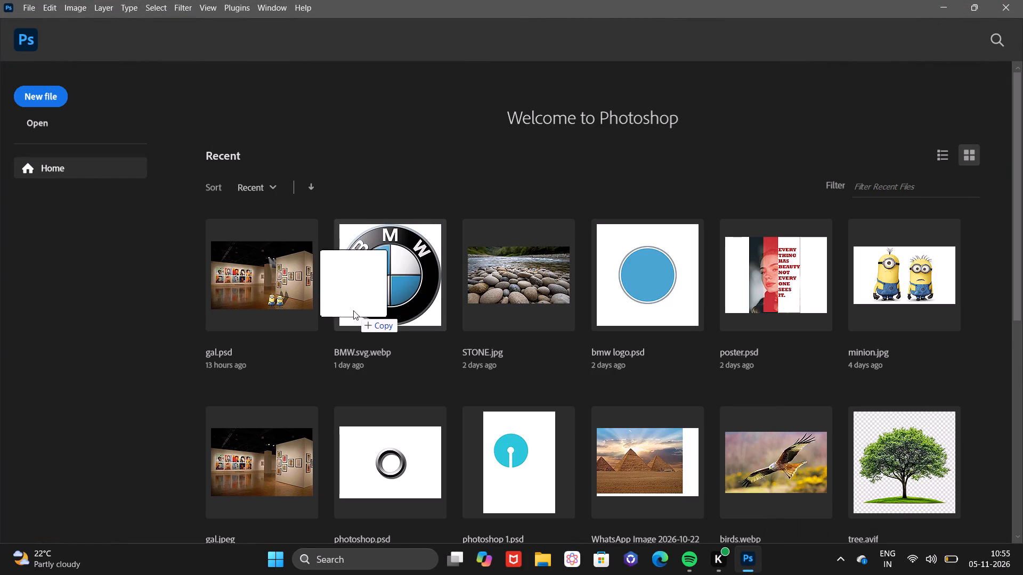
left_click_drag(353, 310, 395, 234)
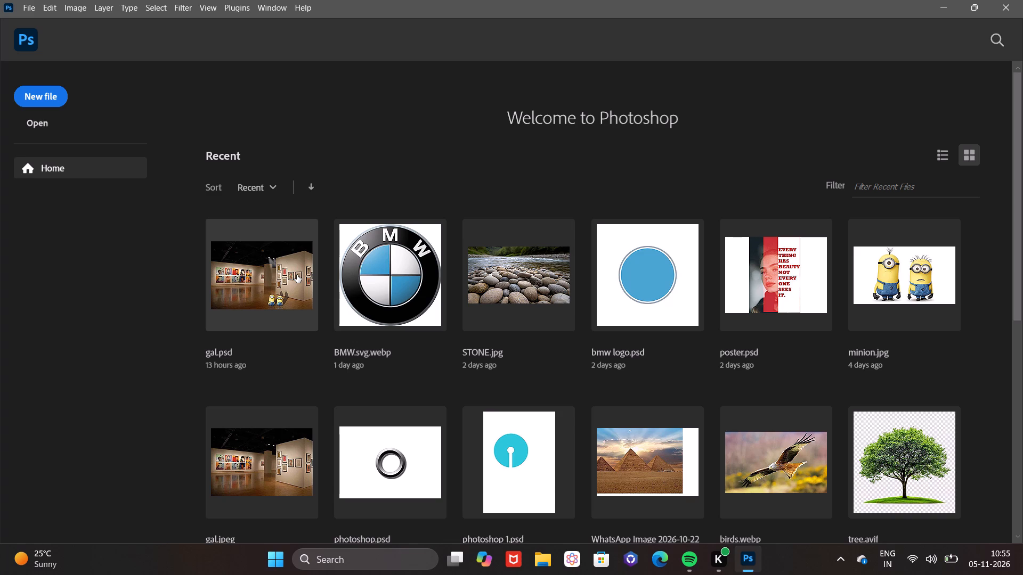
Launch WhatsApp from the installed applications.
left_click(273, 554)
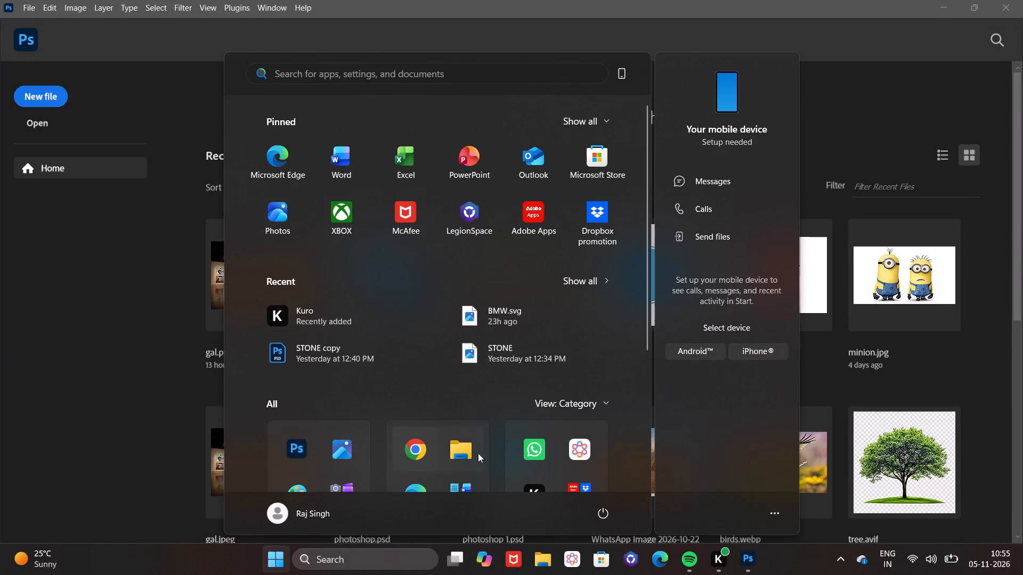
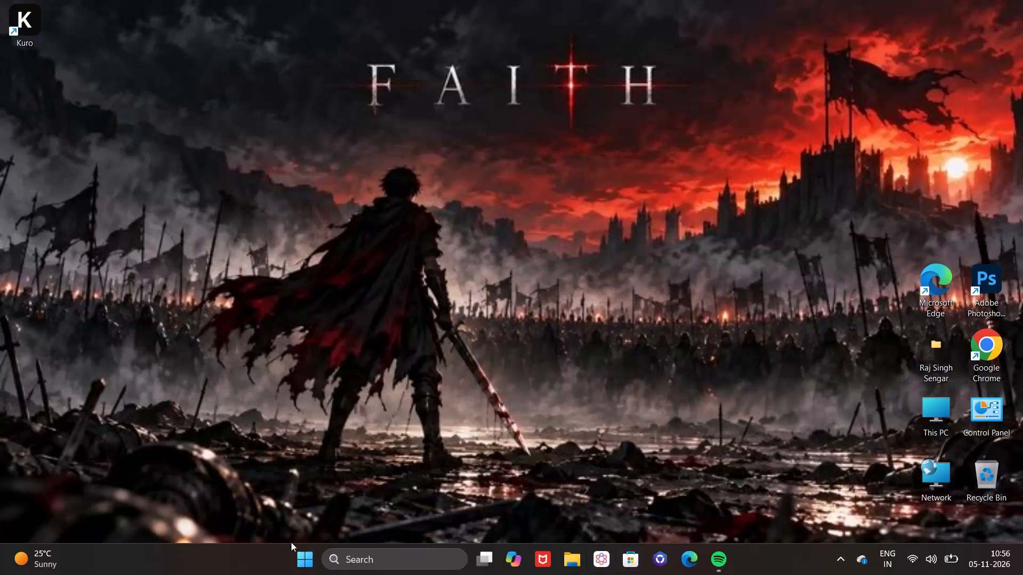
Launch Adobe Photoshop.
left_click(301, 555)
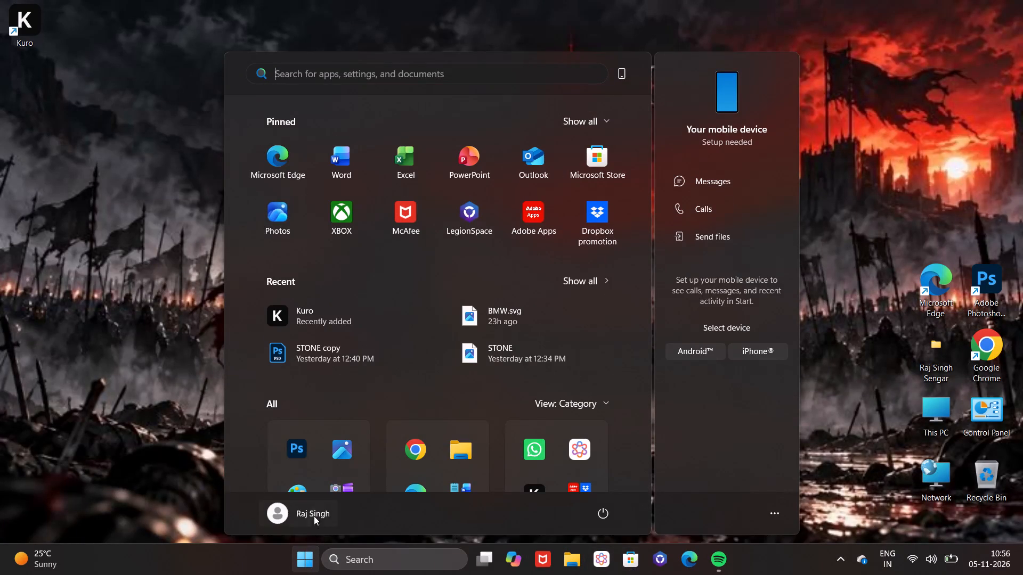
left_click(302, 458)
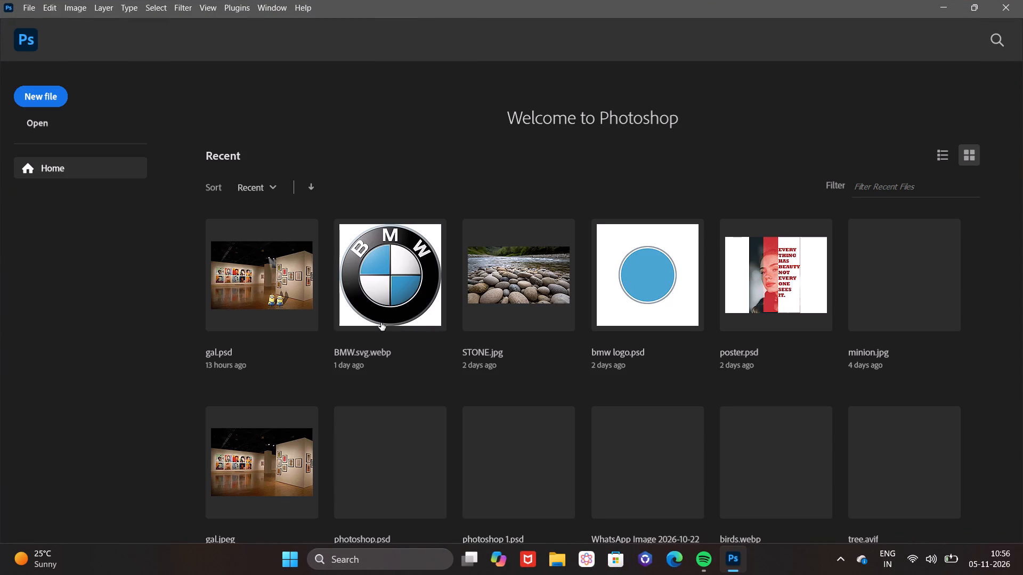
Browse the Downloads and Desktop folders for the image file to open.
left_click(48, 127)
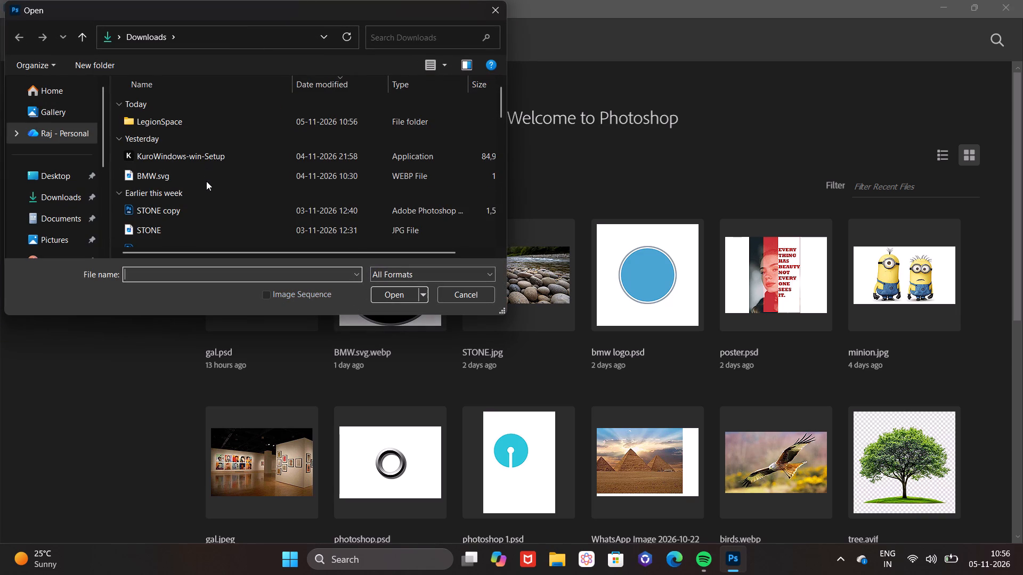
scroll(208, 203, "down", 3)
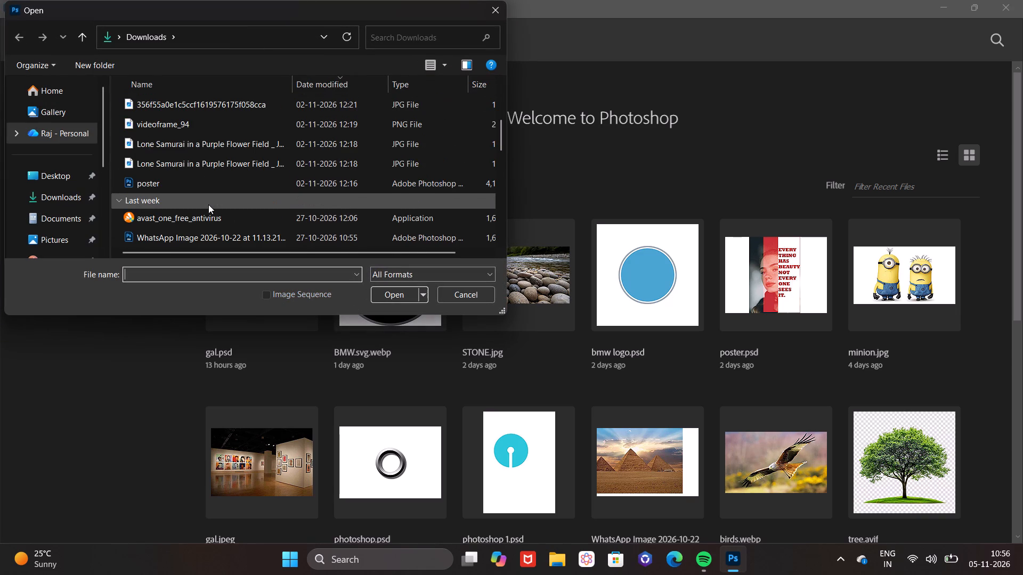
scroll(208, 204, "down", 5)
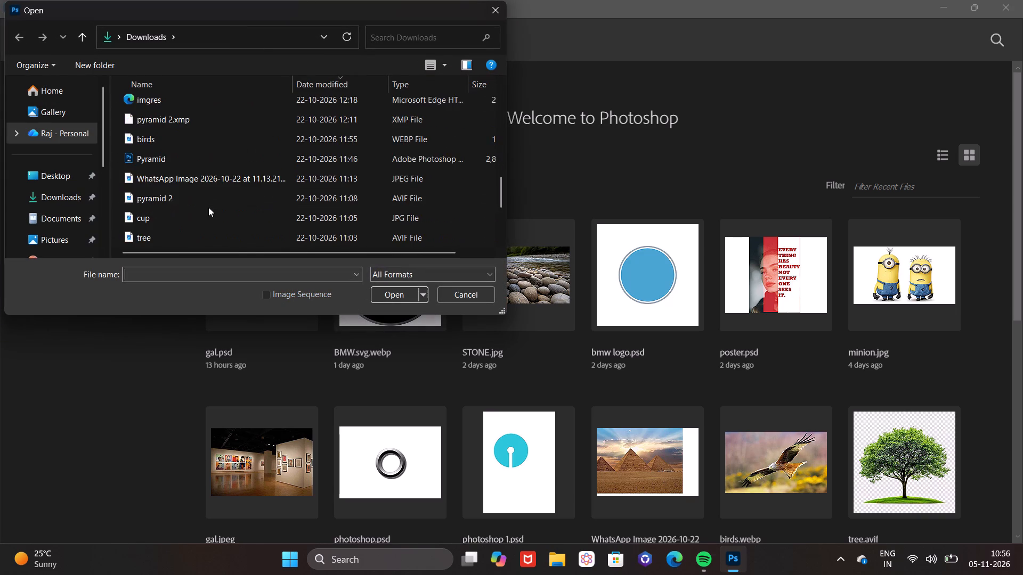
scroll(208, 207, "down", 6)
scroll(208, 207, "up", 4)
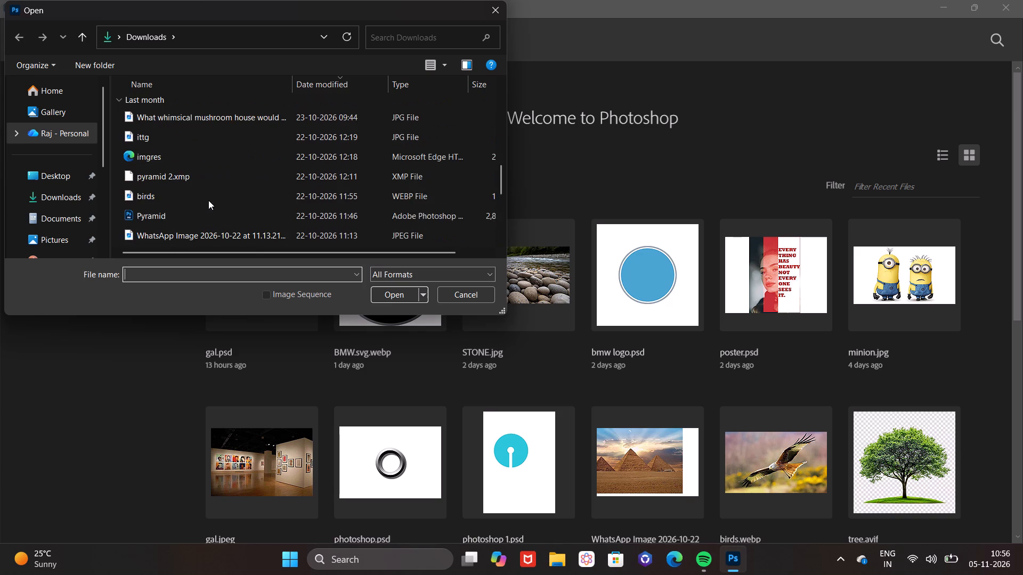
scroll(208, 200, "up", 12)
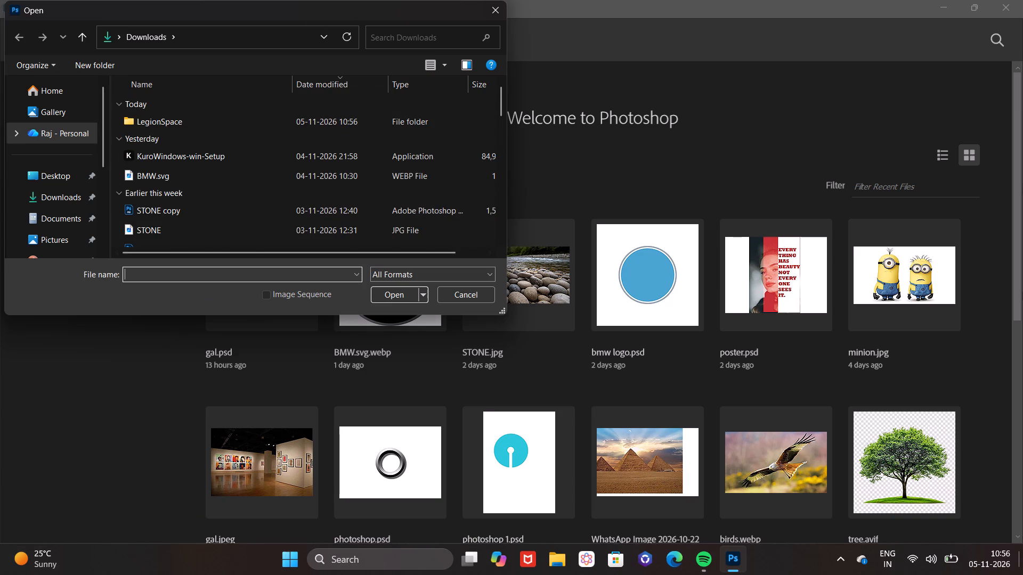
left_click(58, 176)
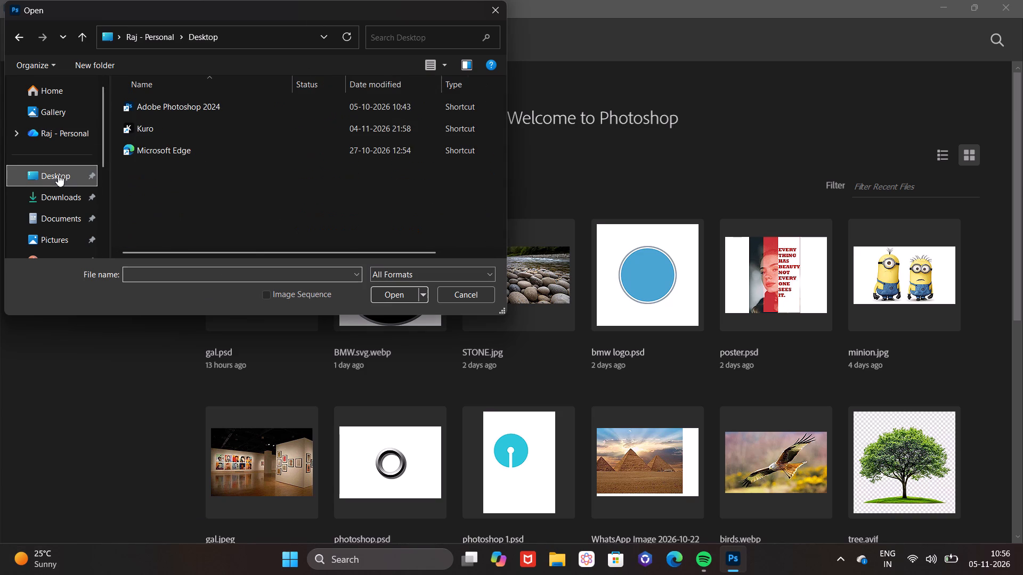
left_click(55, 206)
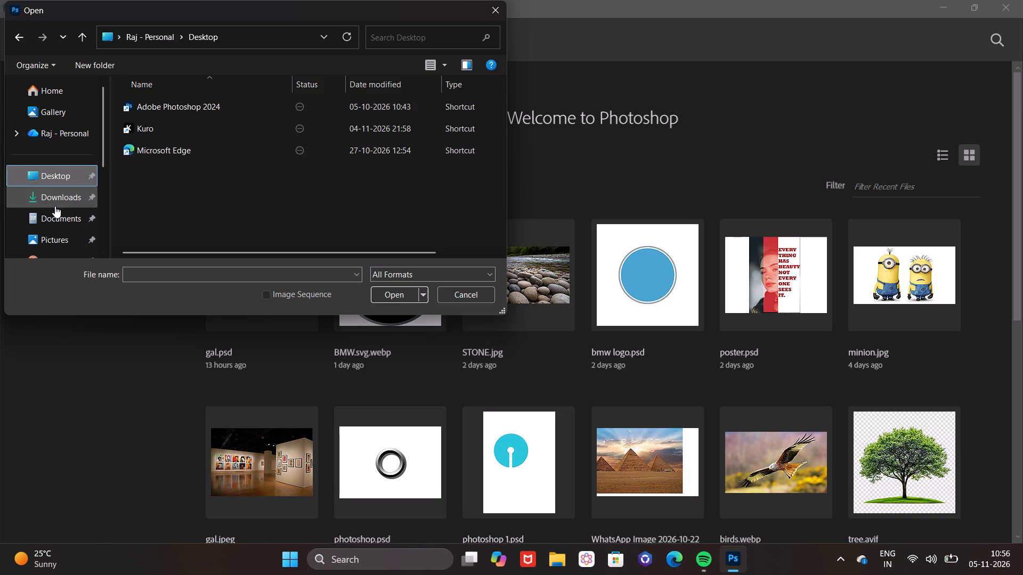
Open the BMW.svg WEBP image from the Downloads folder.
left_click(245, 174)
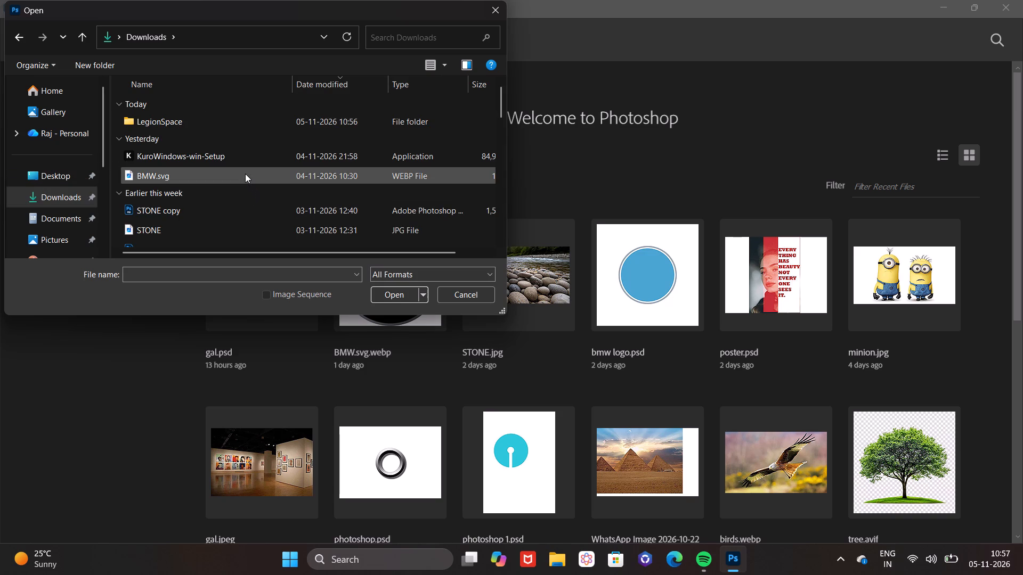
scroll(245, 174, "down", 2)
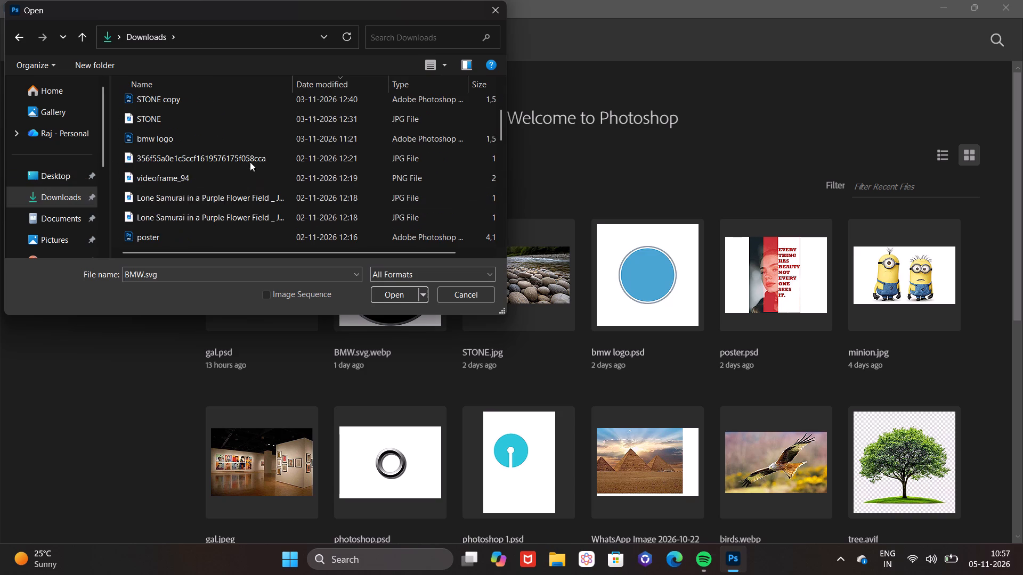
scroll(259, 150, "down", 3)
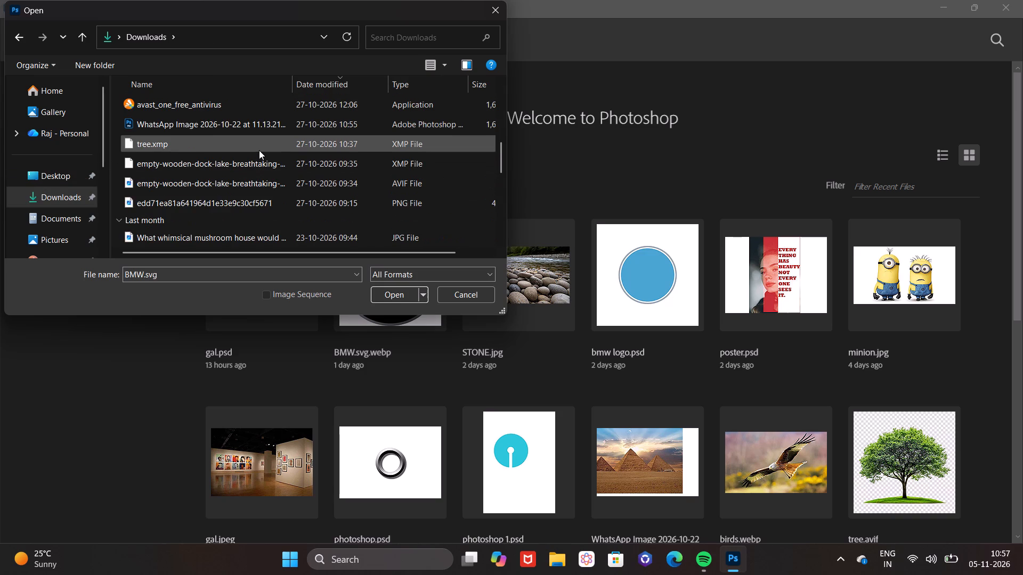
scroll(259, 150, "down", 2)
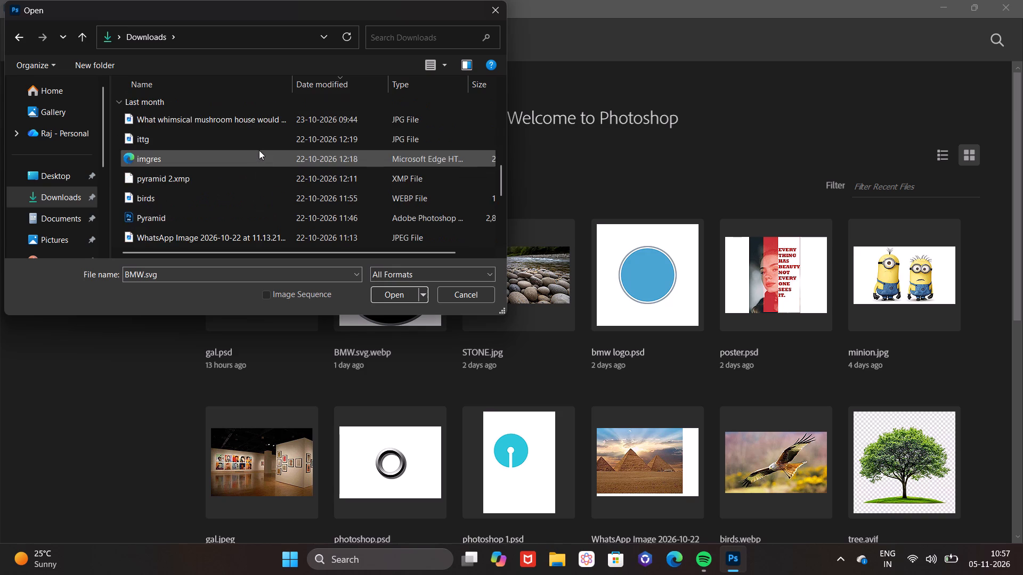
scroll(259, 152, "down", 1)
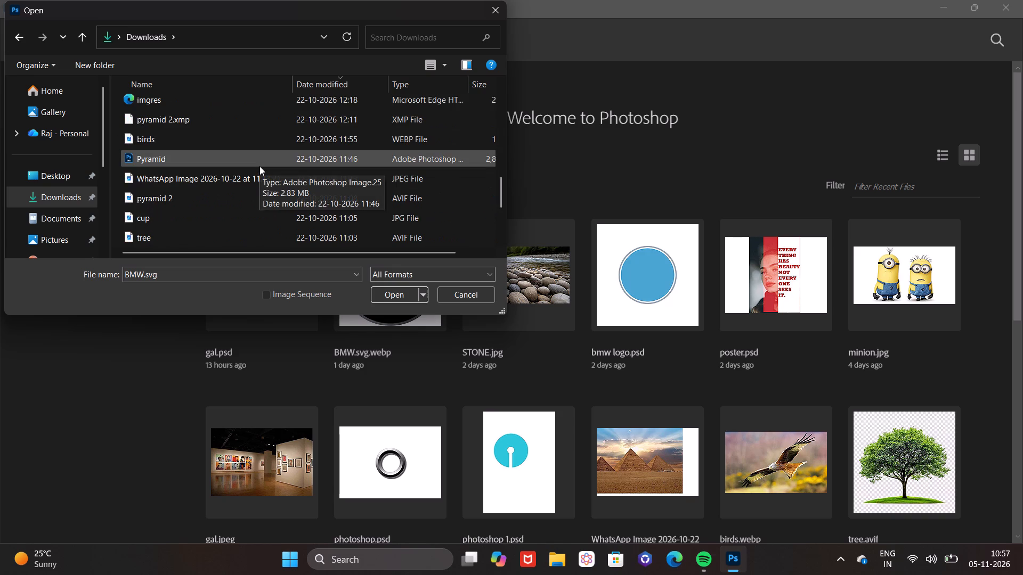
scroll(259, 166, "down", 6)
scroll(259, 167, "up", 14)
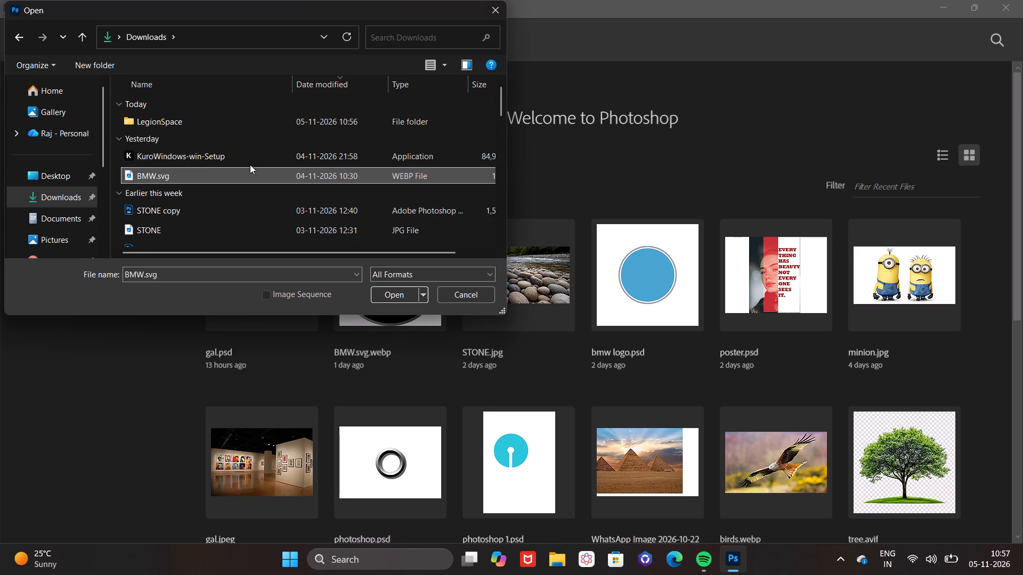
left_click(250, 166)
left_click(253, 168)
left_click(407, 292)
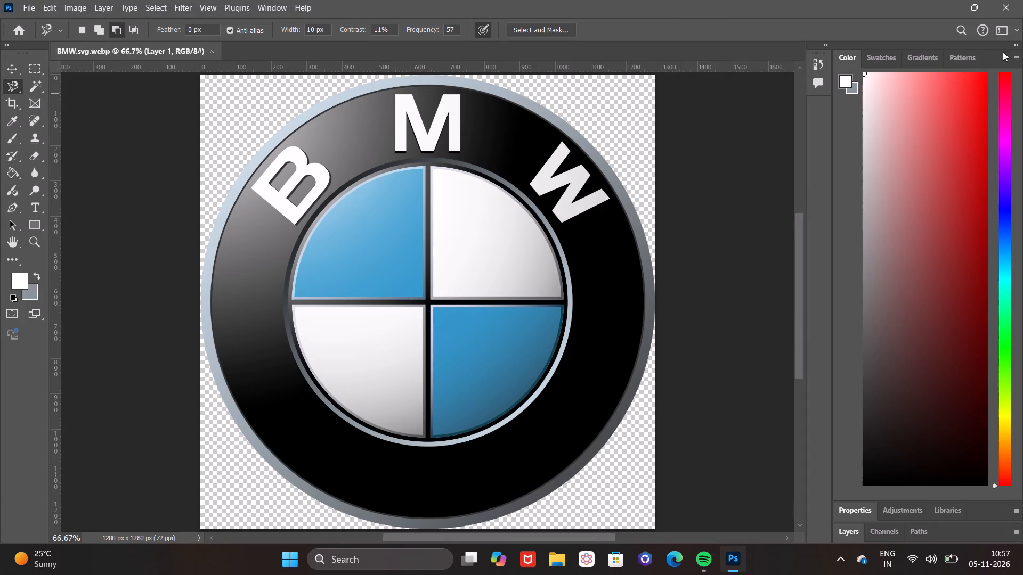
Close Photoshop, relaunch it from the desktop and maximize its window.
left_click(1017, 0)
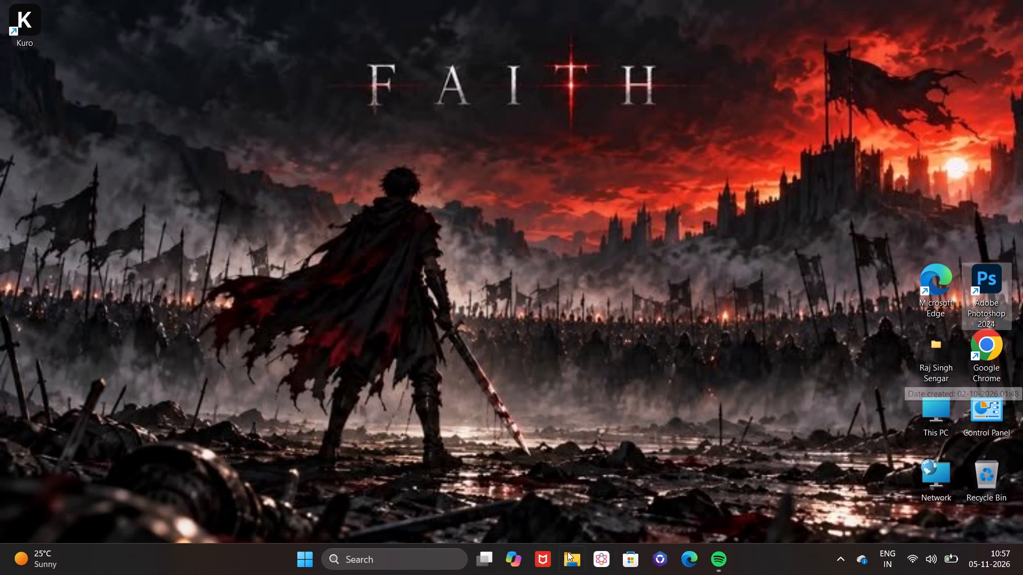
double_click(980, 310)
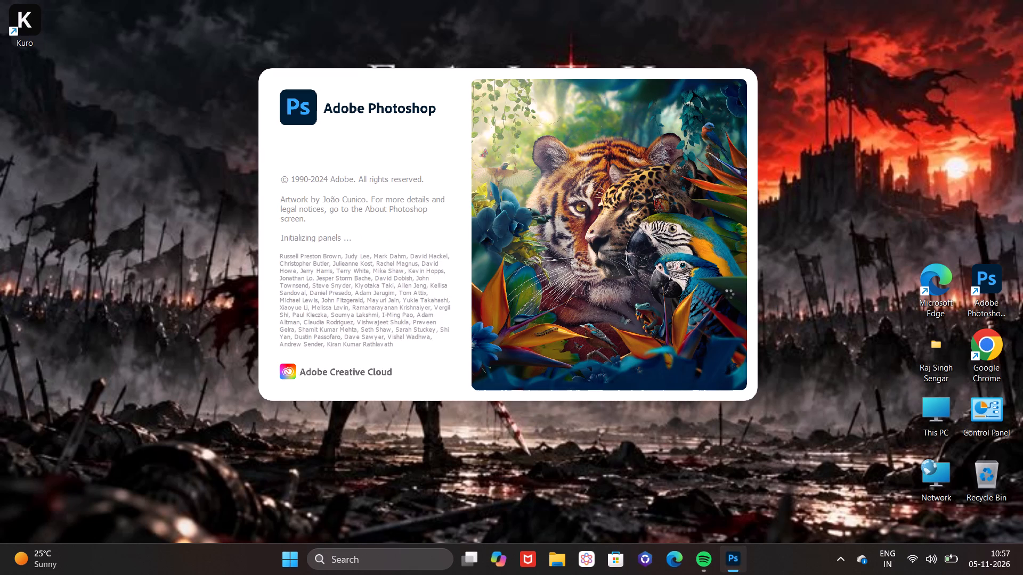
left_click_drag(327, 0, 312, 42)
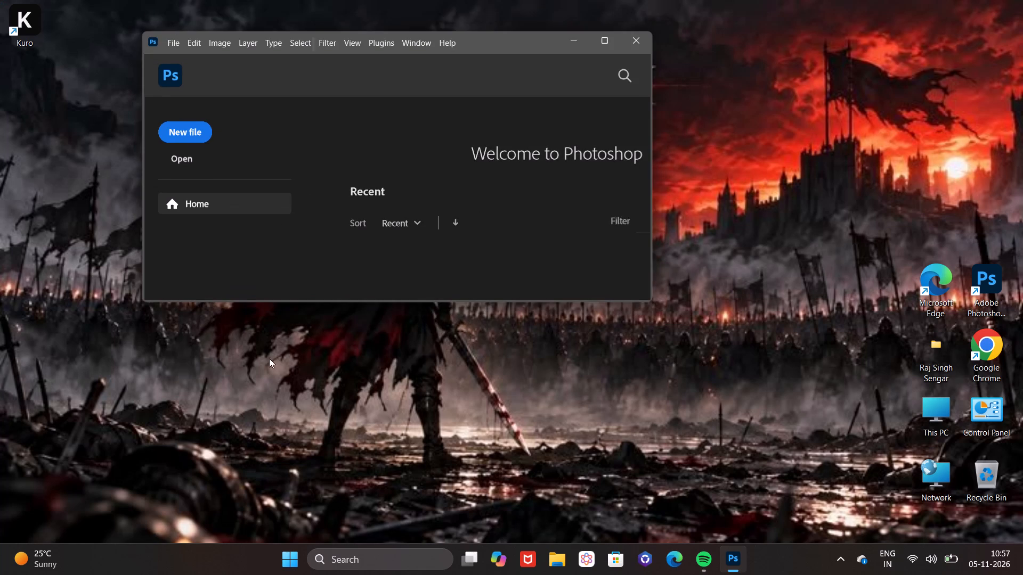
left_click(607, 44)
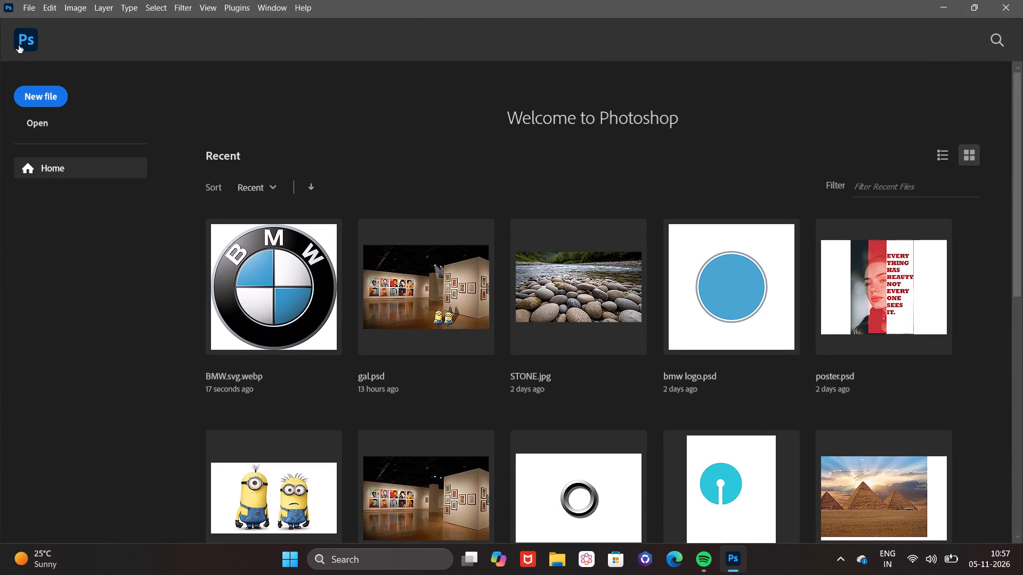
Browse the Documents and Downloads folders for the BMW image file to open.
left_click(26, 103)
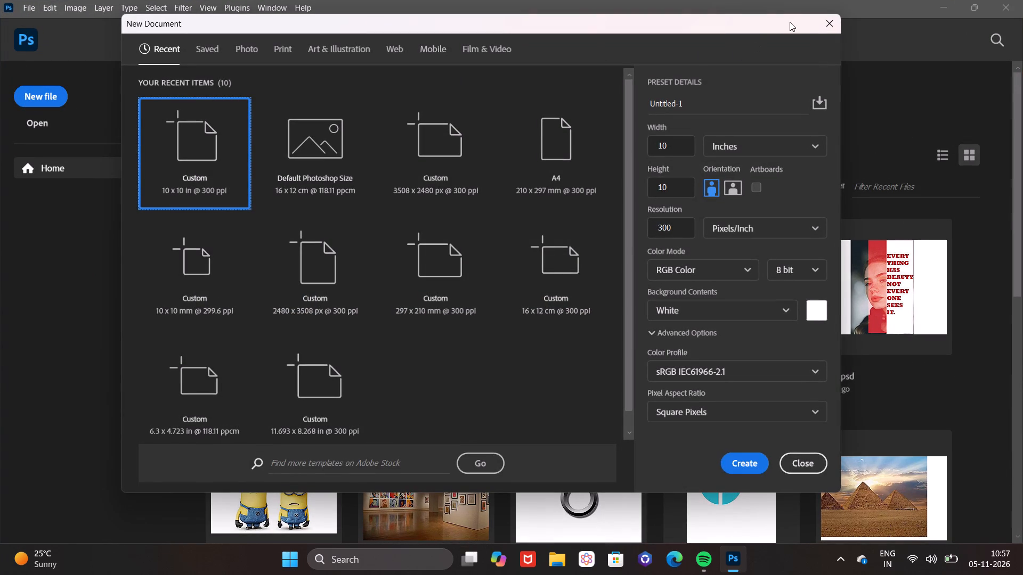
left_click(827, 22)
left_click(33, 125)
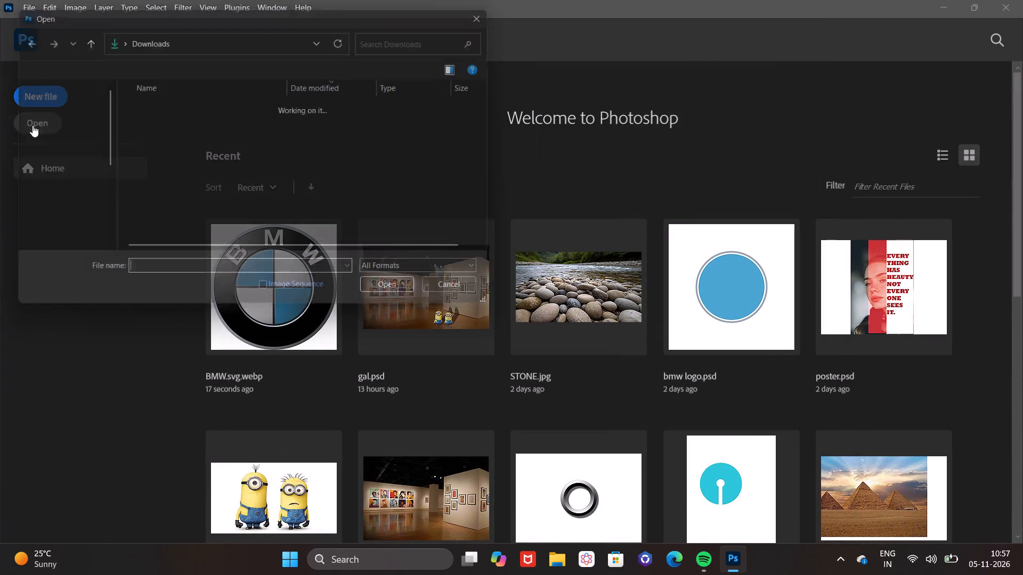
scroll(13, 179, "down", 3)
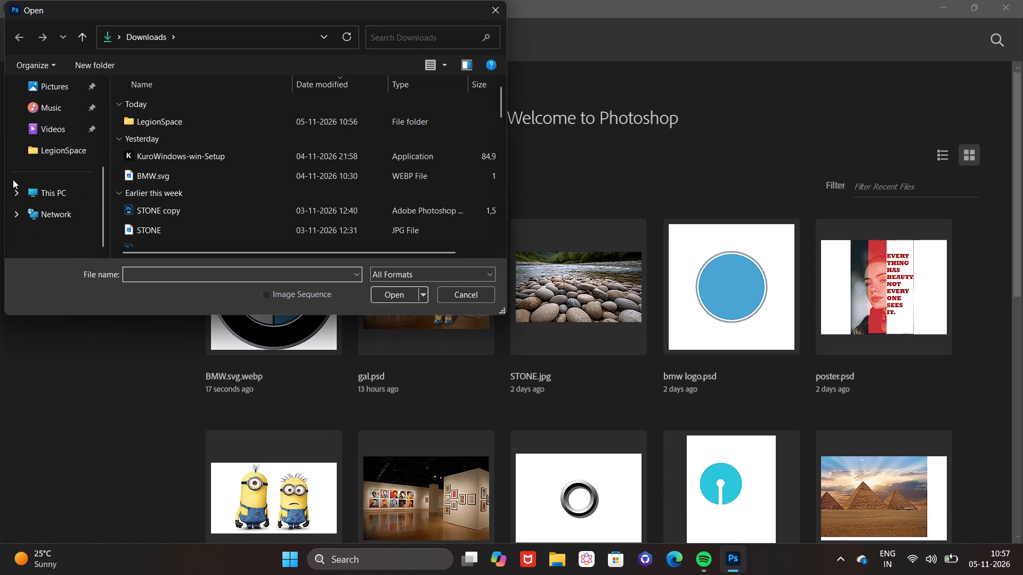
scroll(69, 169, "up", 1)
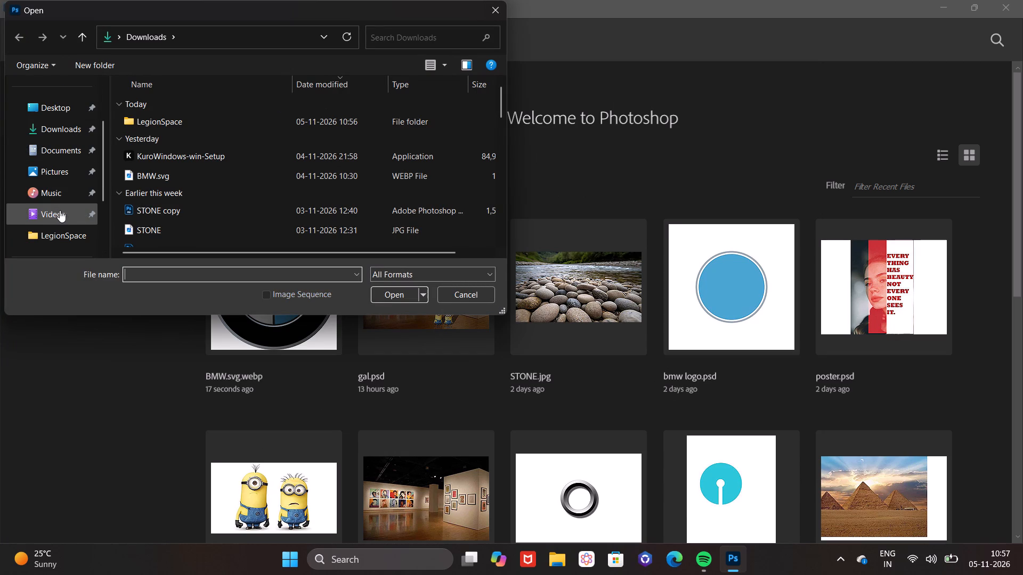
left_click(61, 179)
left_click(67, 157)
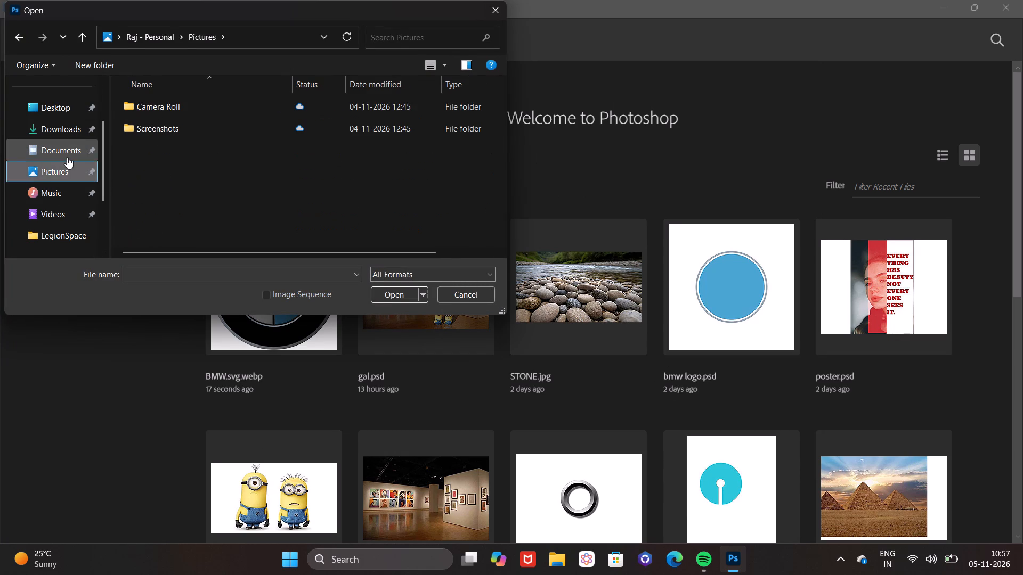
left_click(82, 133)
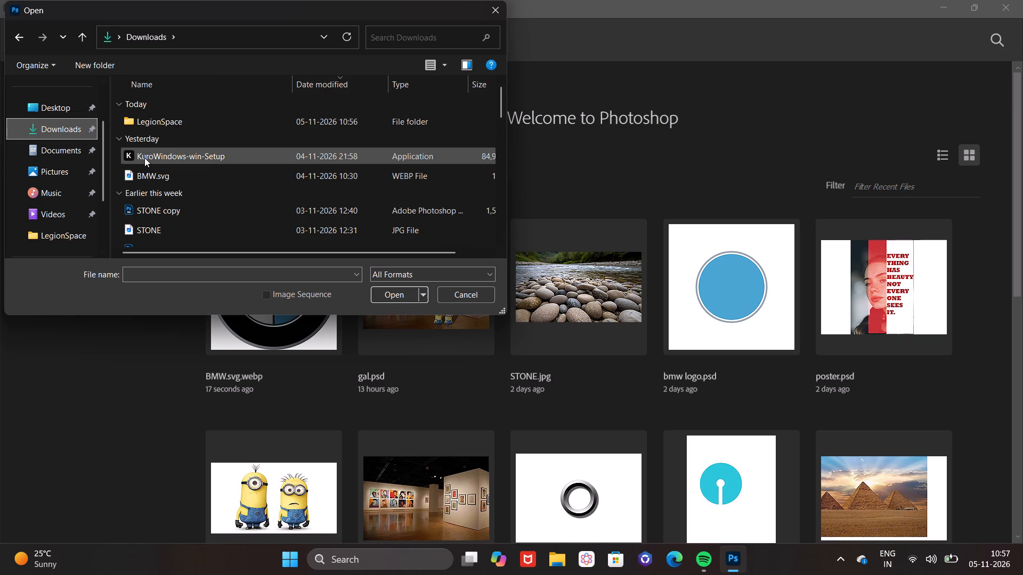
scroll(143, 160, "down", 1)
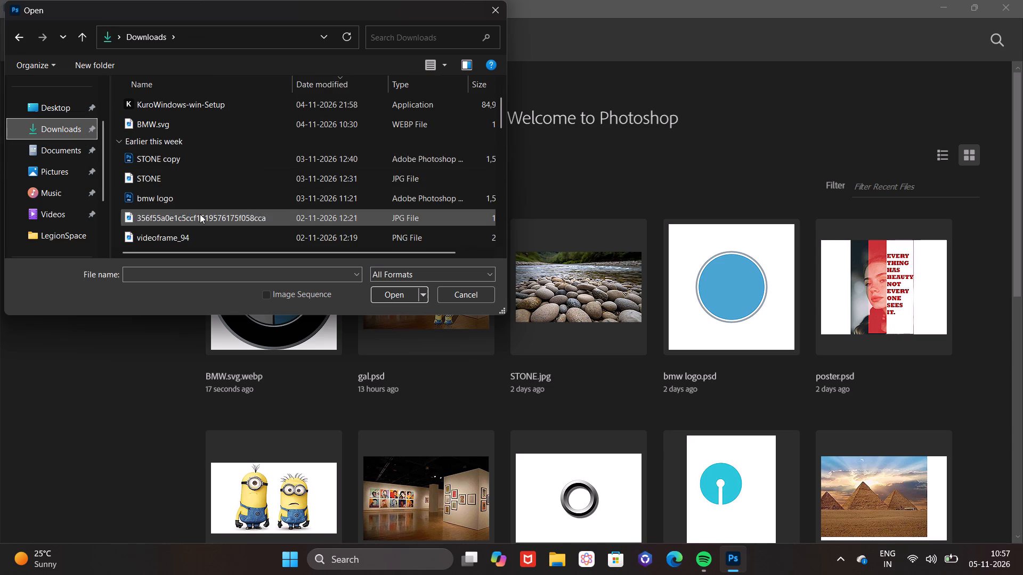
scroll(200, 214, "down", 3)
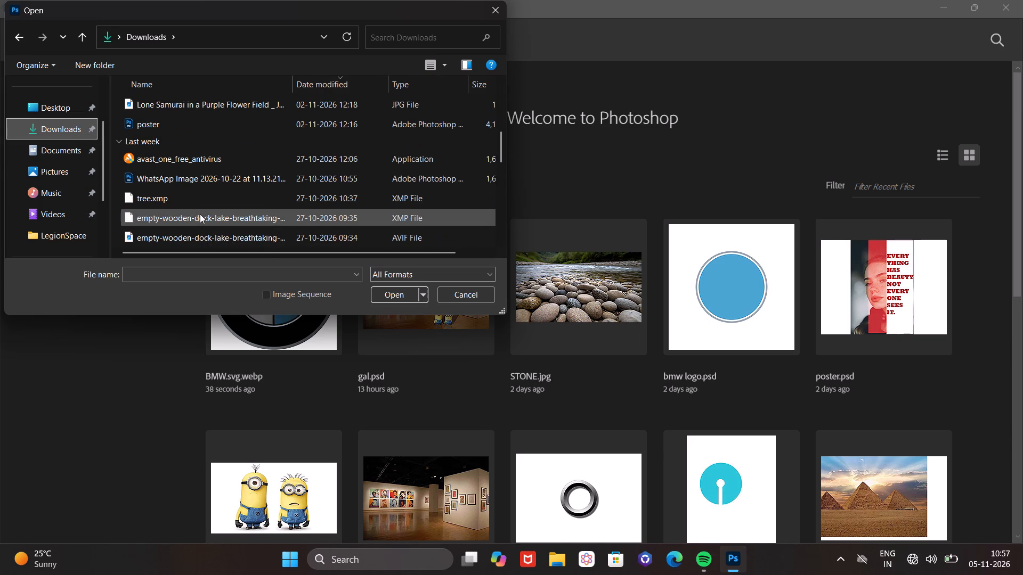
scroll(167, 228, "down", 2)
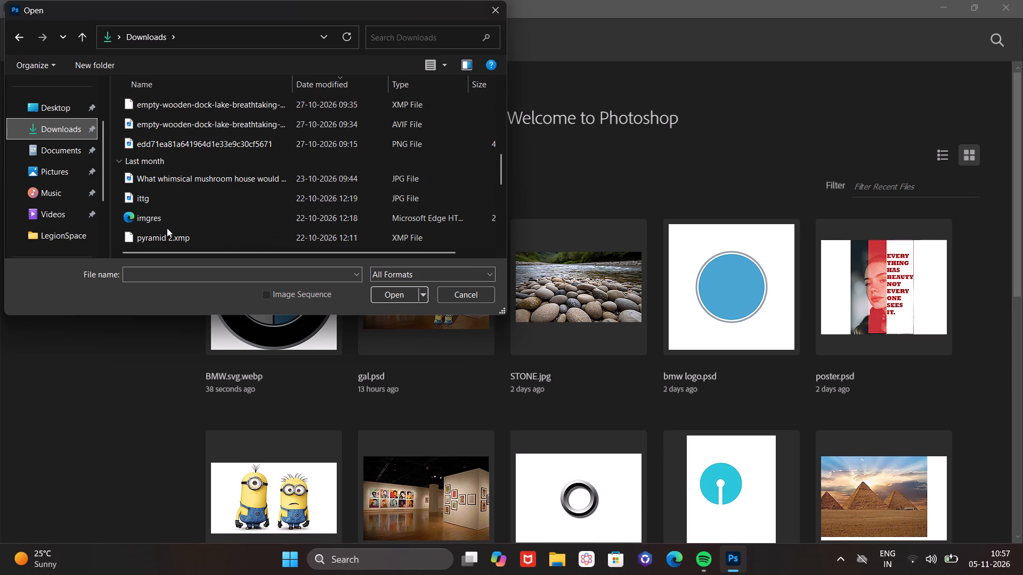
scroll(161, 232, "down", 1)
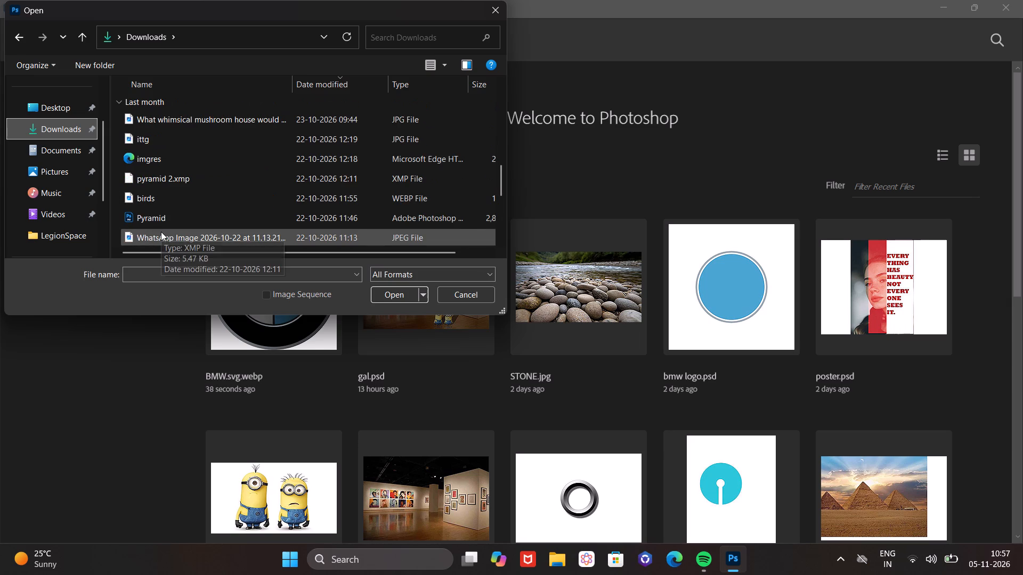
scroll(161, 232, "down", 2)
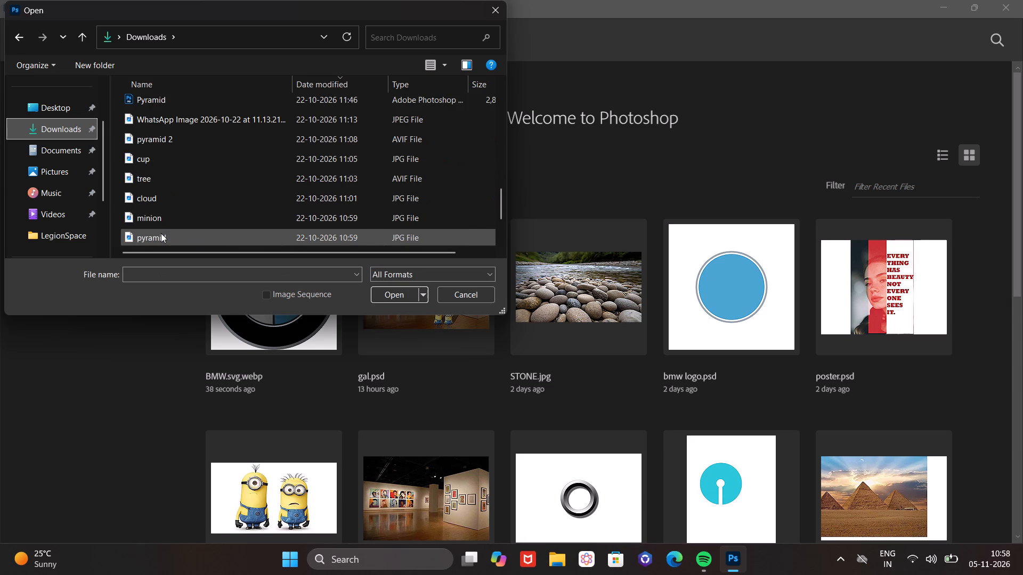
scroll(161, 233, "down", 1)
Search the Downloads folder for bmw and open the bmw net JPEG image.
left_click(404, 38)
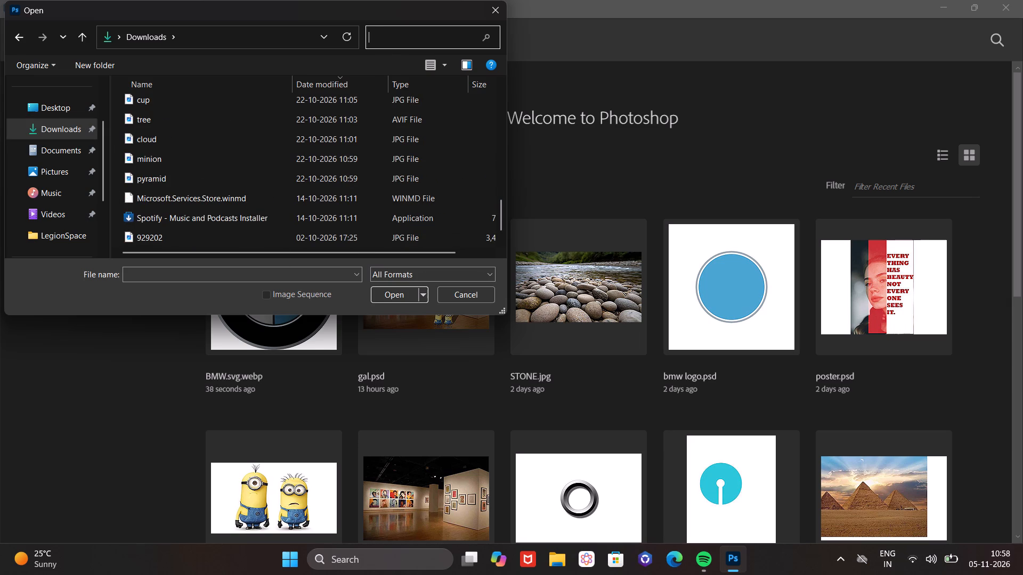
type("bn")
key("BackSpace")
type("me")
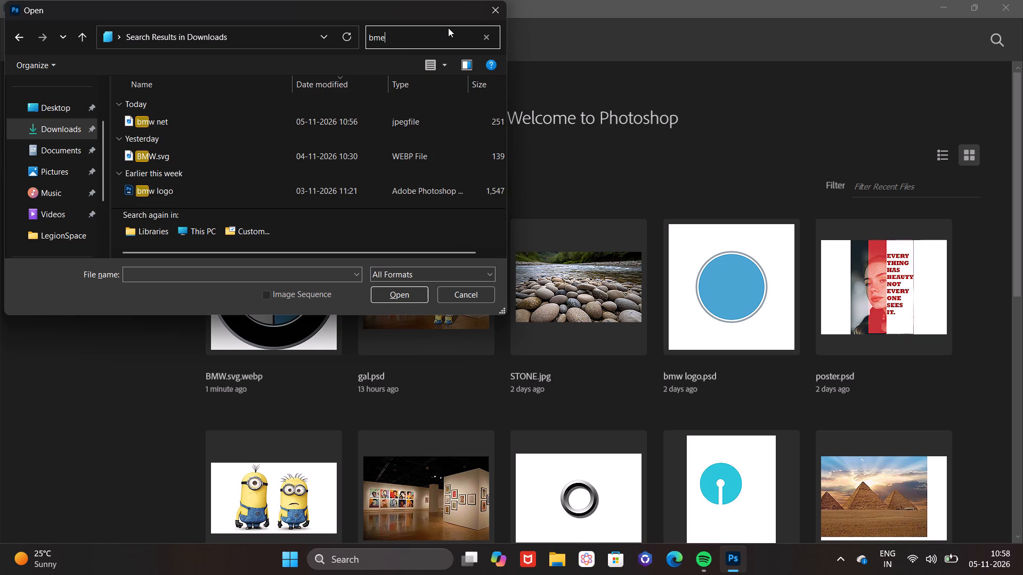
key("BackSpace")
type("wd")
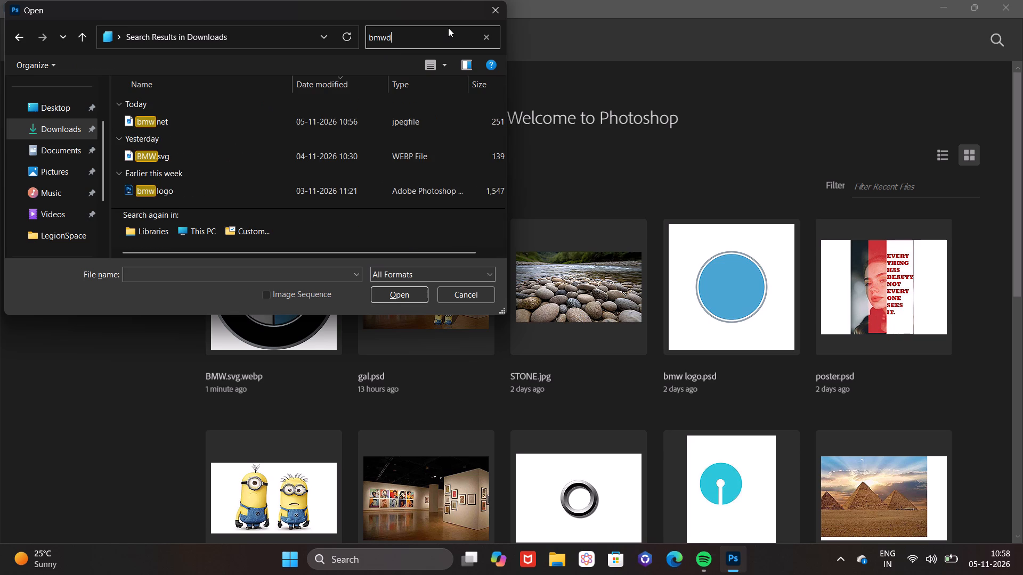
key("BackSpace")
left_click(267, 129)
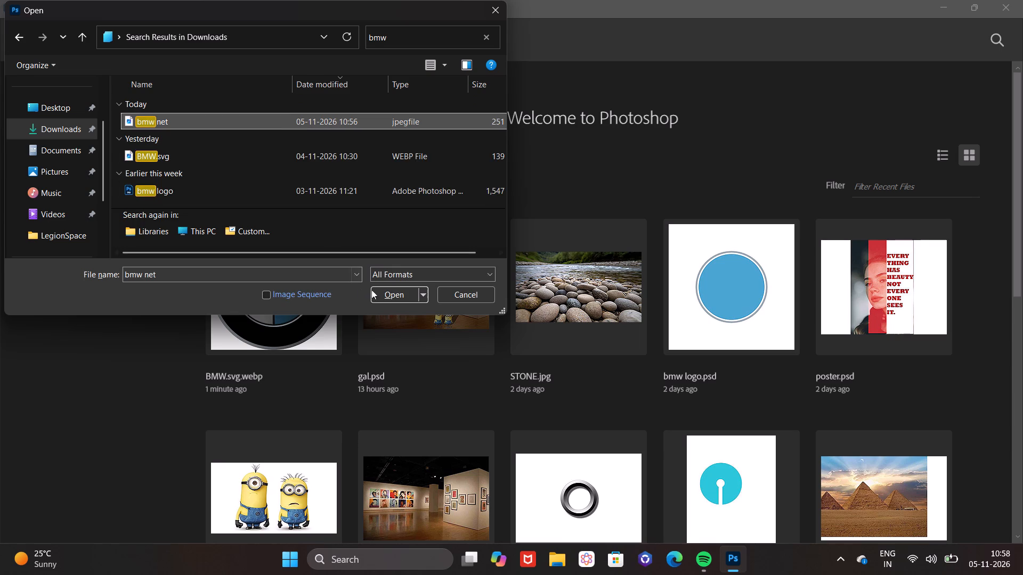
left_click(384, 293)
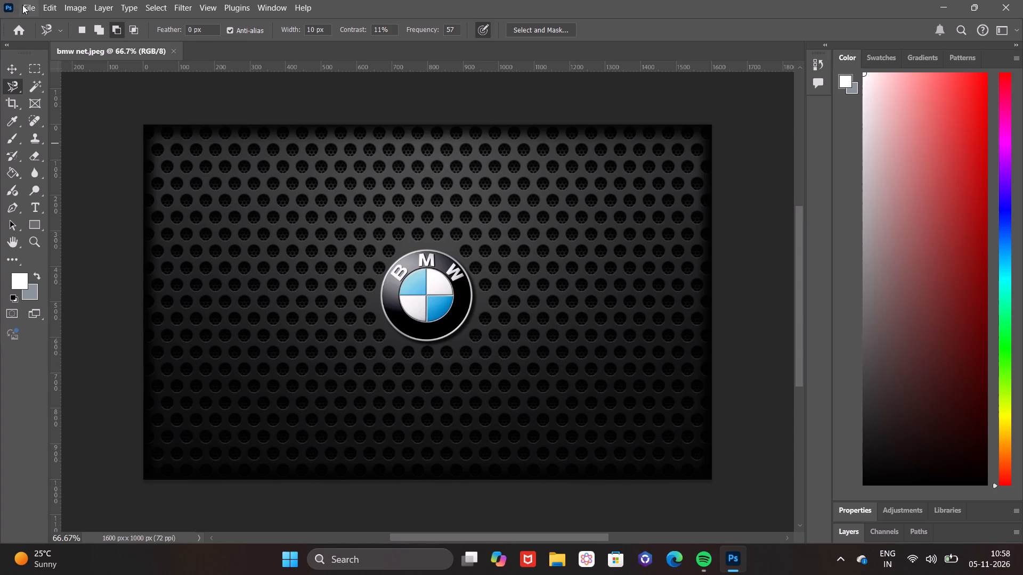
Define the whole bmw net image as a pattern.
left_click(30, 5)
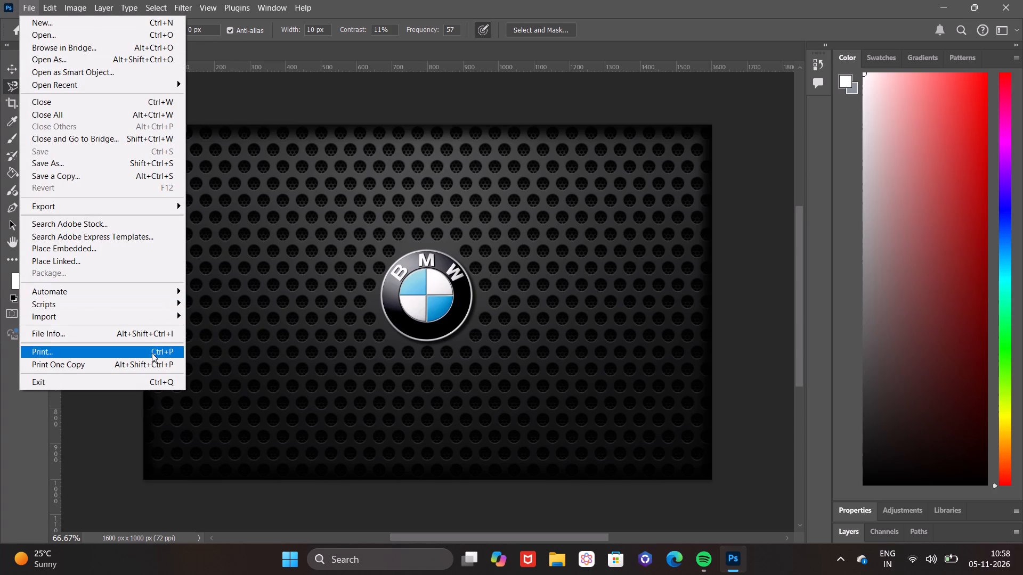
scroll(149, 370, "down", 2)
left_click(266, 287)
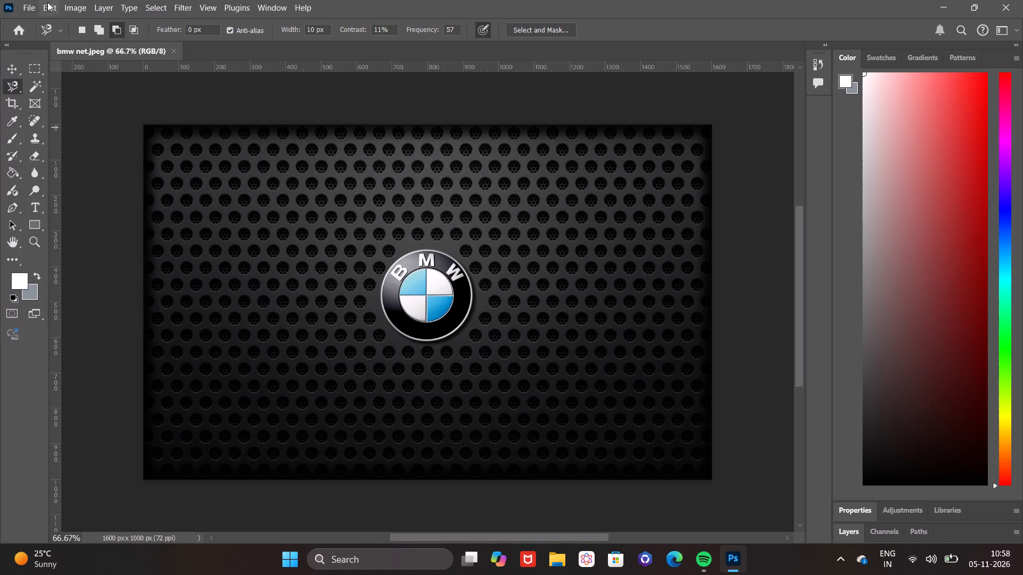
left_click(47, 2)
scroll(115, 465, "down", 2)
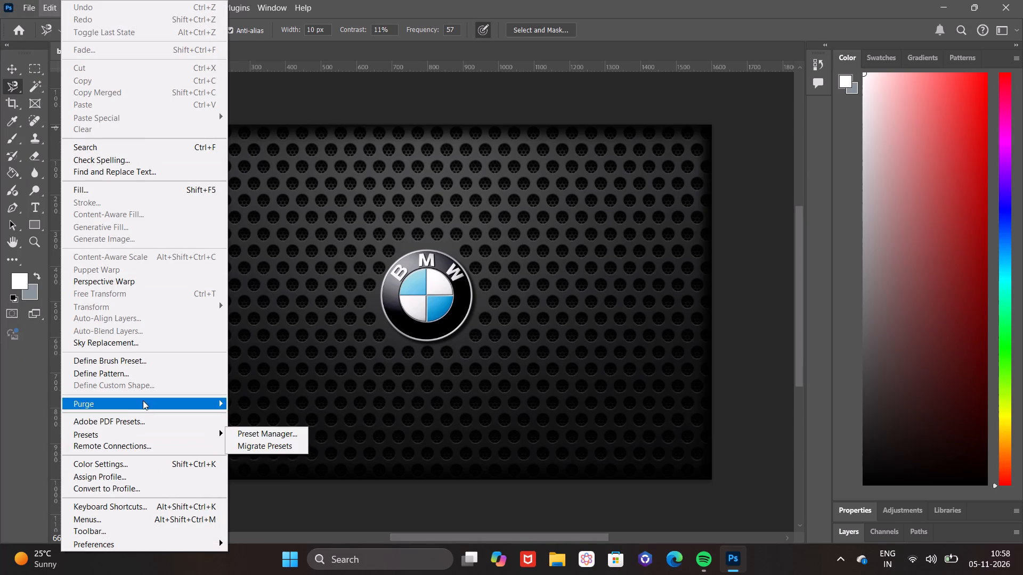
left_click(139, 371)
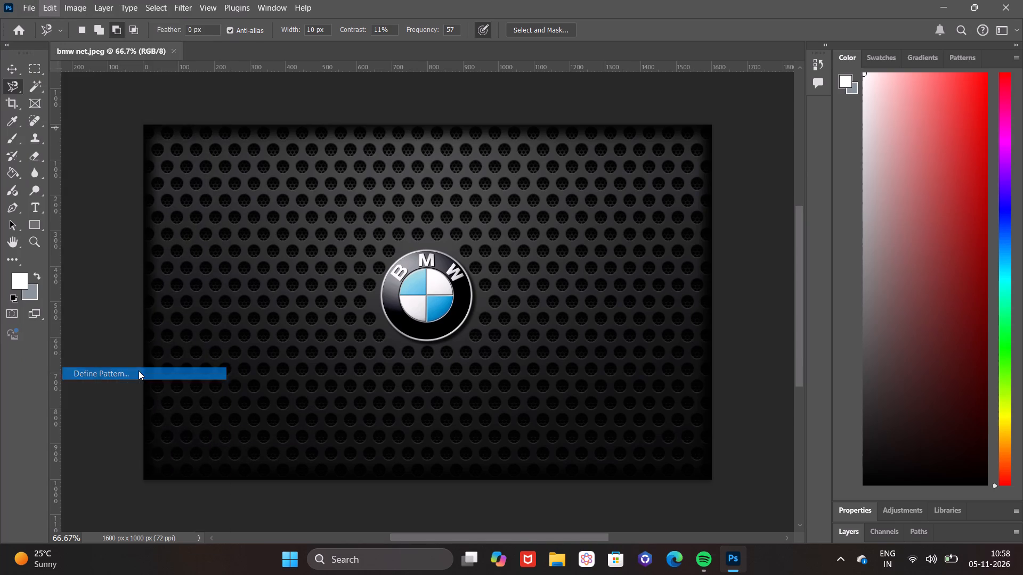
left_click(669, 141)
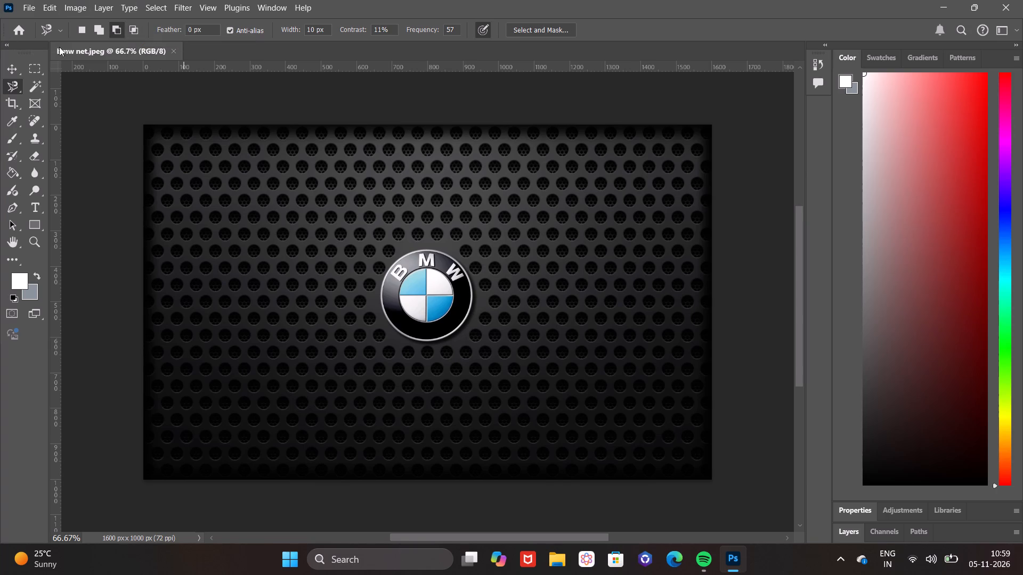
Create a new document from the A4 preset, changed to inches, 1 wide by 1.5 high.
left_click(26, 5)
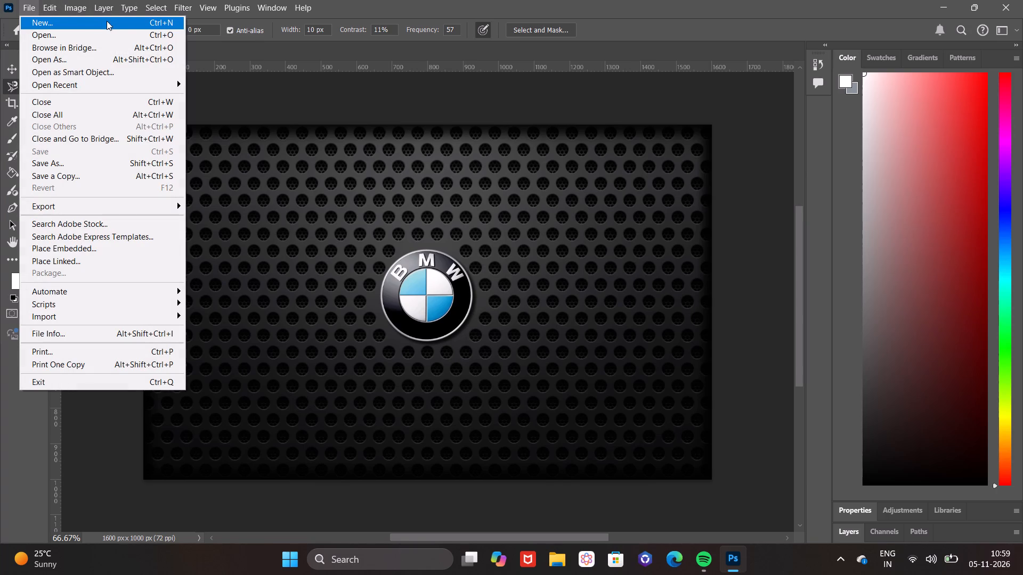
left_click(307, 130)
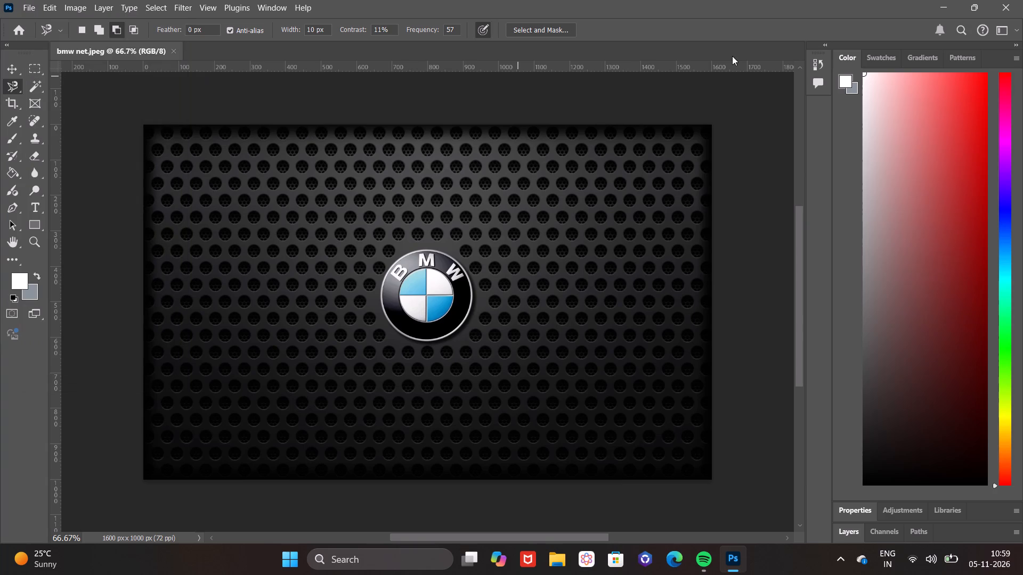
key("ctrl+n")
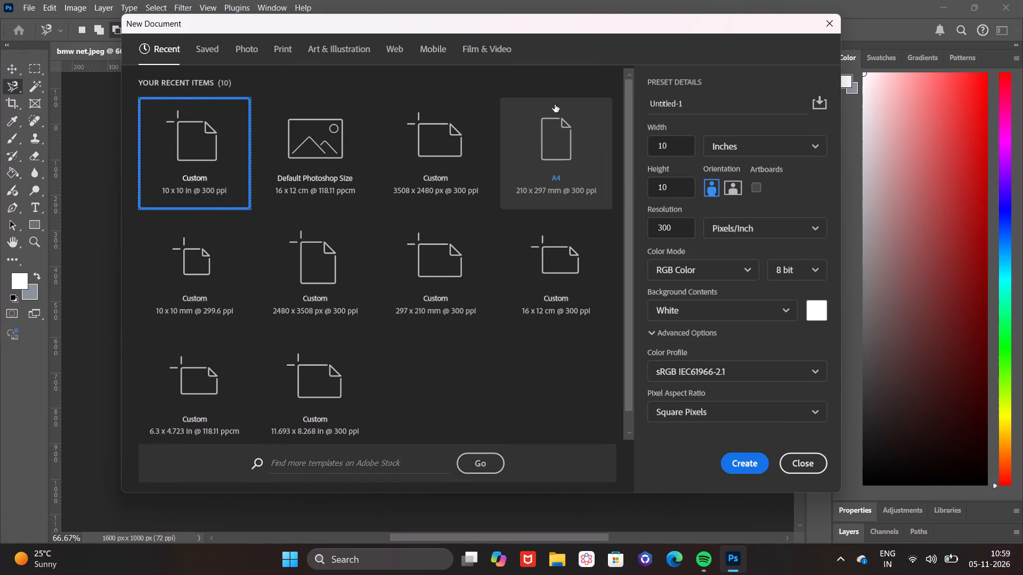
left_click(556, 126)
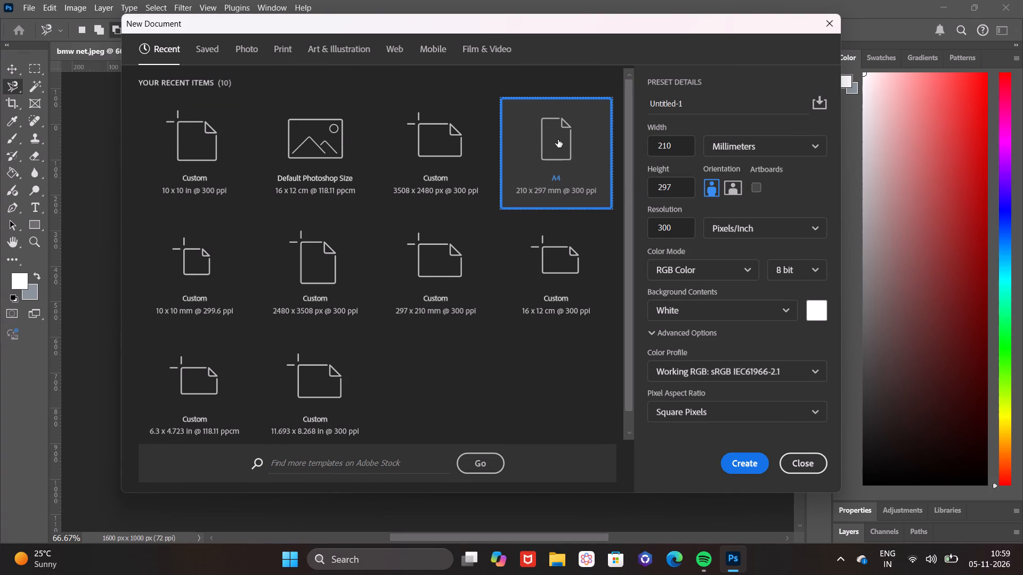
left_click(775, 145)
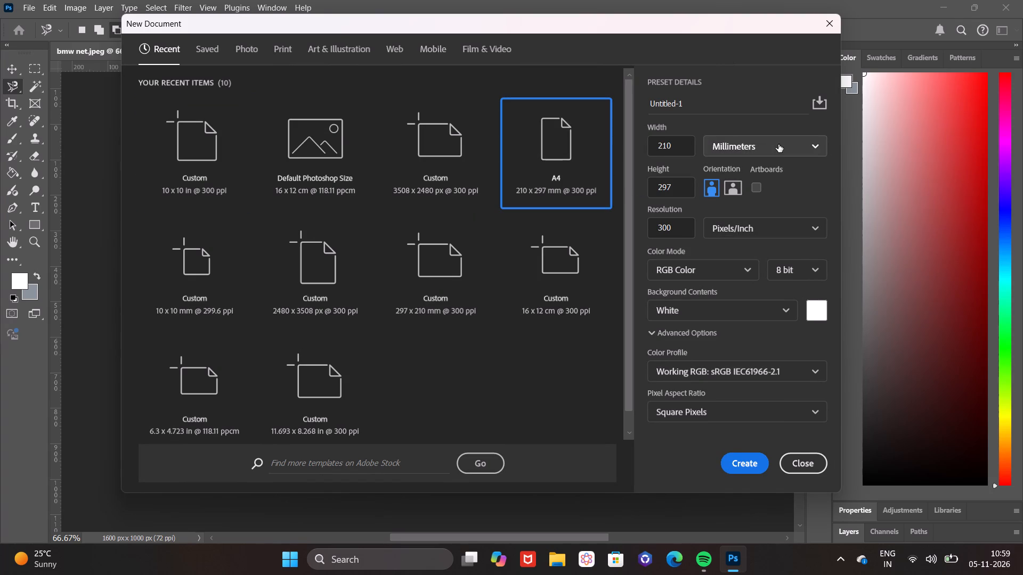
left_click(765, 187)
double_click(691, 145)
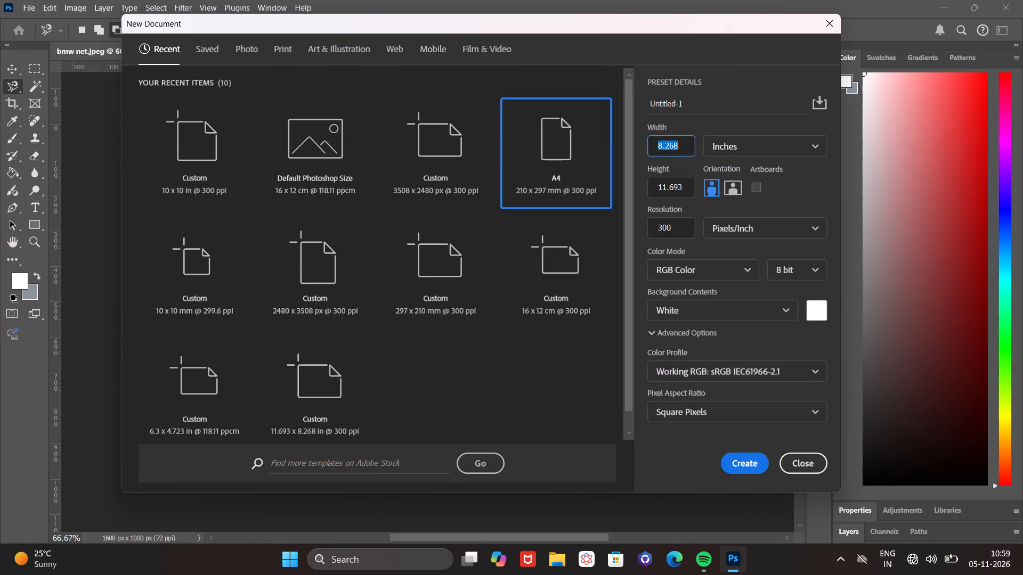
left_click(691, 145)
key("BackSpace")
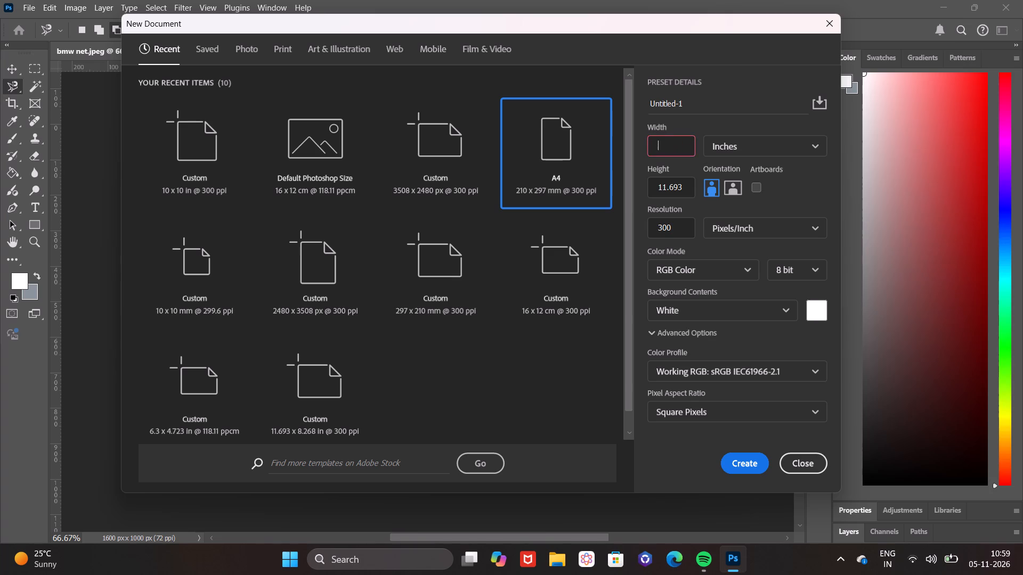
key("1")
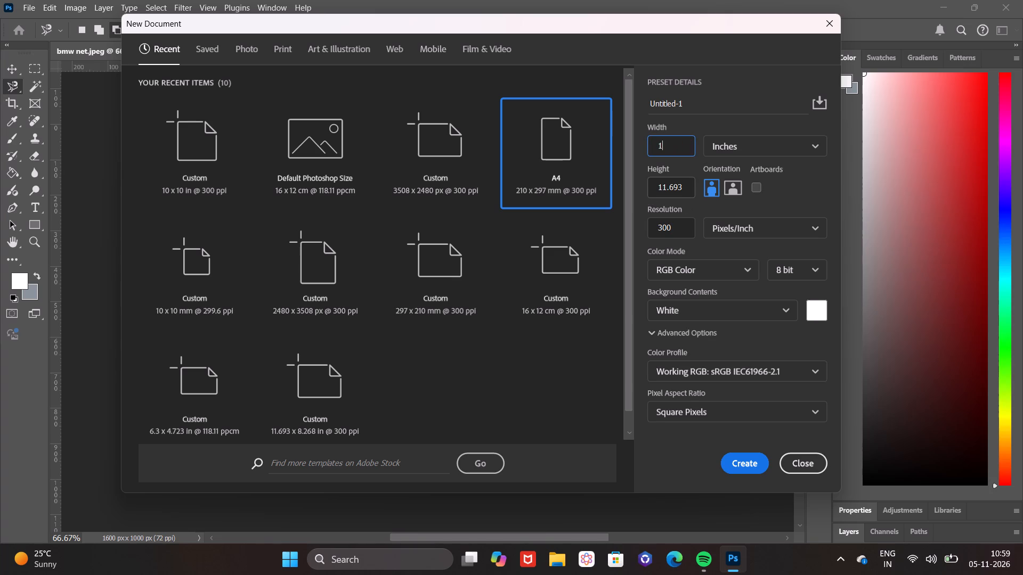
double_click(683, 190)
key("BackSpace")
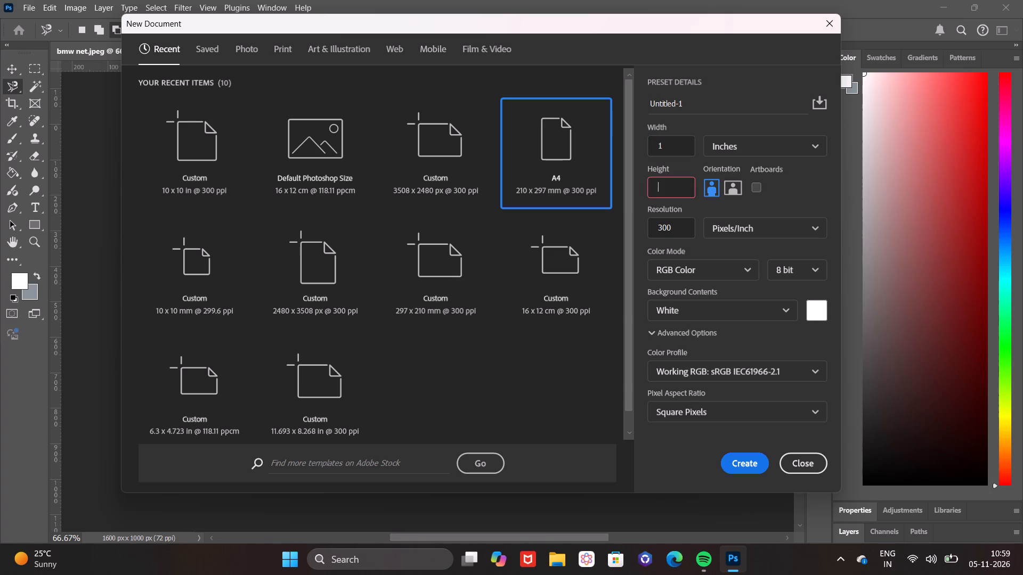
type("1.5")
left_click(752, 466)
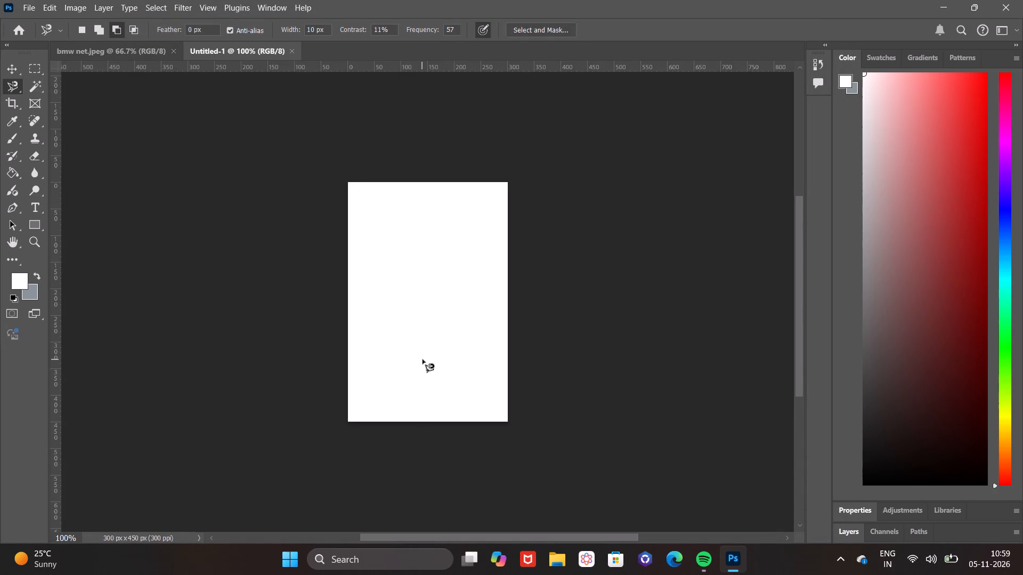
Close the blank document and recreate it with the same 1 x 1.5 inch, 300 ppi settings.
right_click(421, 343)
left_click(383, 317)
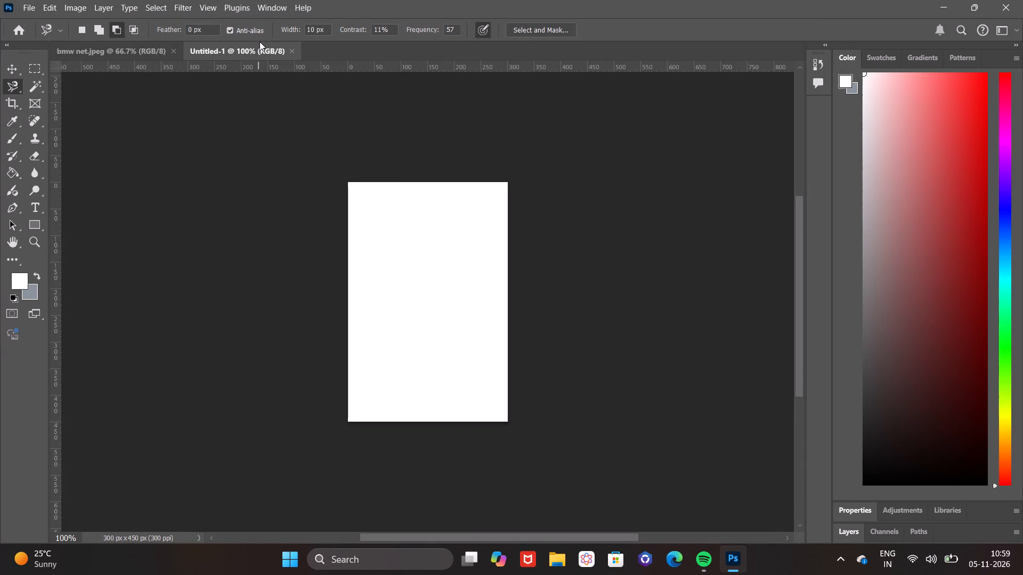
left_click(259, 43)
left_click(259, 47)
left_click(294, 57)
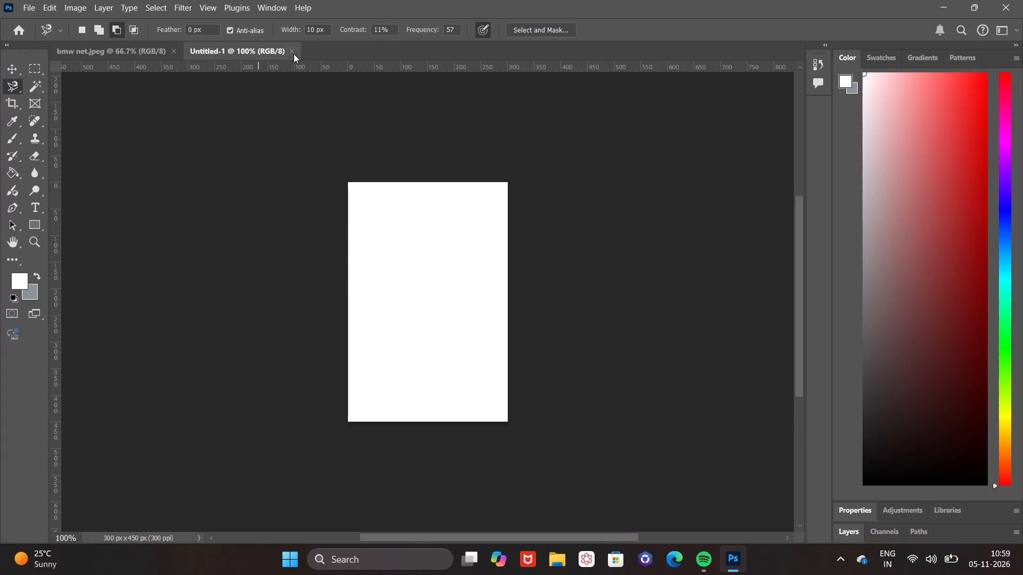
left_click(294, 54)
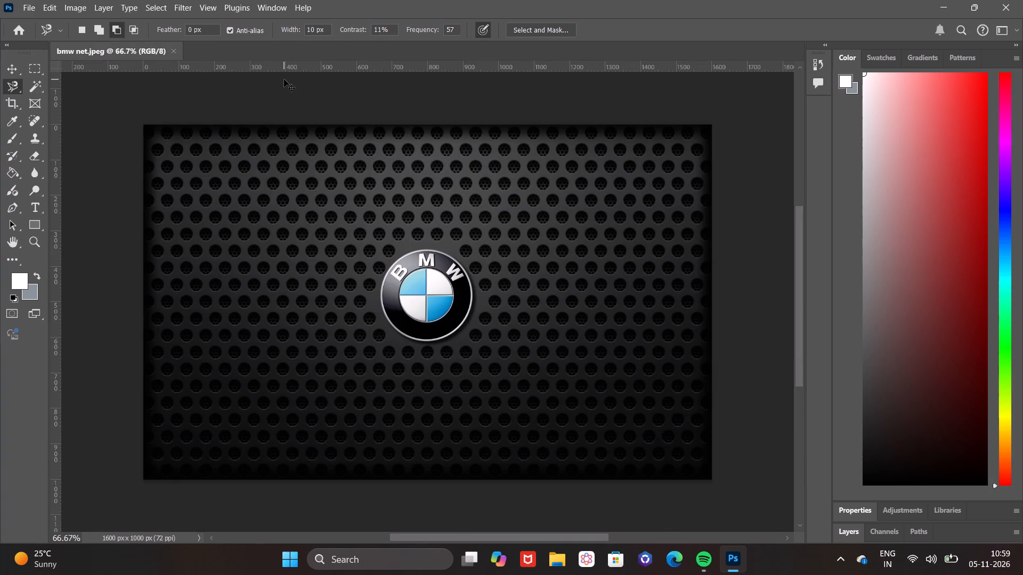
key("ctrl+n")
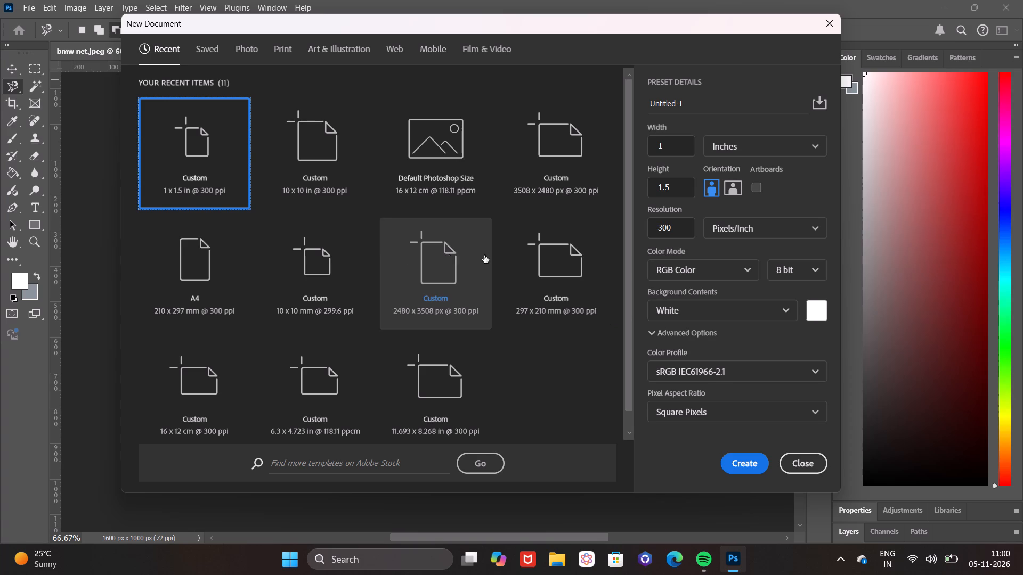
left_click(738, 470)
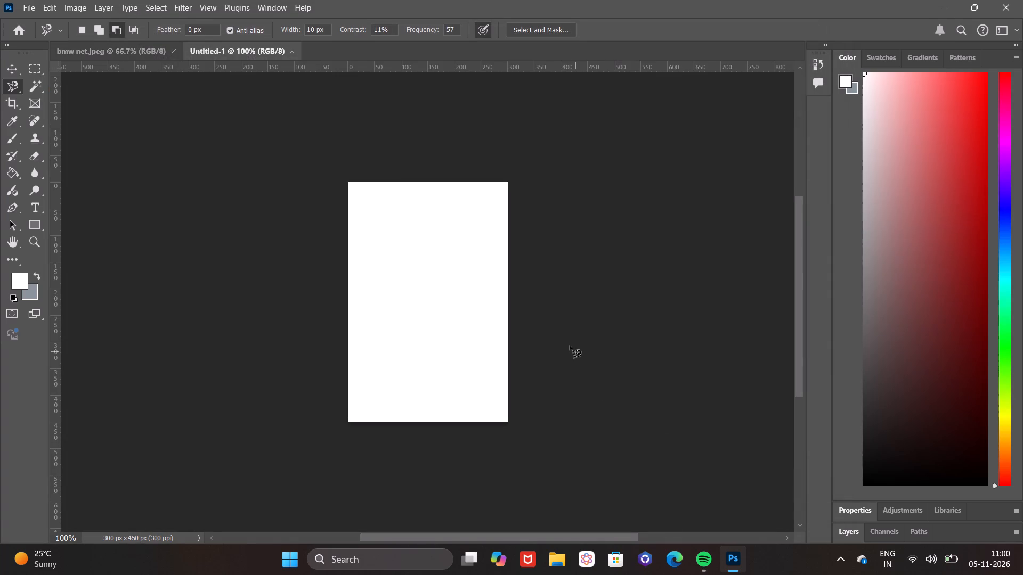
Draw a circular Elliptical Marquee selection about 162 px in diameter, slightly below the middle of the blank canvas.
left_click(33, 75)
left_click(75, 84)
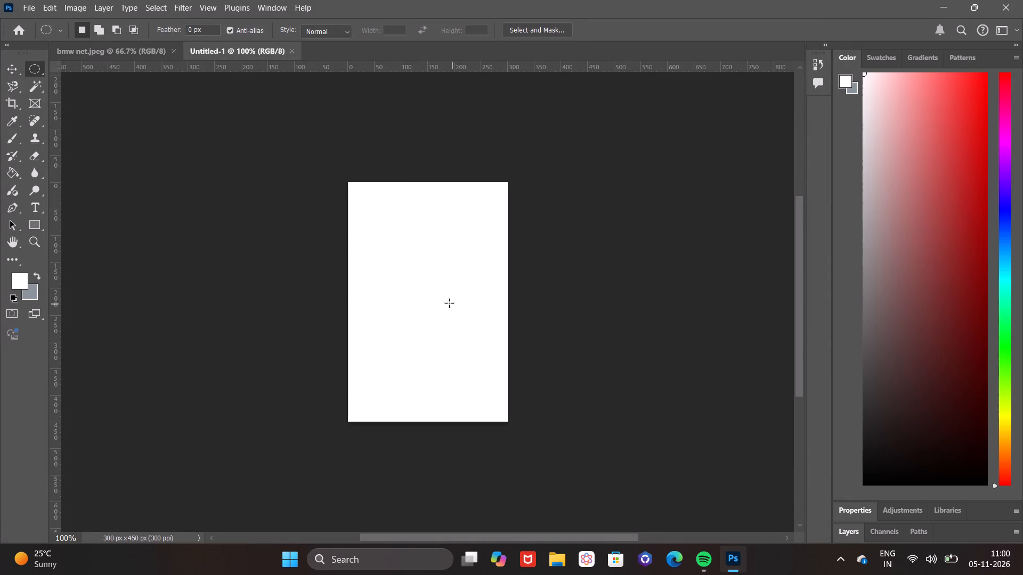
scroll(442, 301, "up", 3)
scroll(442, 301, "up", 3, "alt")
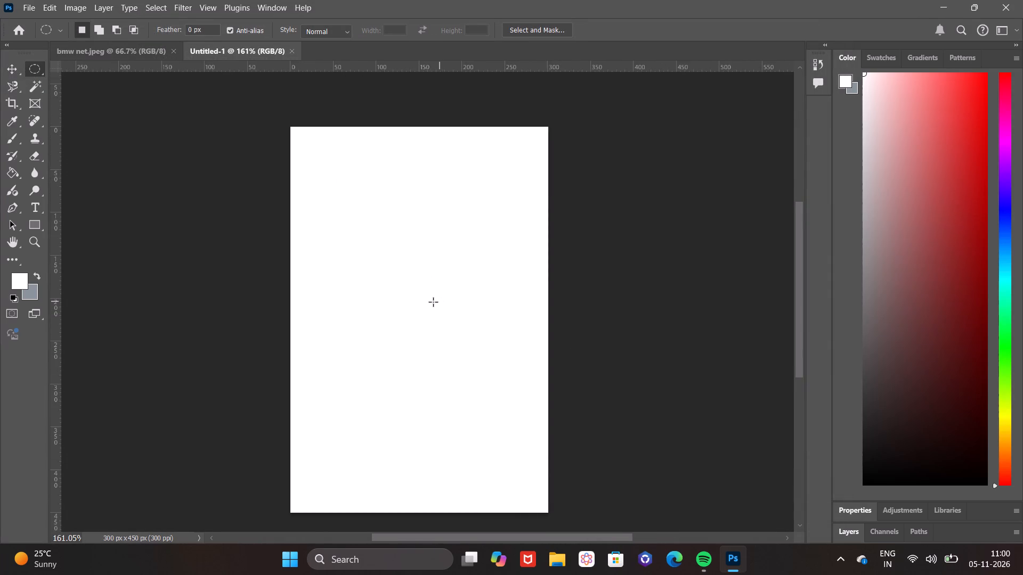
scroll(431, 302, "down", 1, "alt")
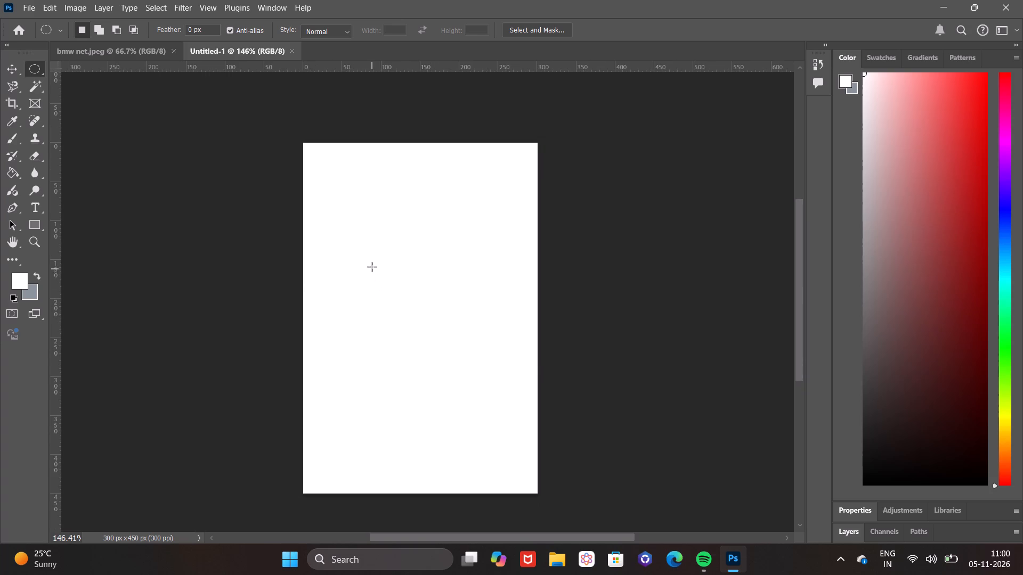
left_click_drag(372, 267, 476, 385, "shift")
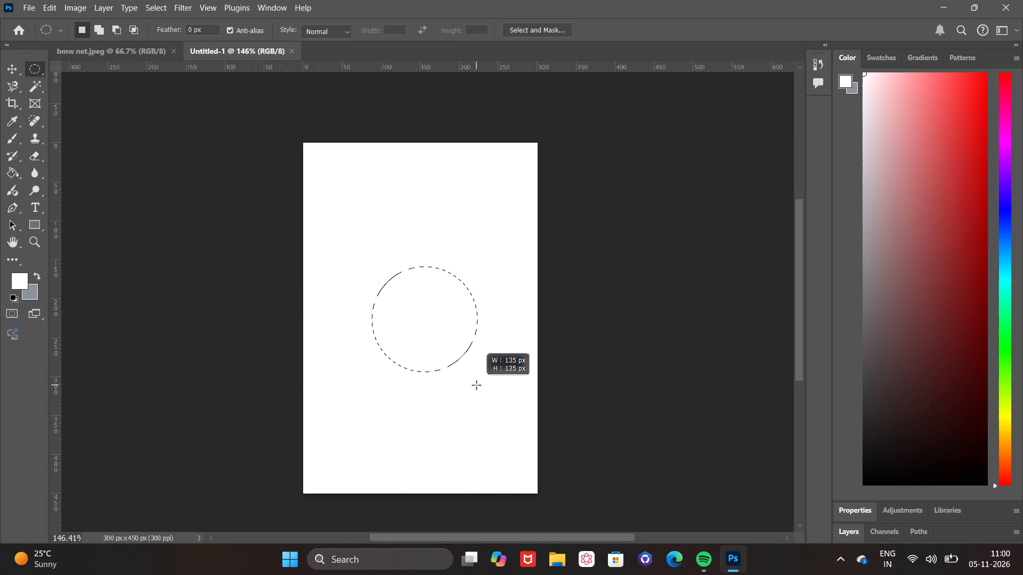
left_click_drag(476, 385, 498, 413, "shift")
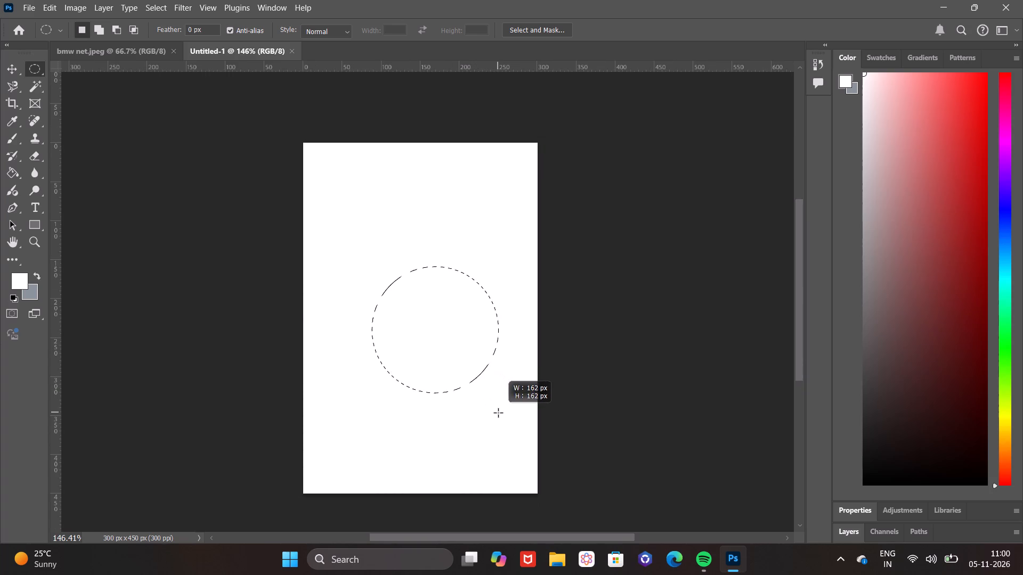
left_click_drag(498, 413, 499, 413, "shift")
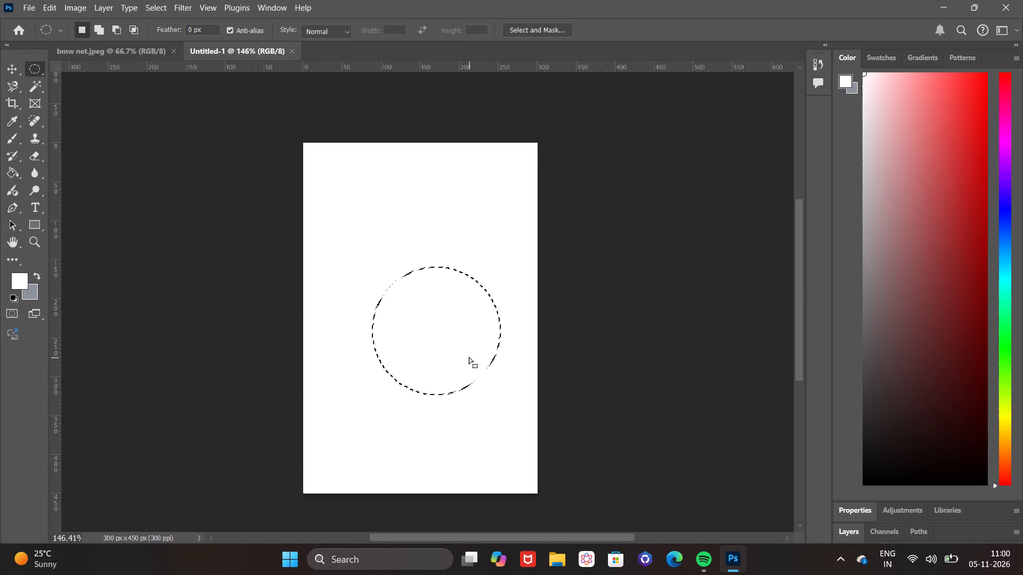
Reset the foreground and background colors to the default black and white.
left_click(14, 300)
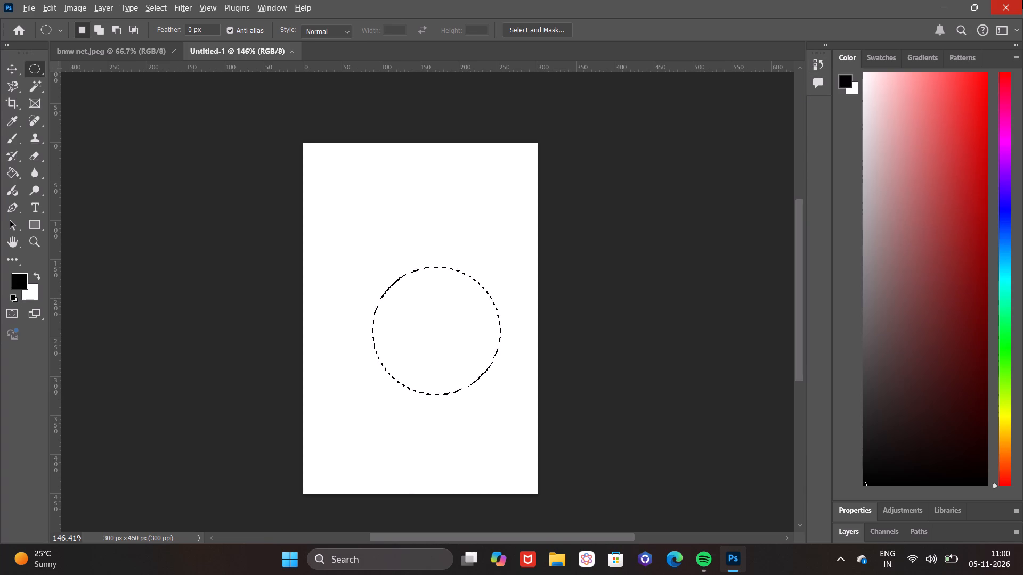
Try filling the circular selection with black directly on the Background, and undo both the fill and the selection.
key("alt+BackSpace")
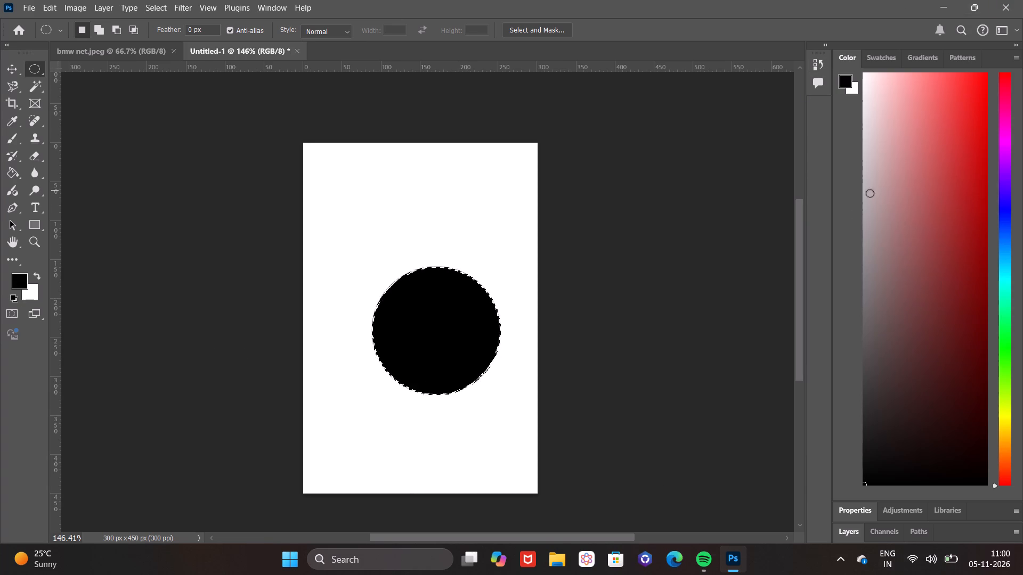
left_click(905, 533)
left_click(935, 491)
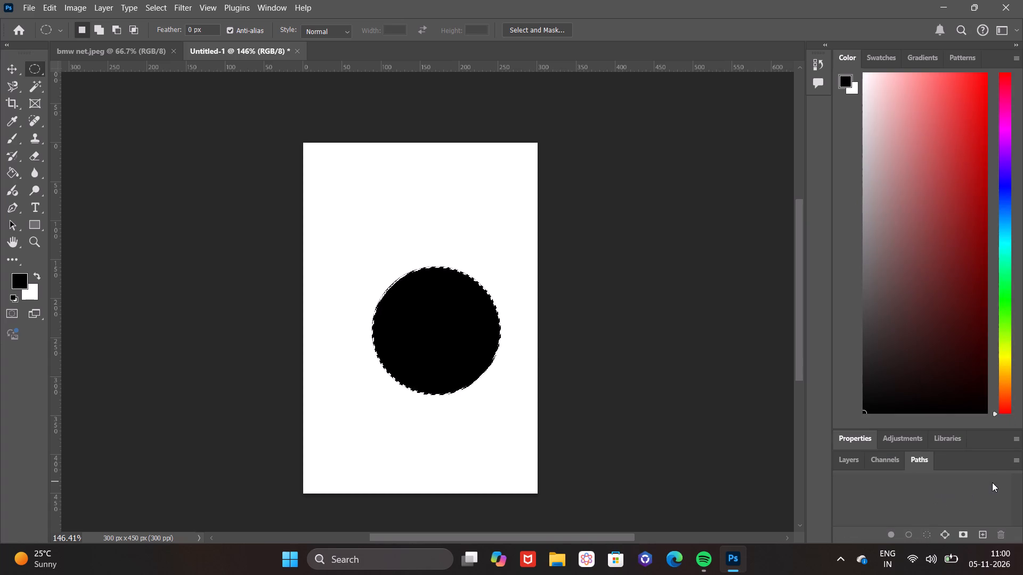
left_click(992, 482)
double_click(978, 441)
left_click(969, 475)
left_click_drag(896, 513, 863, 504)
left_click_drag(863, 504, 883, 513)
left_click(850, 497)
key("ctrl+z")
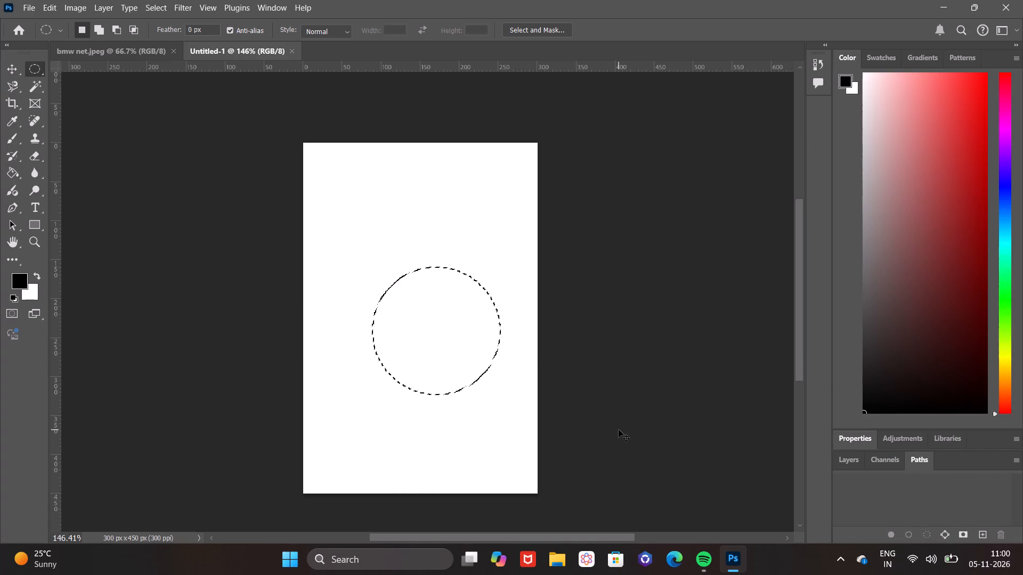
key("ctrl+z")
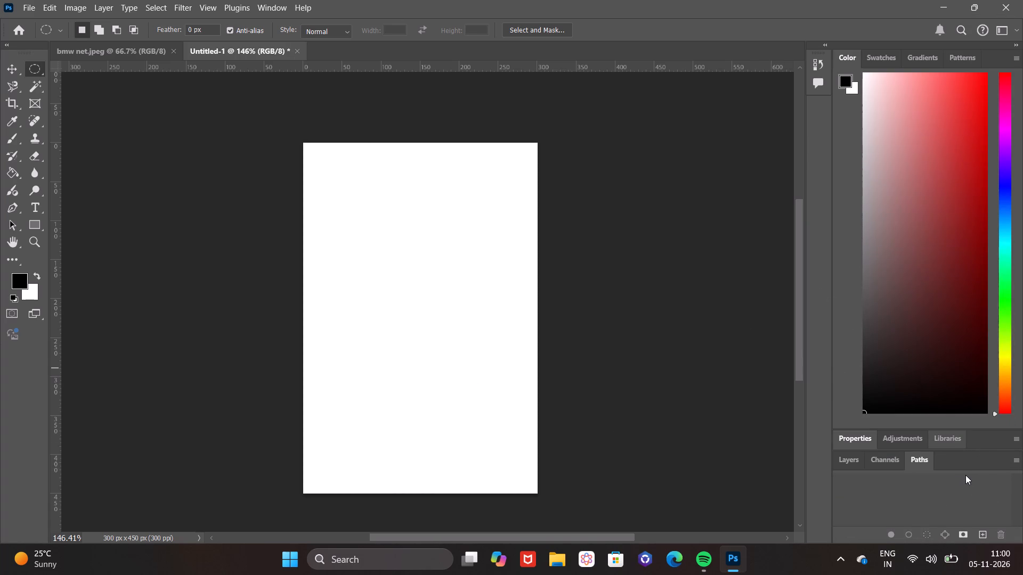
Add a new empty layer above the Background.
left_click(959, 437)
left_click(879, 463)
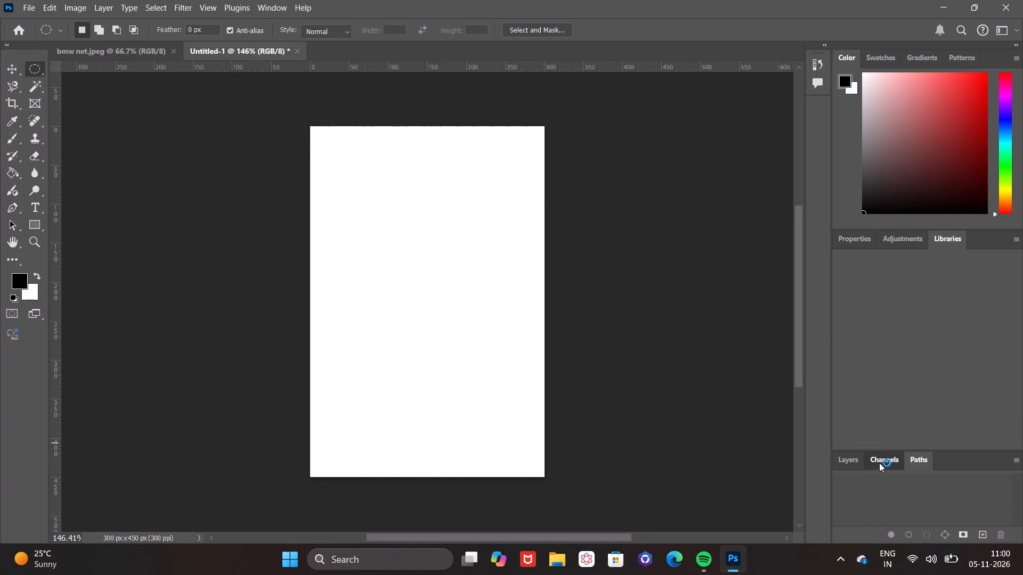
left_click(851, 463)
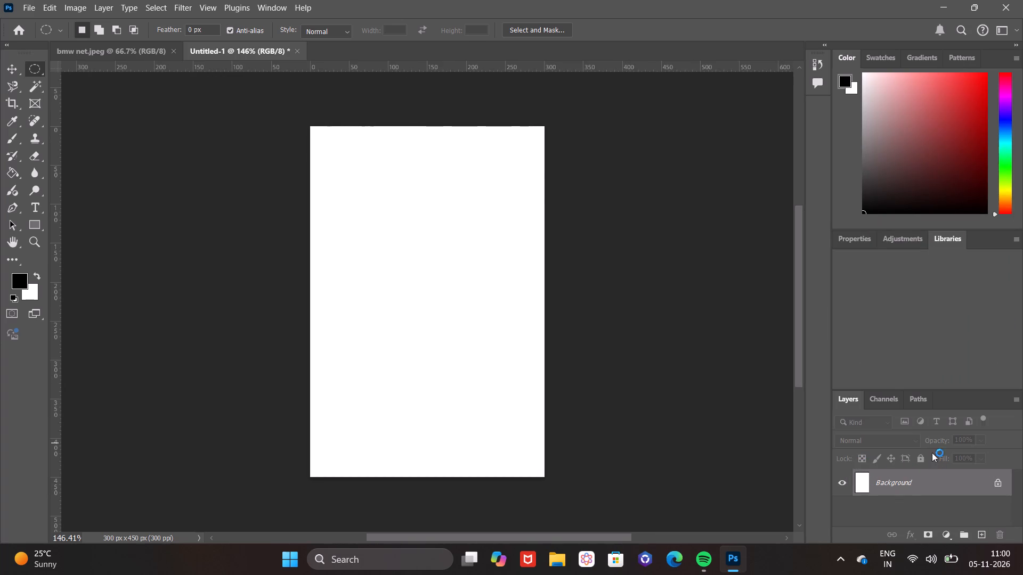
left_click(984, 533)
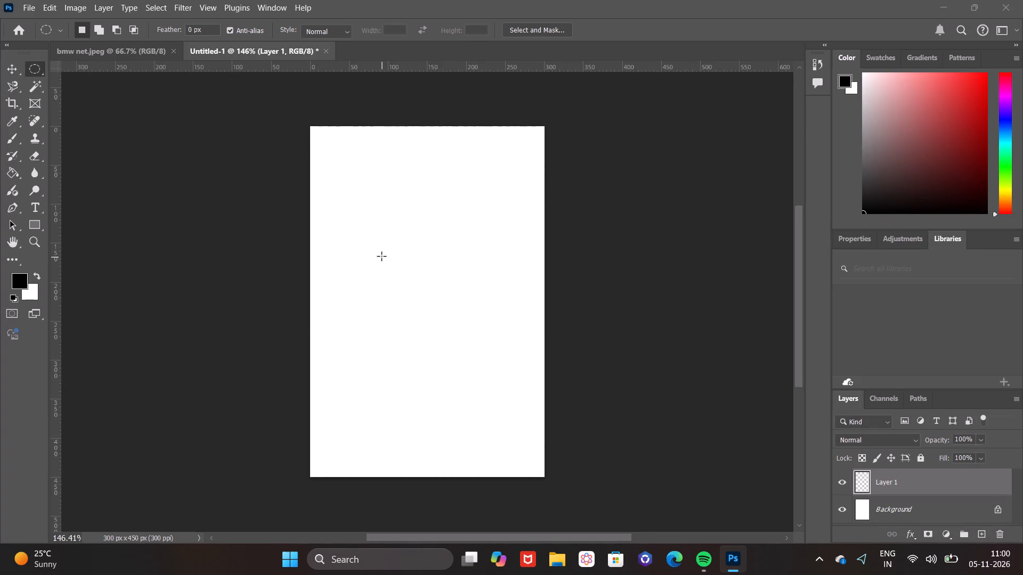
Draw a circular marquee selection about 160 px in diameter slightly below the canvas center and fill it with black on the new layer.
left_click_drag(364, 253, 446, 319)
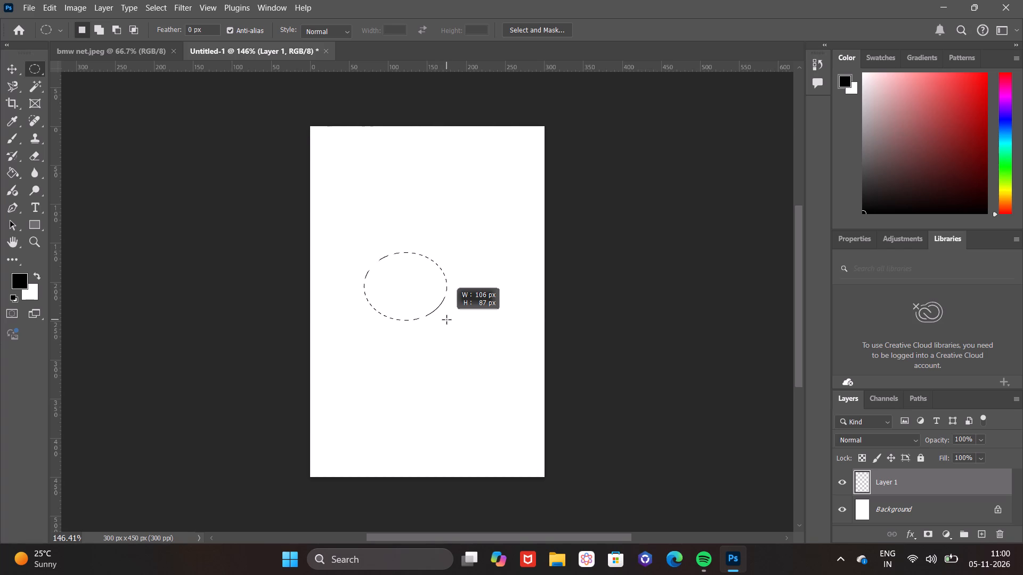
left_click_drag(446, 319, 551, 380)
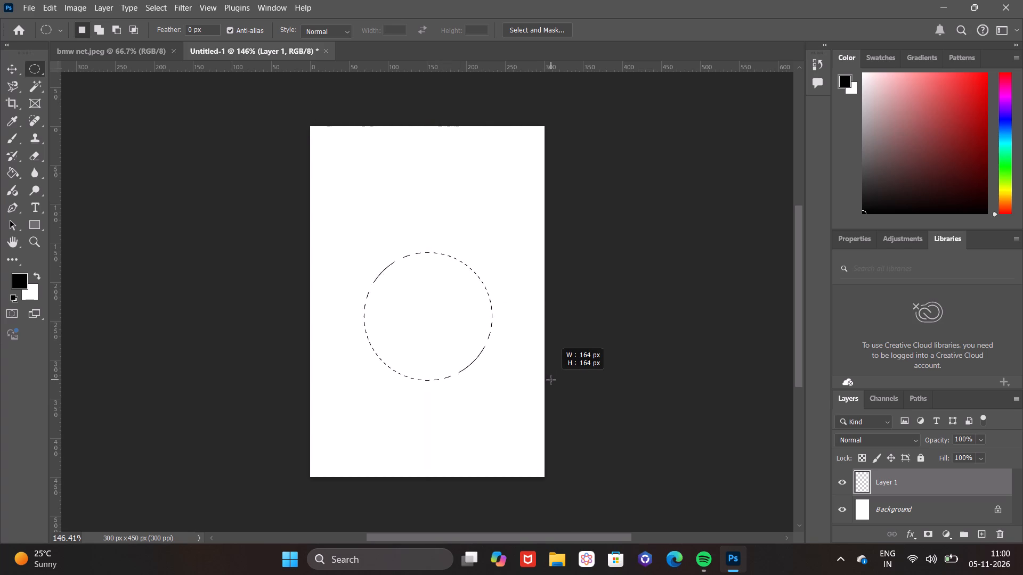
left_click_drag(551, 380, 534, 375)
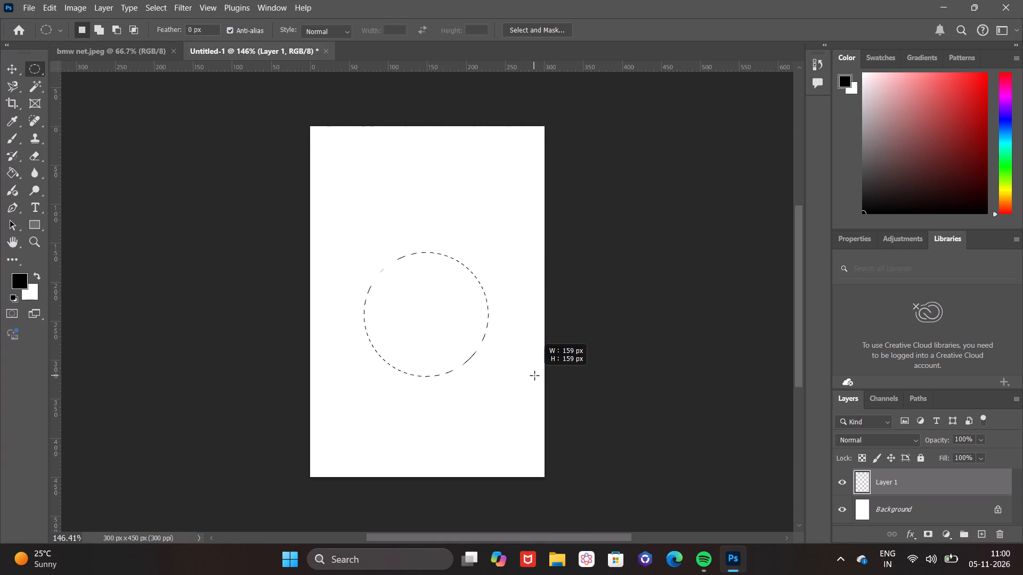
left_click_drag(534, 375, 549, 377)
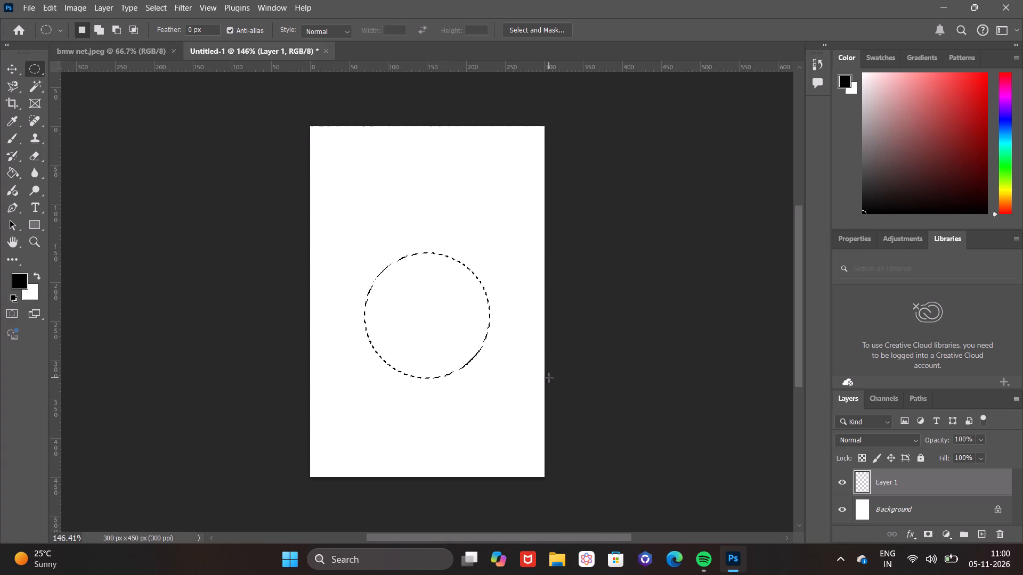
key("alt+BackSpace")
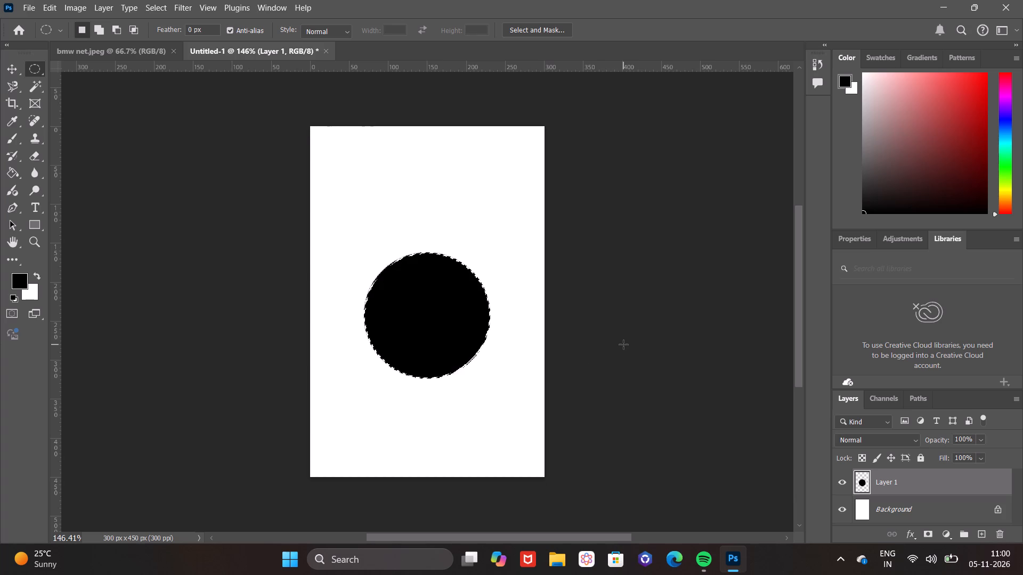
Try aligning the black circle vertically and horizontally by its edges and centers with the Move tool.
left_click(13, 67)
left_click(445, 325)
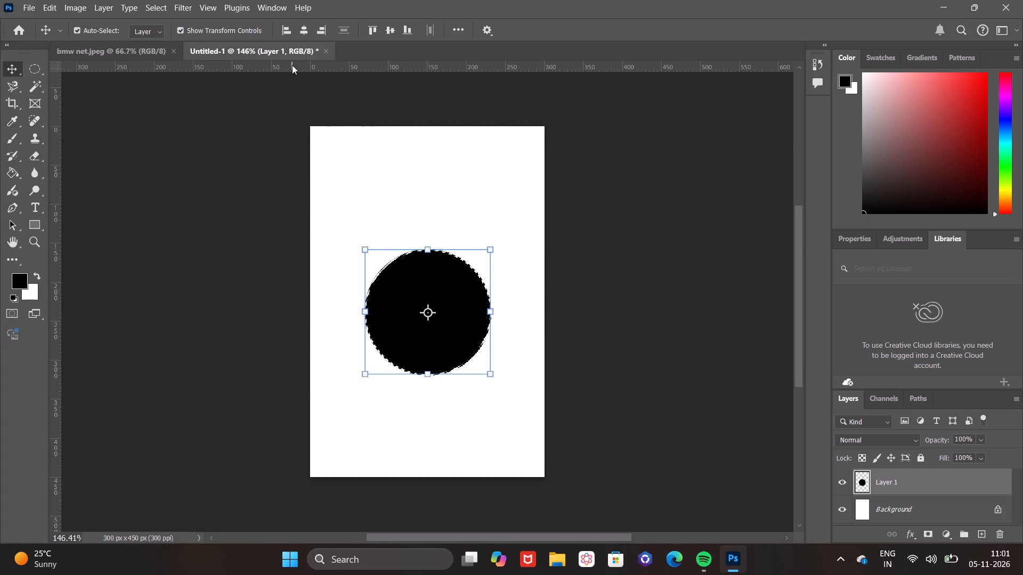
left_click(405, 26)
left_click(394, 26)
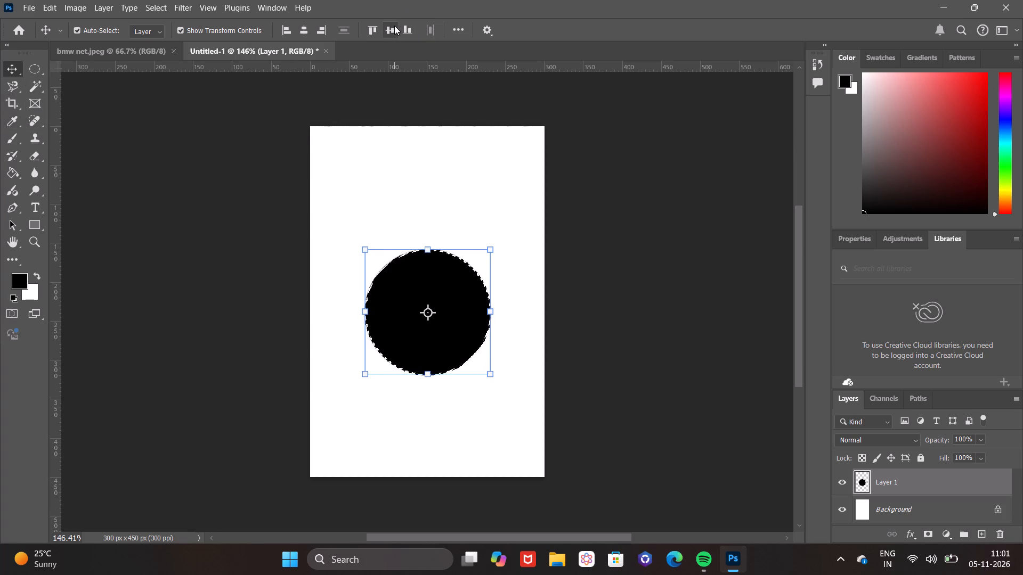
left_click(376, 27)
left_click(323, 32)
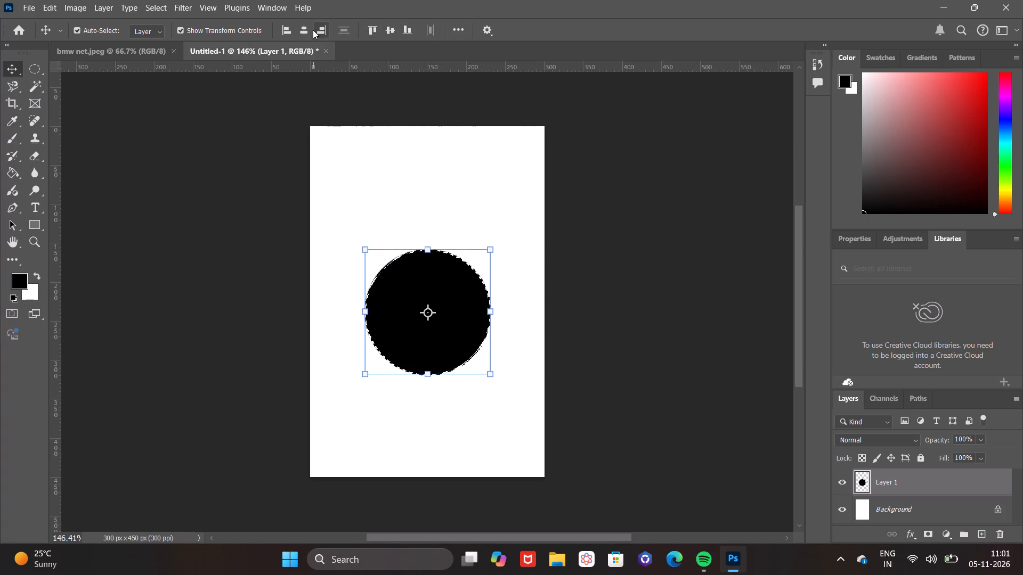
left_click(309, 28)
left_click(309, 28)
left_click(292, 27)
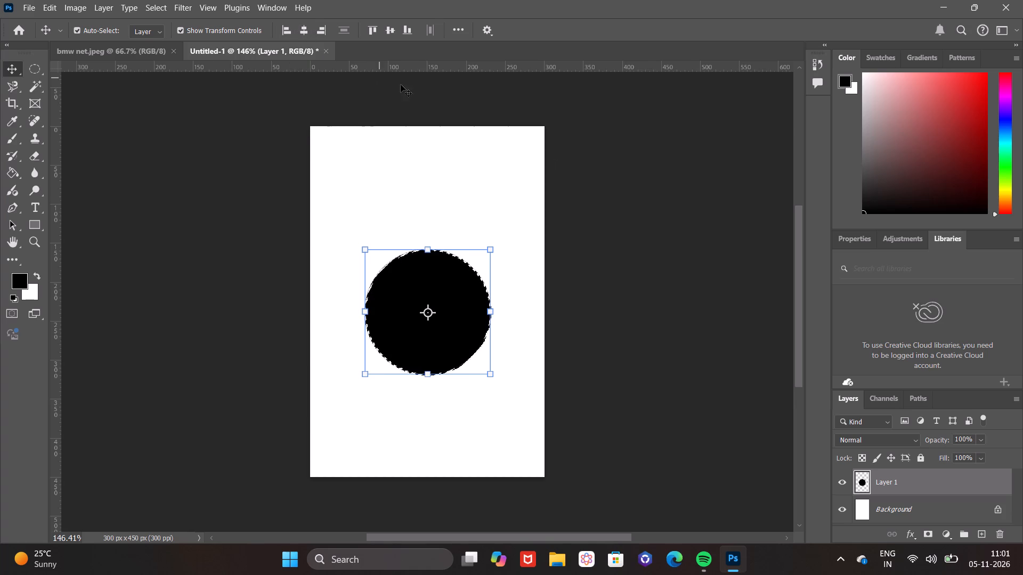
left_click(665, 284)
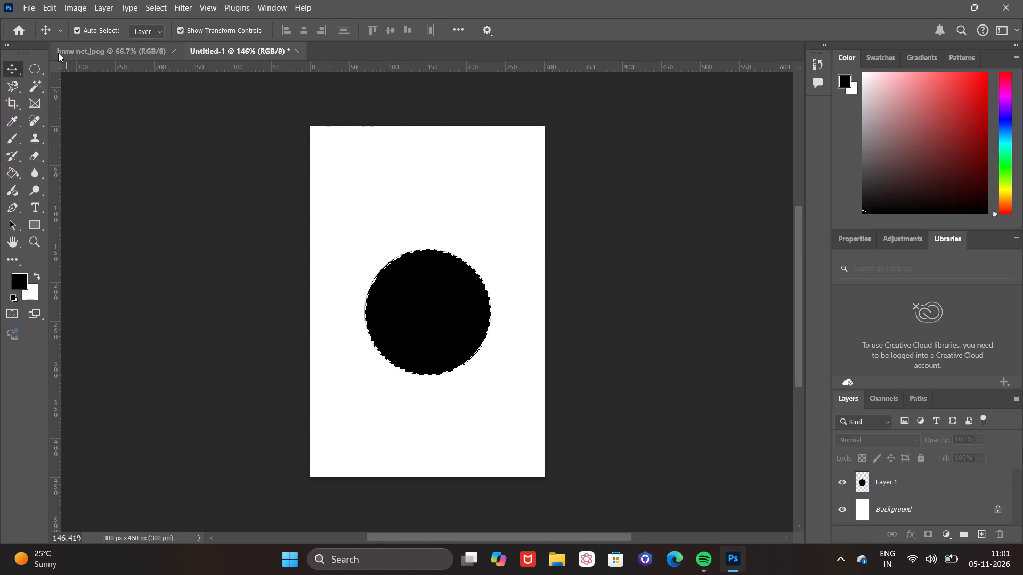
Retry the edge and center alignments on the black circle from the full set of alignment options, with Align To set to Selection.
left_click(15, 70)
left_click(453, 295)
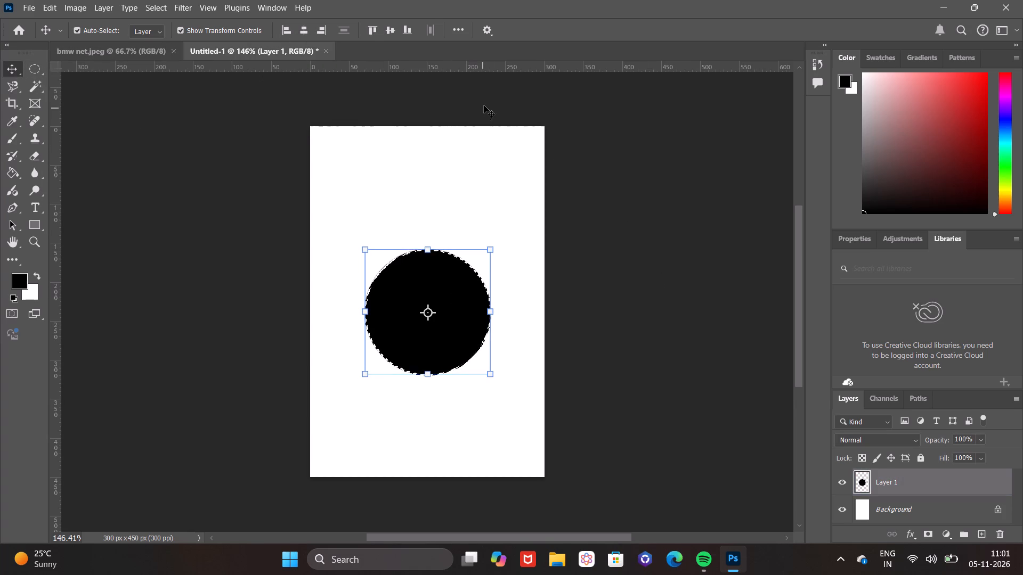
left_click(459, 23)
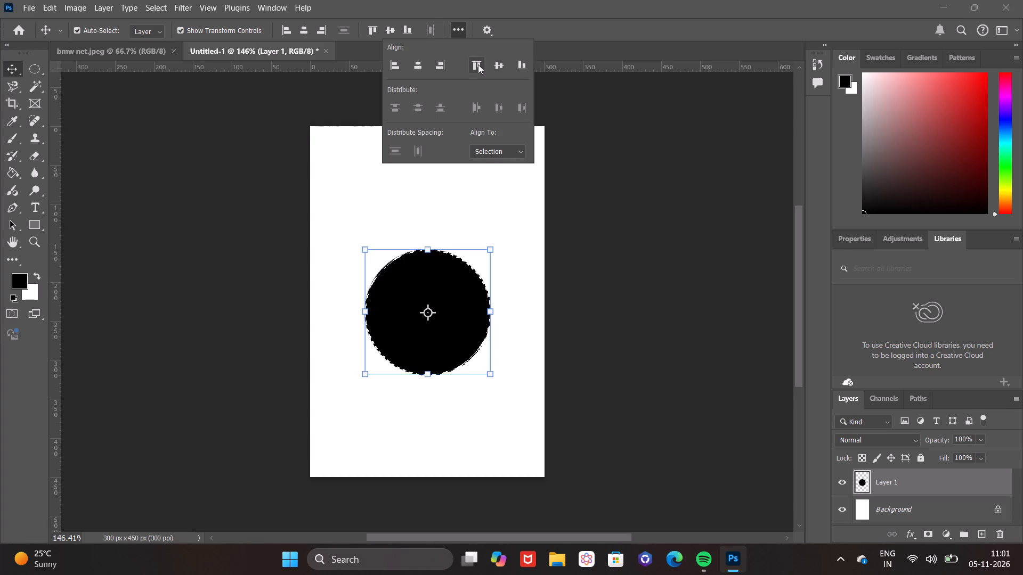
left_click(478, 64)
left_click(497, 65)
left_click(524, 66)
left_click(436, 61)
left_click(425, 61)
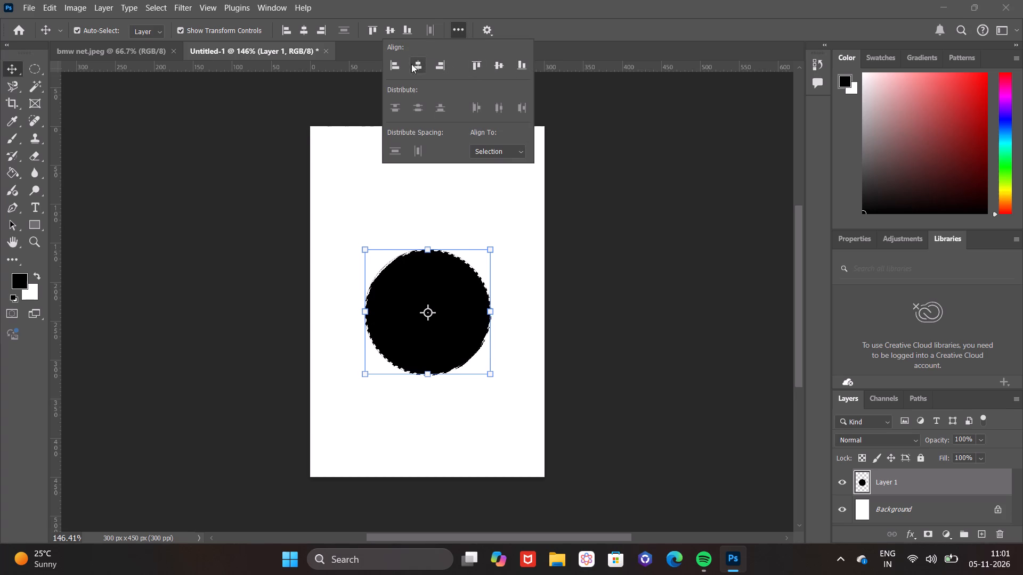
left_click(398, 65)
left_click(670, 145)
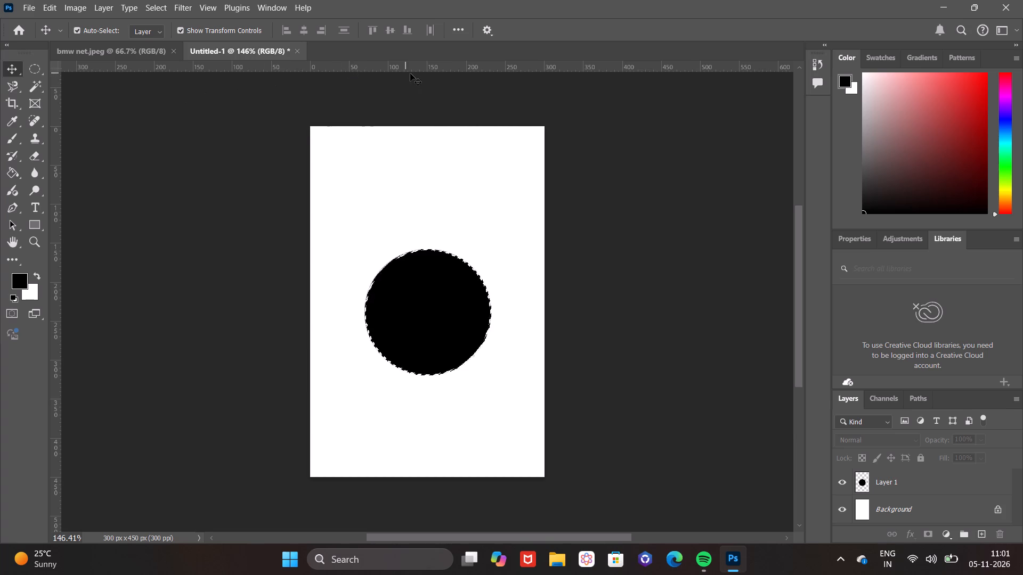
Place a horizontal and a vertical guide crossing at the black circle's center, the vertical one at about 150 px.
left_click_drag(413, 69, 421, 320)
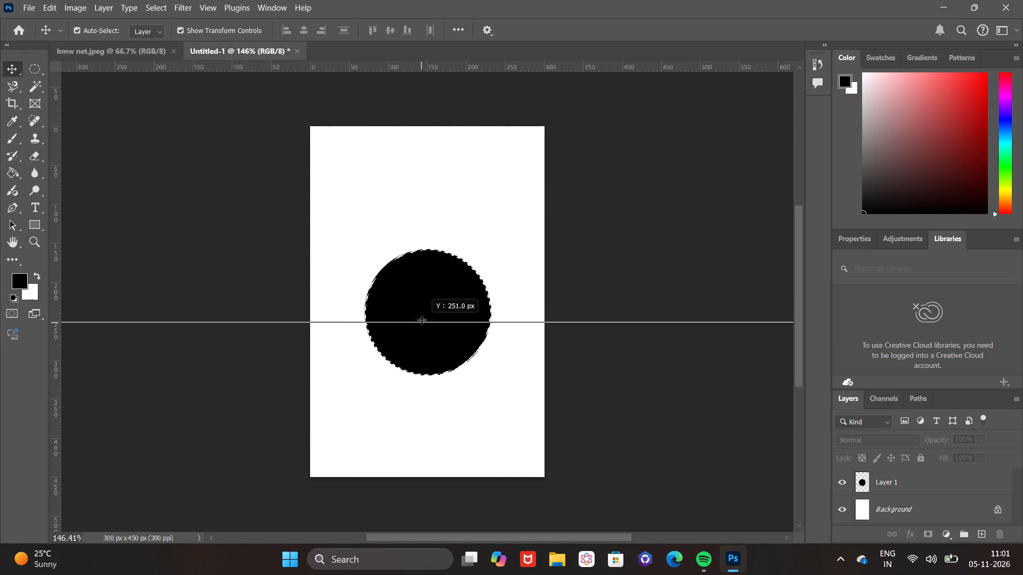
left_click_drag(421, 320, 421, 313)
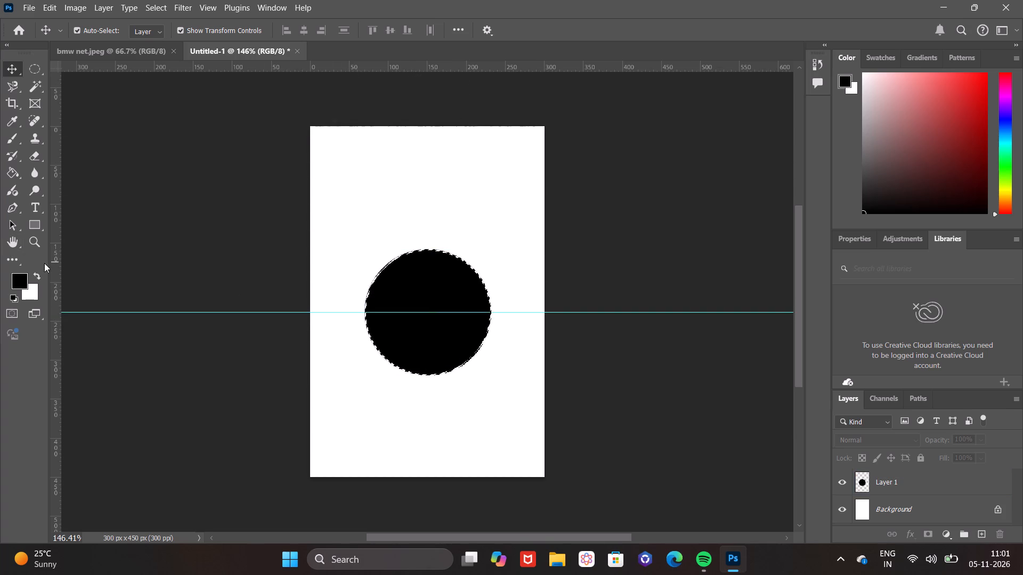
left_click_drag(53, 264, 431, 335)
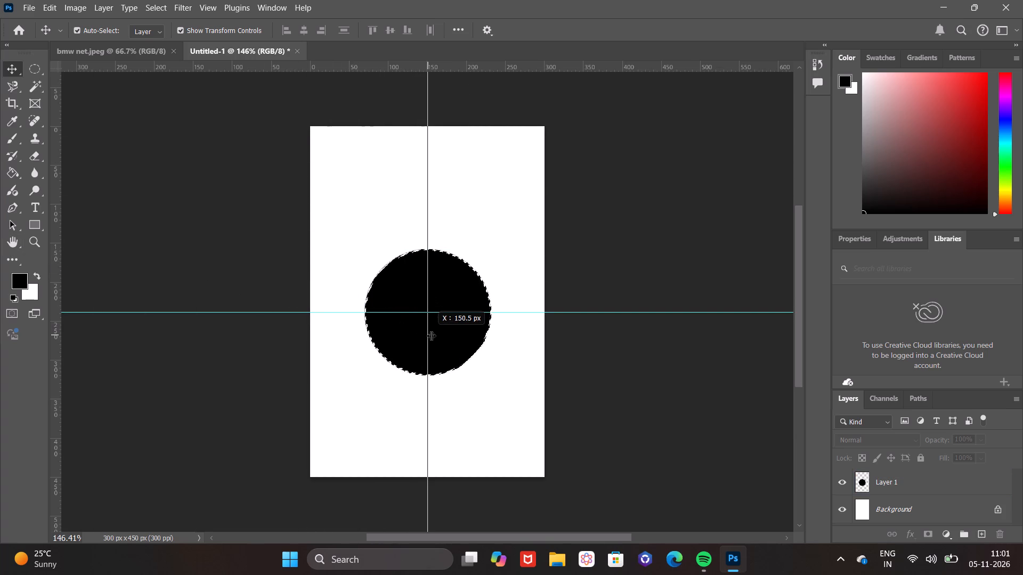
left_click_drag(431, 335, 433, 336)
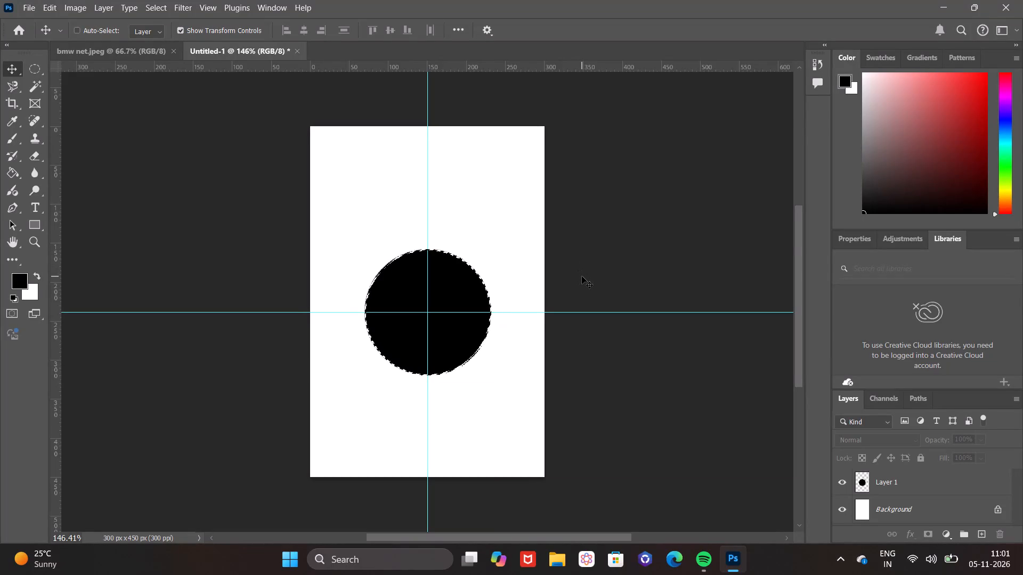
Hide the guides and the selection outline while keeping the rulers shown.
key("ctrl+r")
key("ctrl+r")
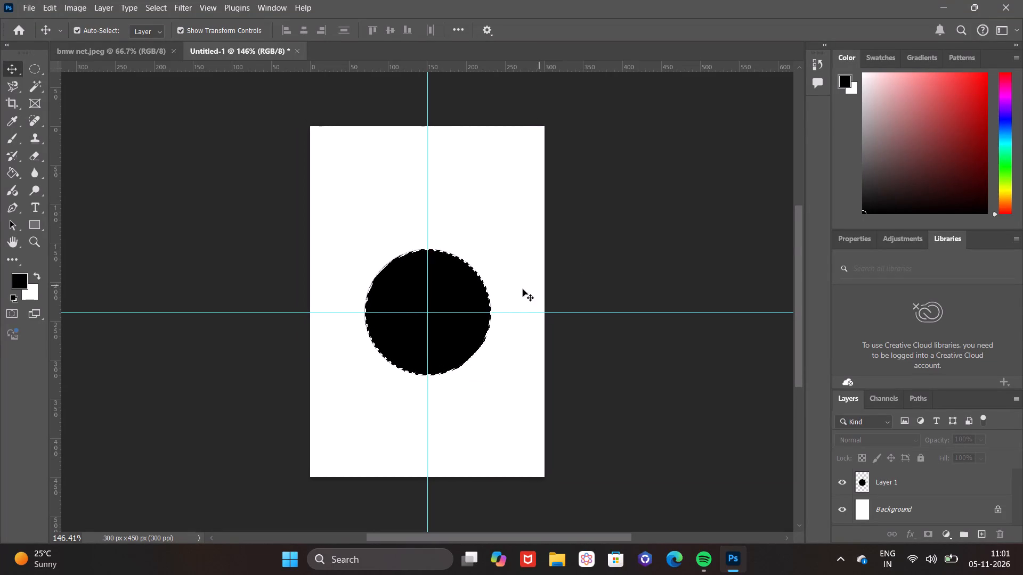
key("ctrl+h")
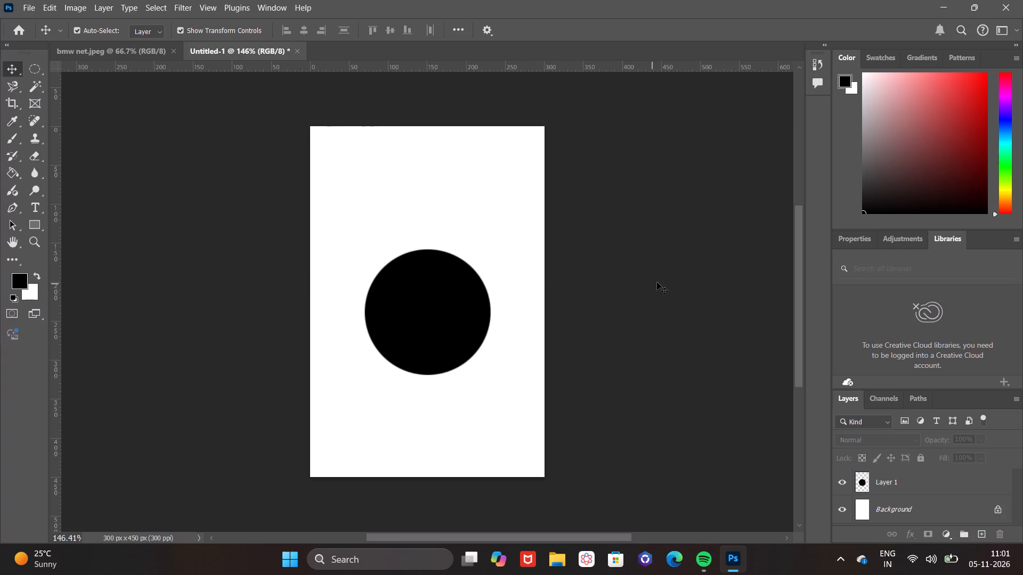
Duplicate the black circle from Layer 1 onto a new layer.
key("ctrl+j")
left_click(913, 472)
key("ctrl+j")
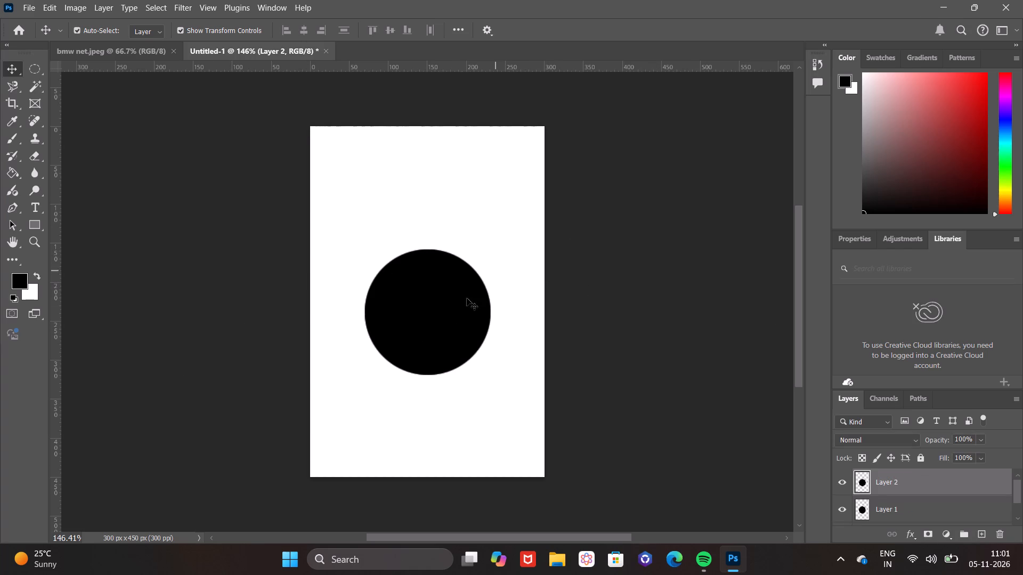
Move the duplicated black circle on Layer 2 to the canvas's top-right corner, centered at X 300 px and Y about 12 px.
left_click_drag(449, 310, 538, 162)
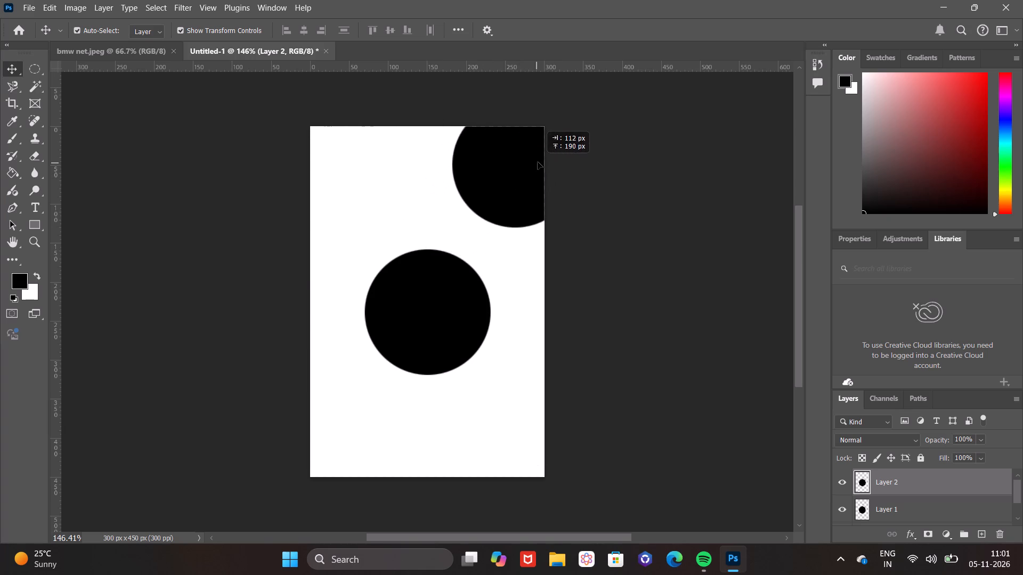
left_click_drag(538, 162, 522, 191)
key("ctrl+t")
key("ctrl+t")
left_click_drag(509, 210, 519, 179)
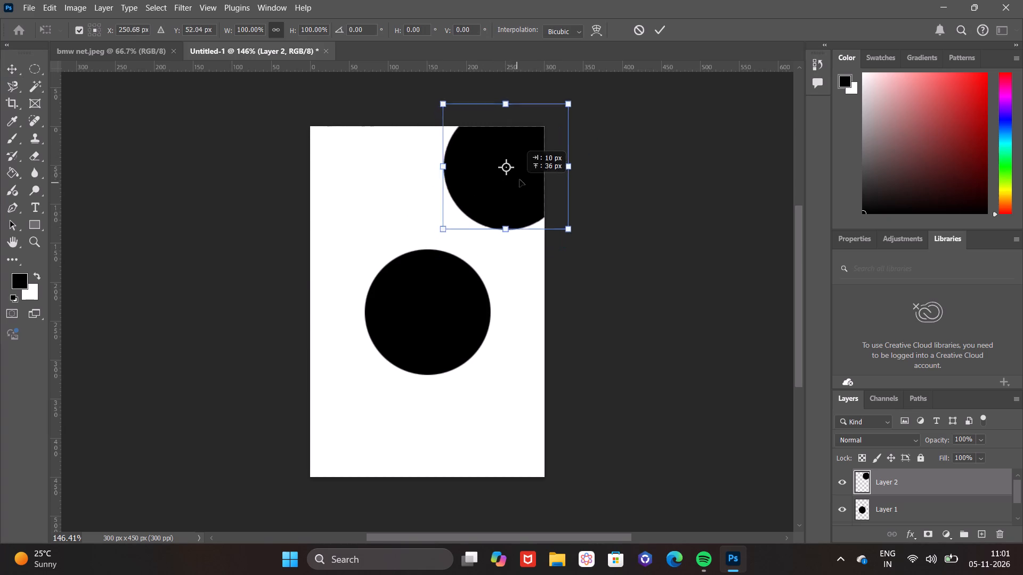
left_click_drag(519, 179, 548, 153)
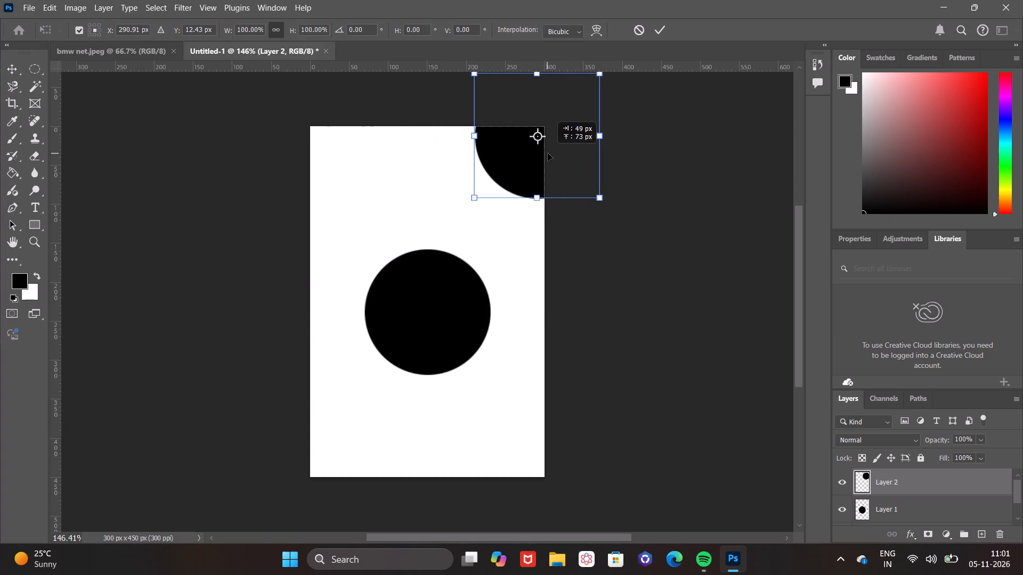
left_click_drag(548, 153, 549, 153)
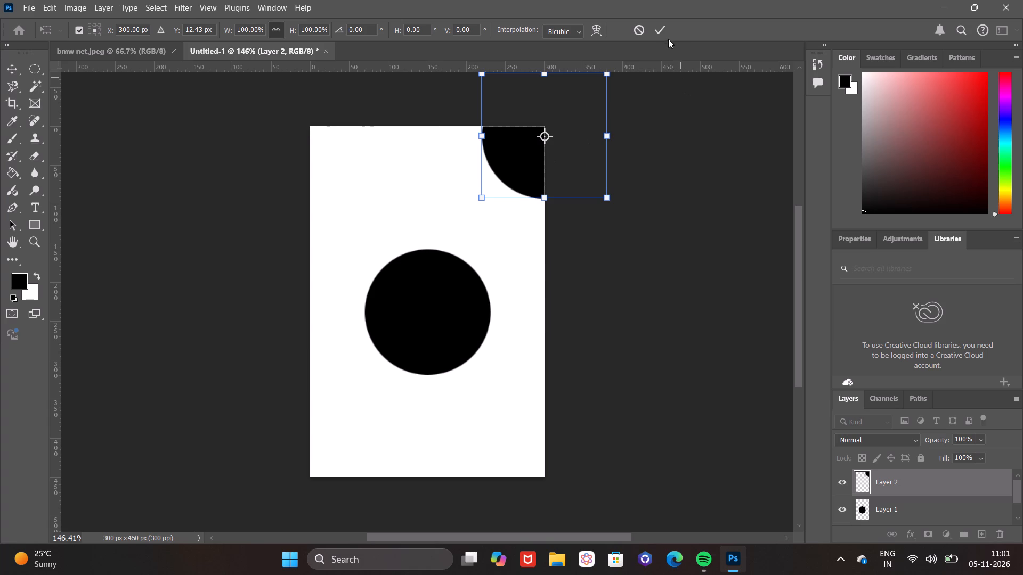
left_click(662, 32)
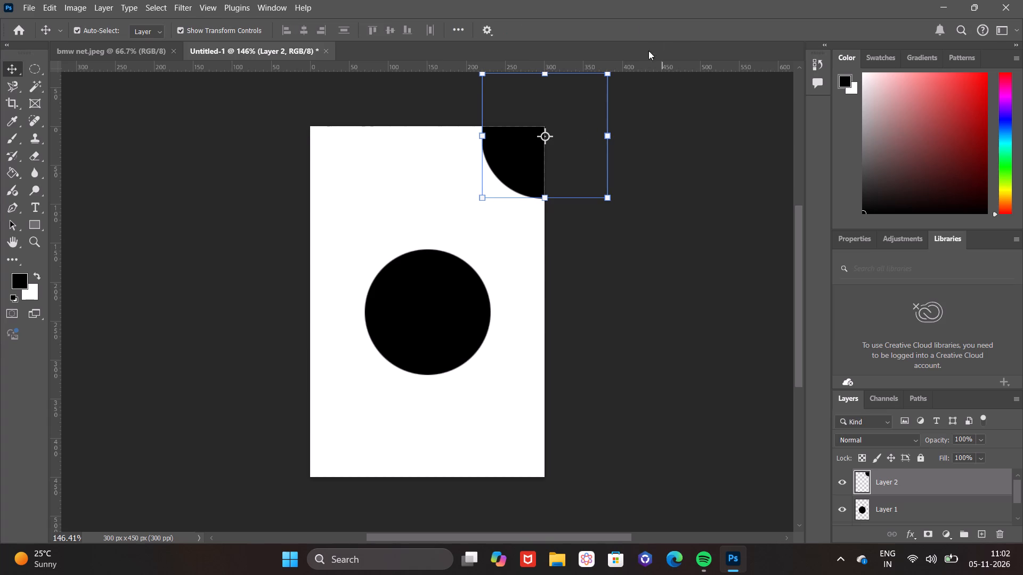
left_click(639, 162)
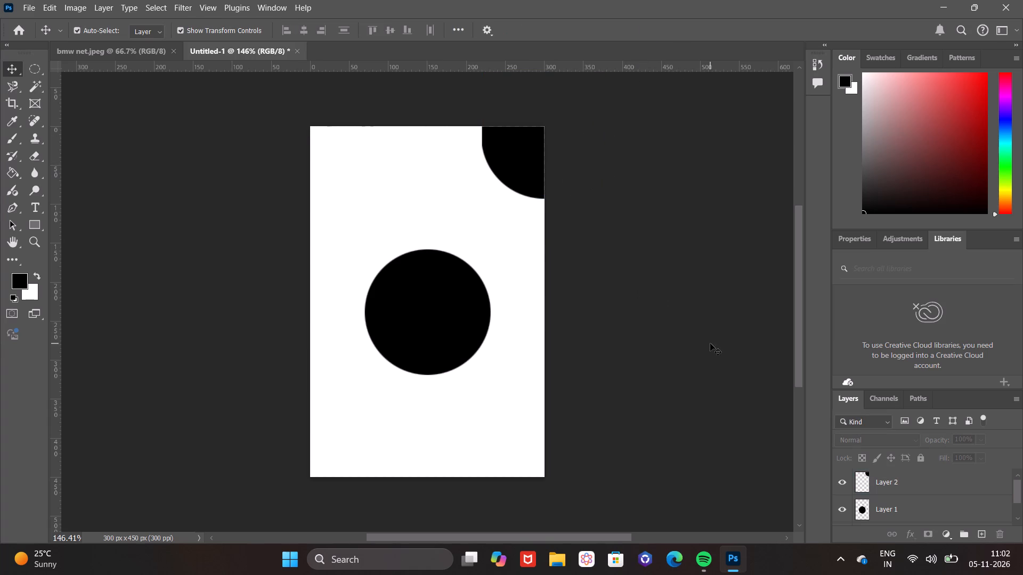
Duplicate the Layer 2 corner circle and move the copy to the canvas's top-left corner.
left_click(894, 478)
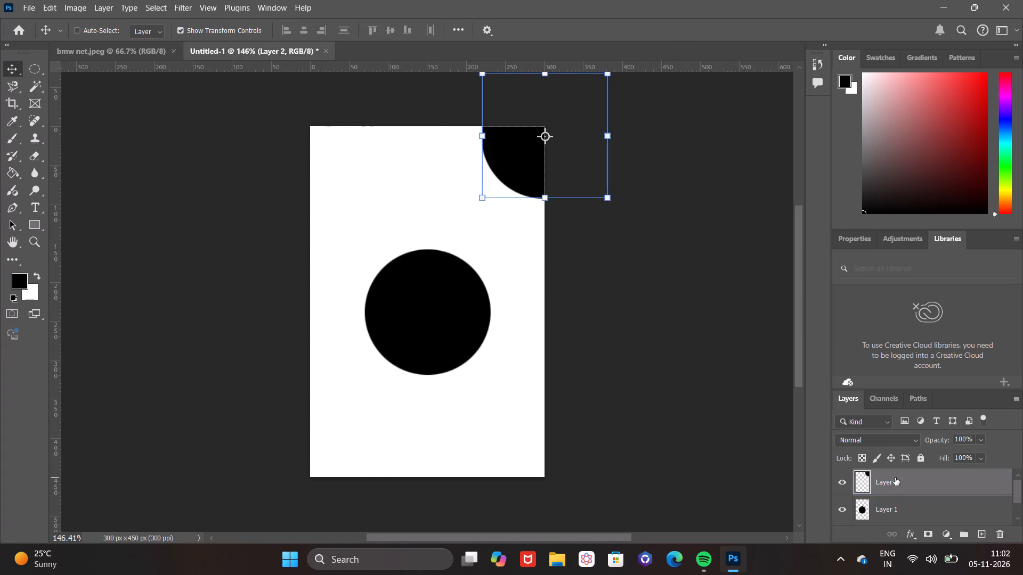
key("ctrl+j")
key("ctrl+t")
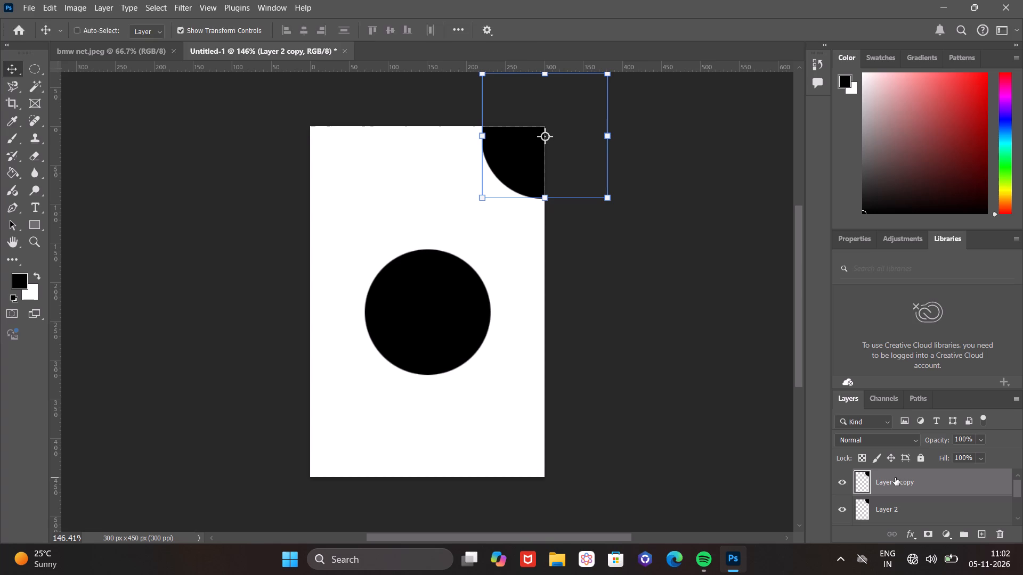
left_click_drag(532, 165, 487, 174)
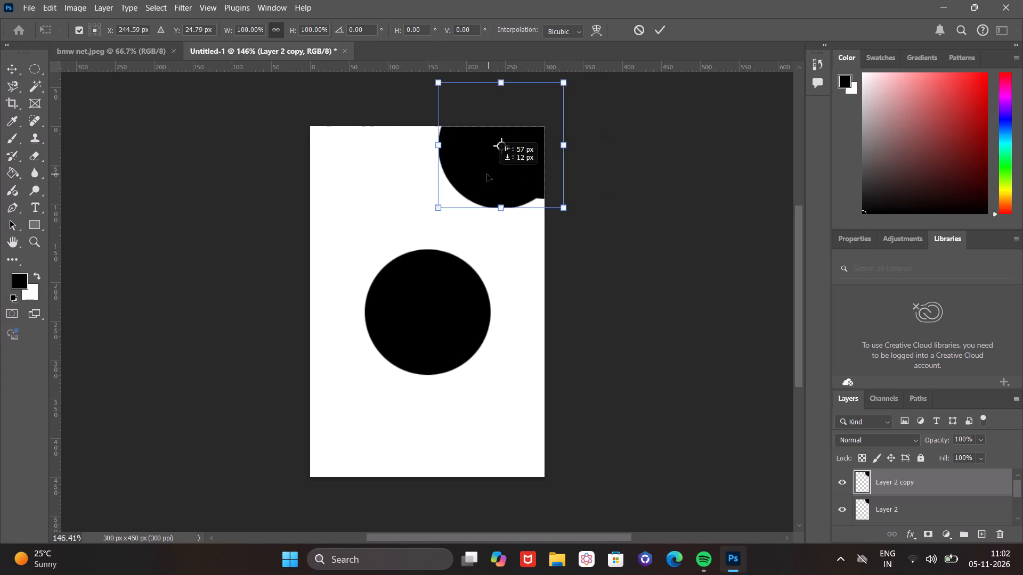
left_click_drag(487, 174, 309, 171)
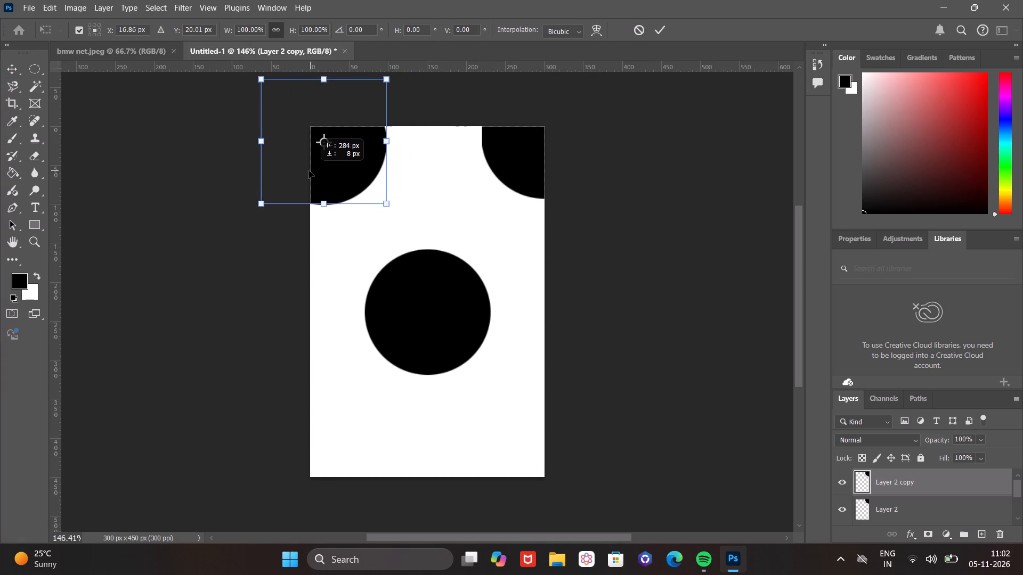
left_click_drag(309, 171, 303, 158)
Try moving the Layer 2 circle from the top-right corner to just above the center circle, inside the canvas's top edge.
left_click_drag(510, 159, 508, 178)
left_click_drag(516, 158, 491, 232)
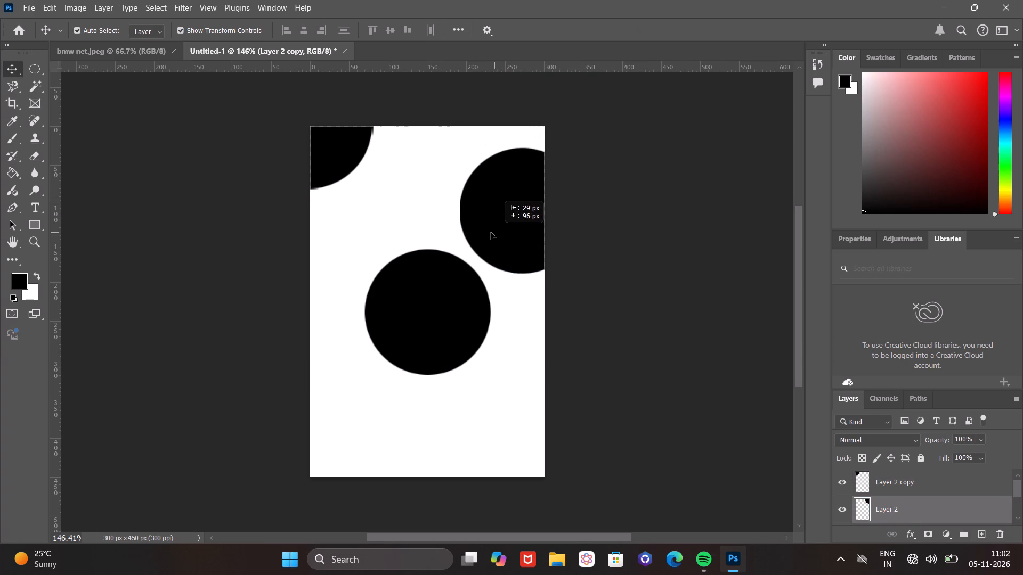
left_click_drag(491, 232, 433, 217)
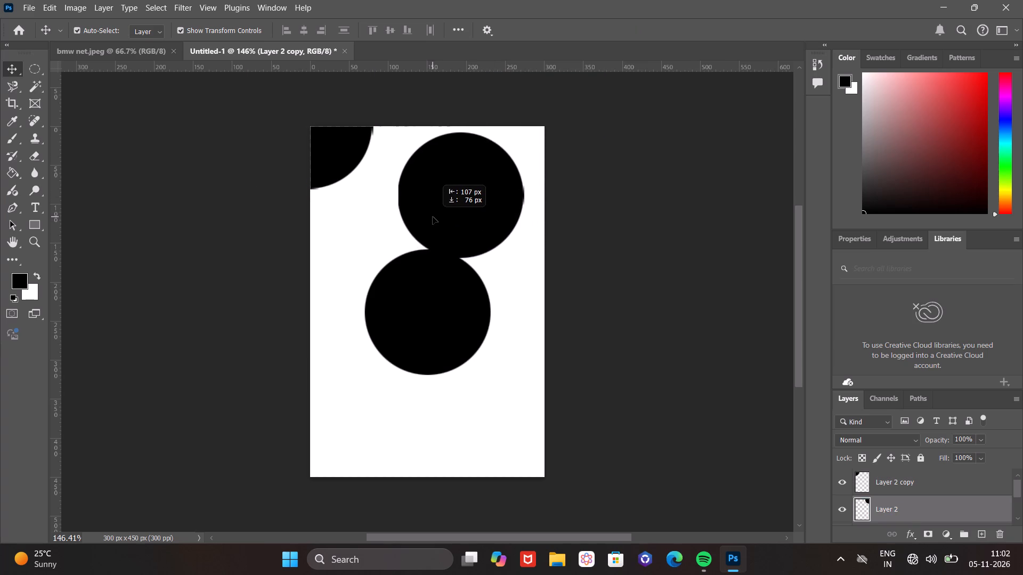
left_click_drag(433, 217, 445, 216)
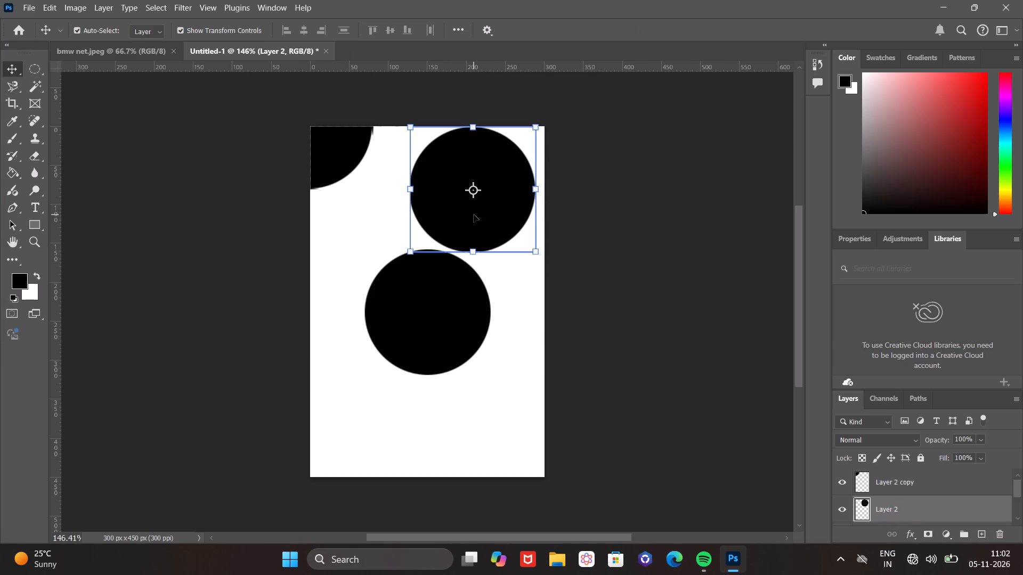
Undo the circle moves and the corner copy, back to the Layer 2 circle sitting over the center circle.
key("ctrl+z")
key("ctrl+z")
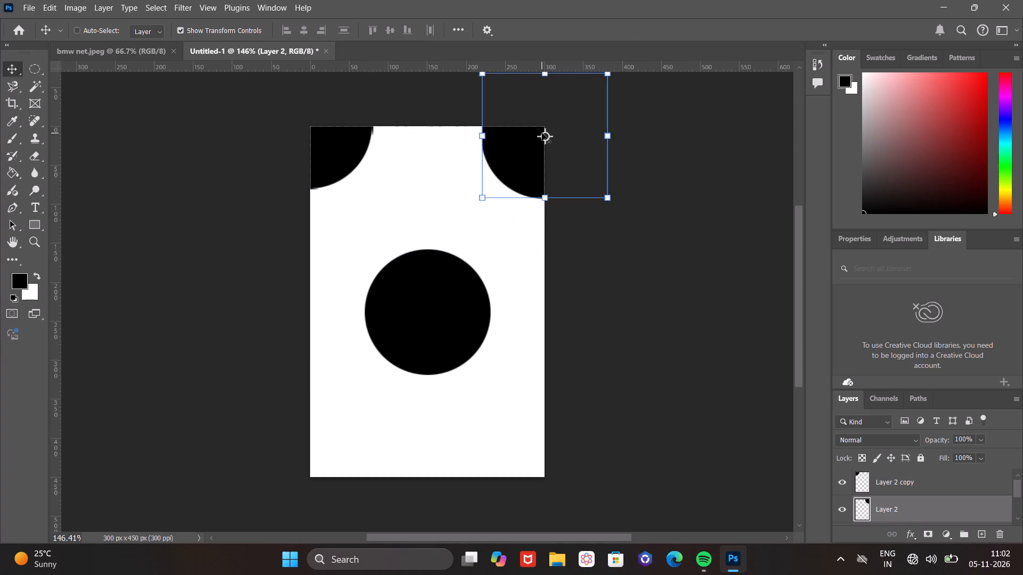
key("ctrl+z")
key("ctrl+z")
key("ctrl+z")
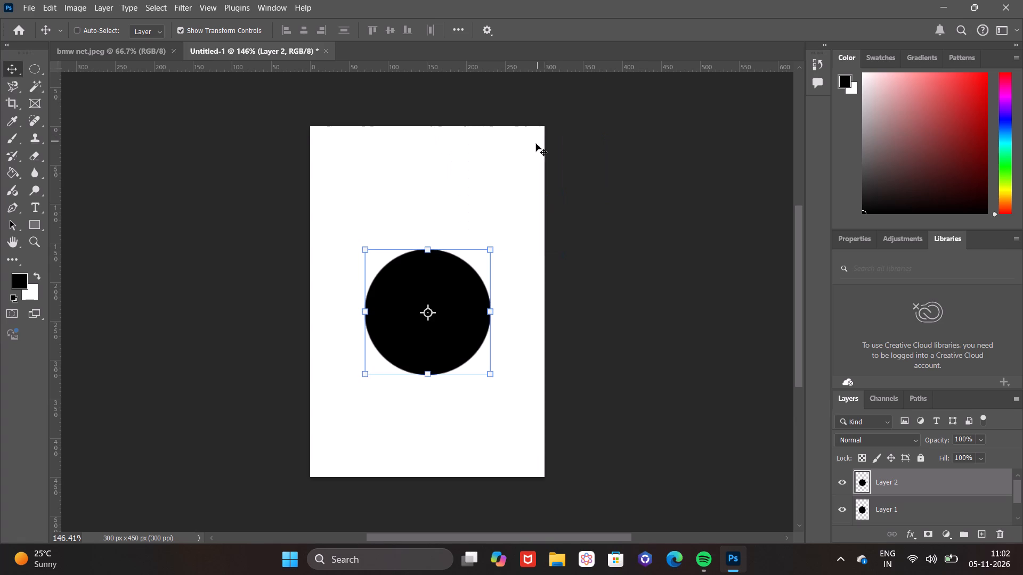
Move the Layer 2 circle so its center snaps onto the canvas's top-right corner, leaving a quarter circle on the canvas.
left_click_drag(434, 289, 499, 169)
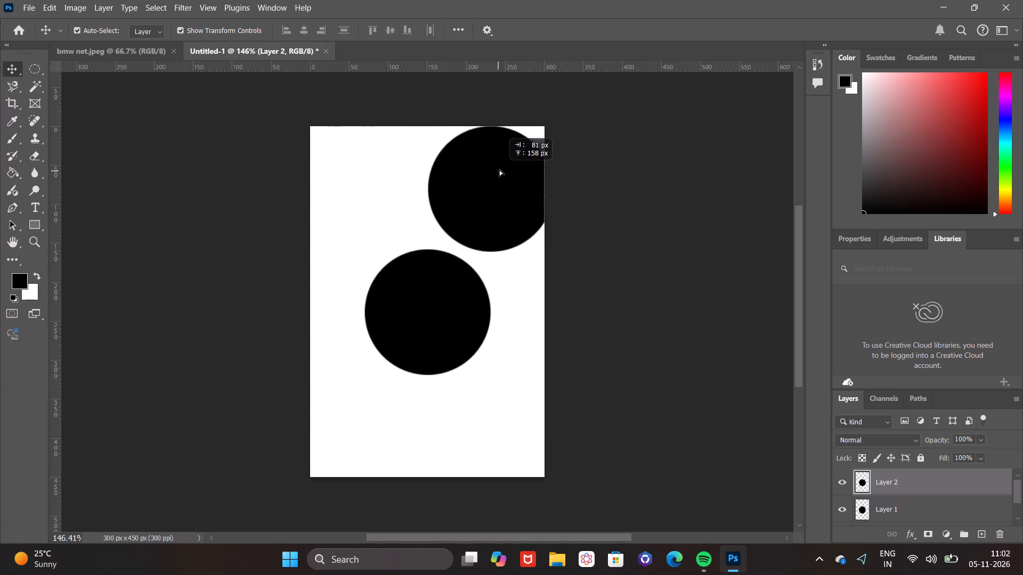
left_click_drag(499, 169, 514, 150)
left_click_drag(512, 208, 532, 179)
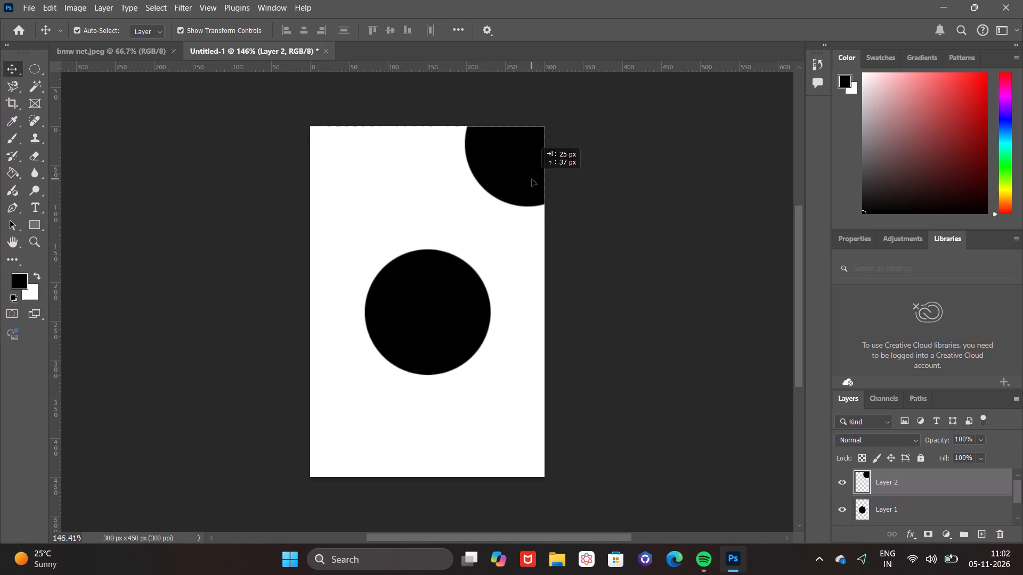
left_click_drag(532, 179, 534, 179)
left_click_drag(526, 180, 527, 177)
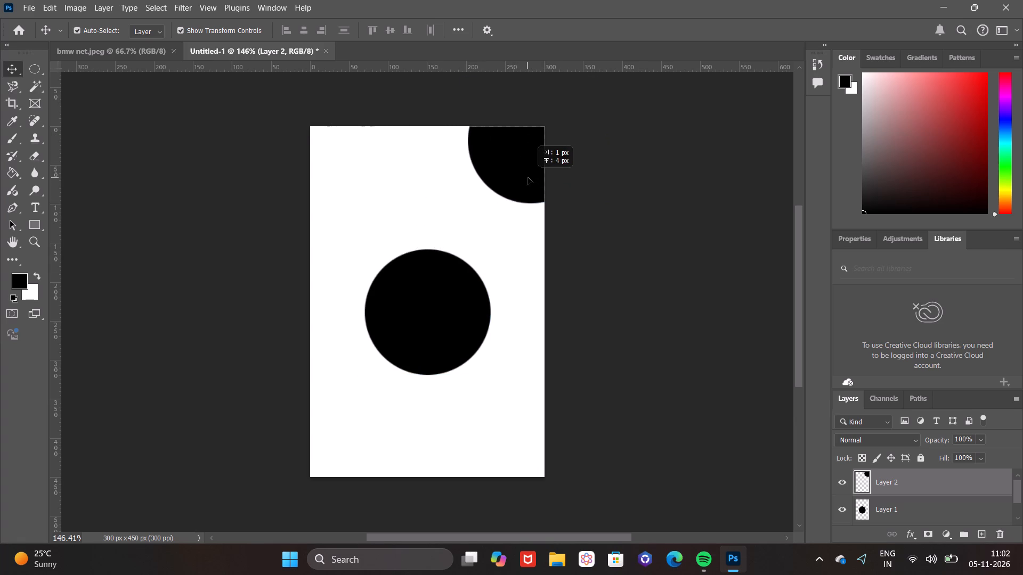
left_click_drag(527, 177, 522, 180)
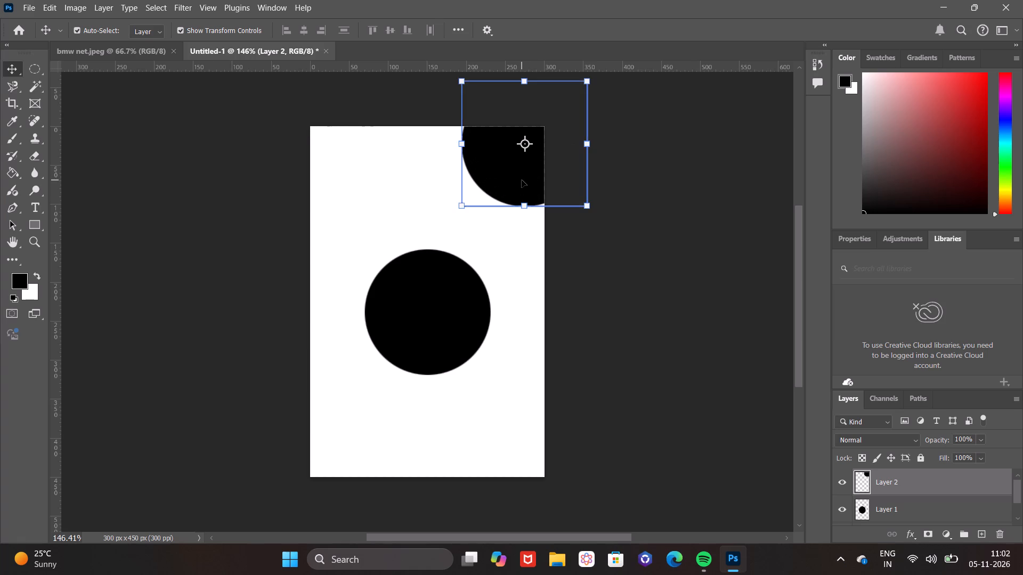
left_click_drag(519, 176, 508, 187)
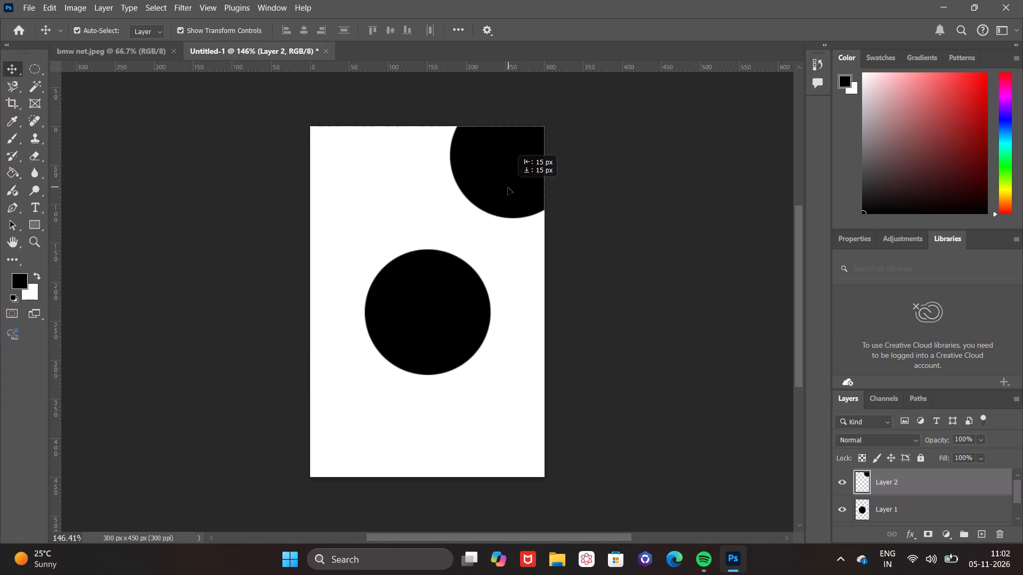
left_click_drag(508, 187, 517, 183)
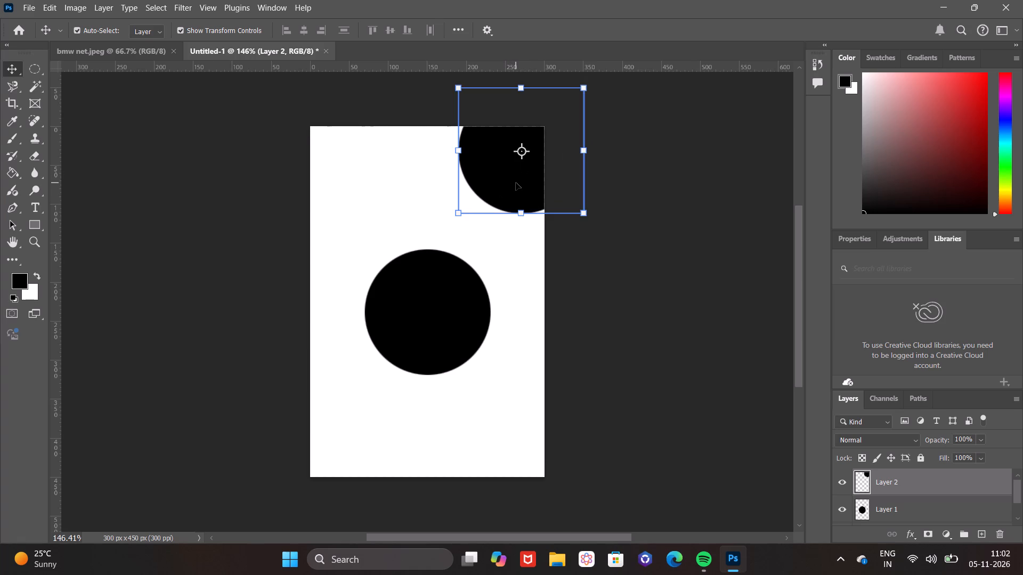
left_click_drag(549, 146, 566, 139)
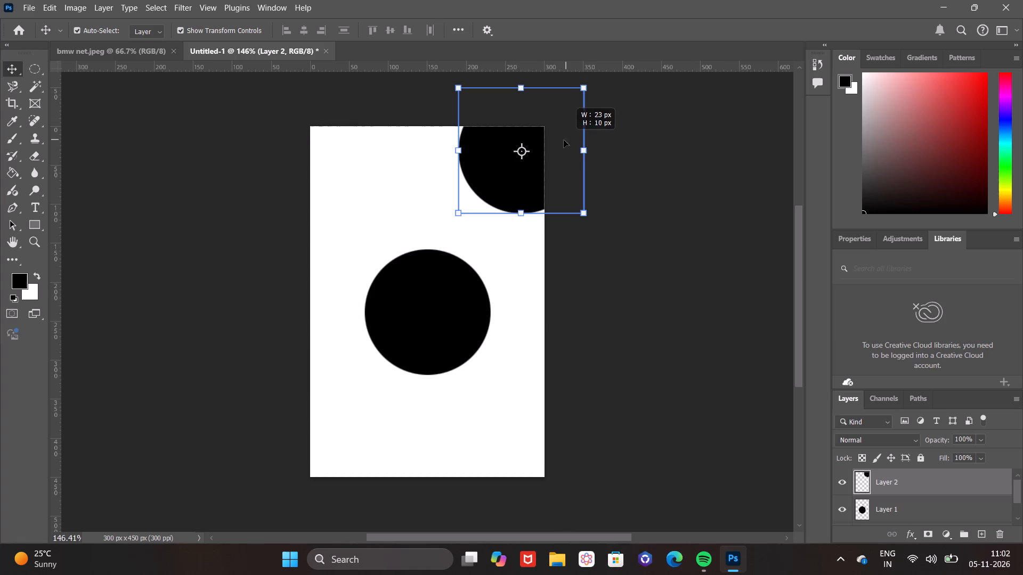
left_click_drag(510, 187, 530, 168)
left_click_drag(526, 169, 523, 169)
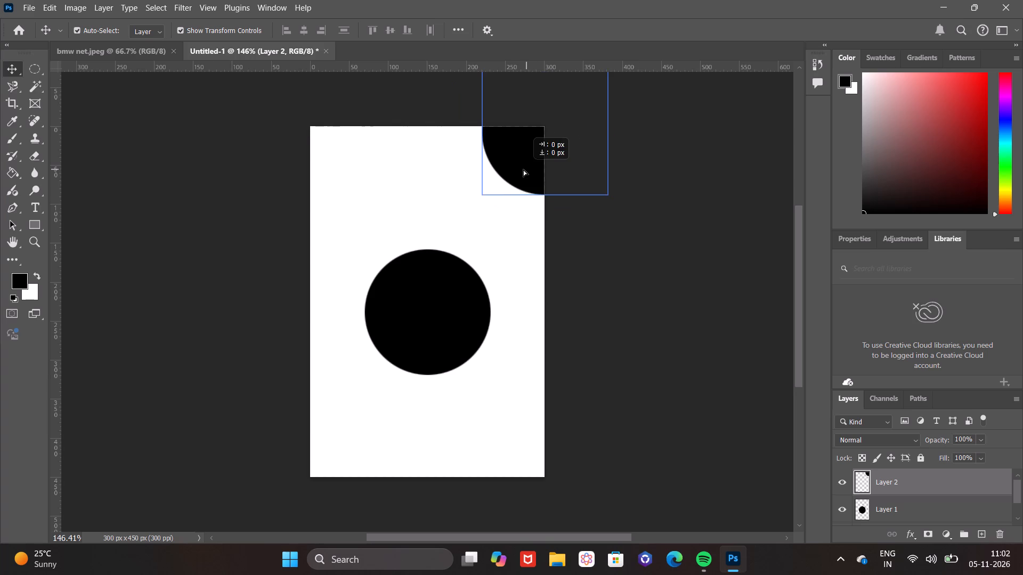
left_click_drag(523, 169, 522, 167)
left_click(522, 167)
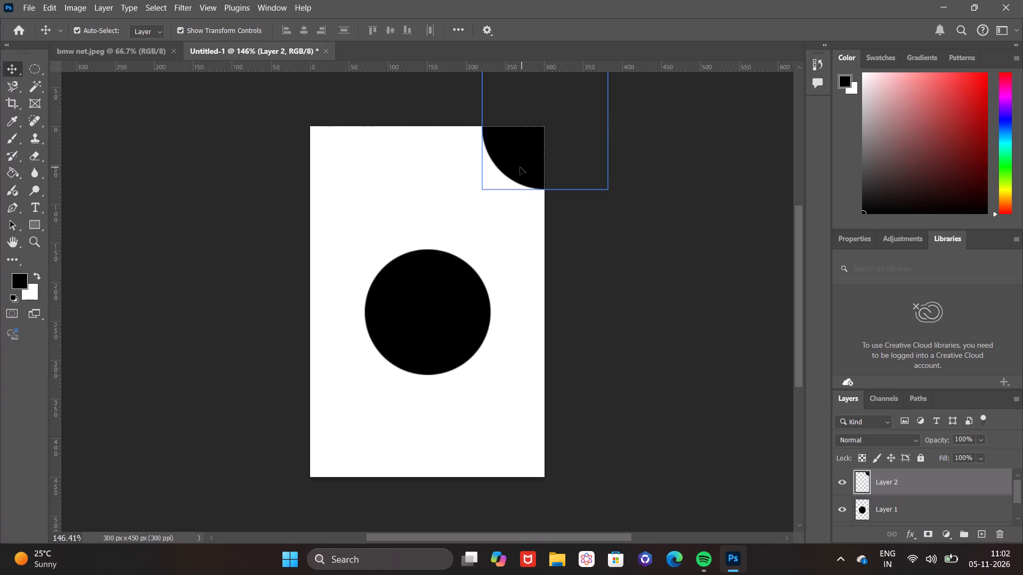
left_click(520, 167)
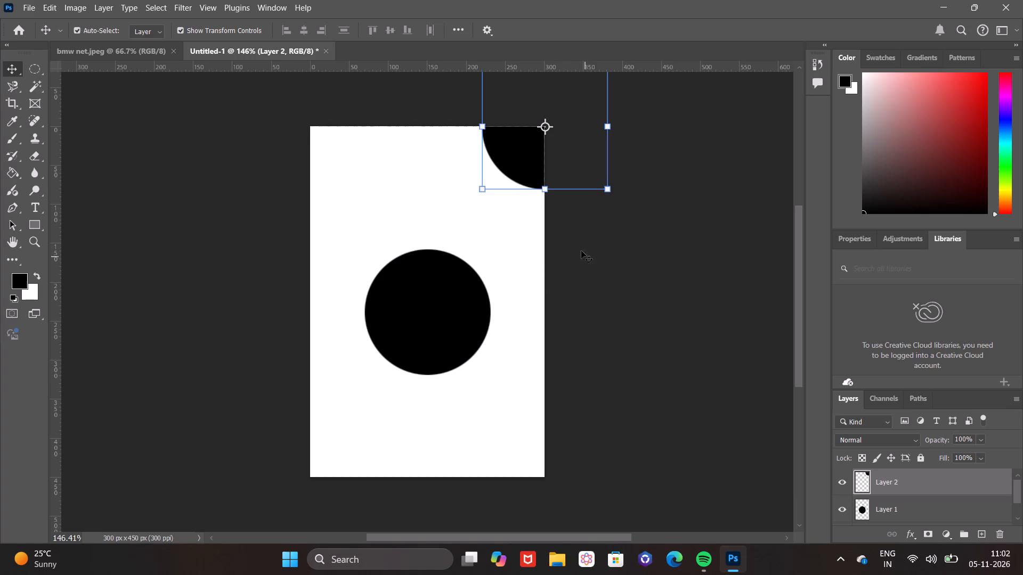
Scale the center circle on Layer 1 up proportionally about its center to about 110.6%.
left_click(449, 291)
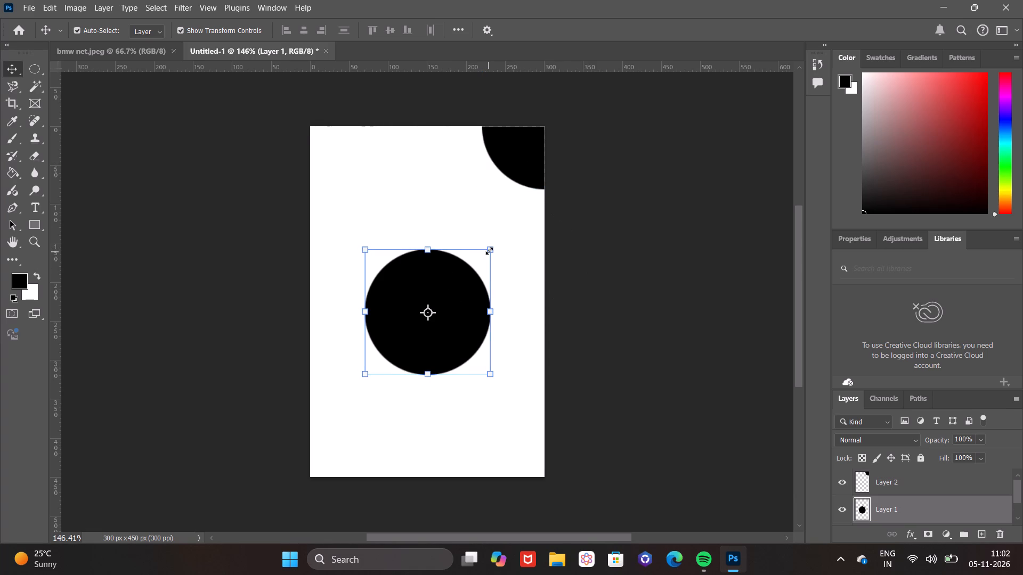
left_click_drag(489, 251, 492, 251, "alt")
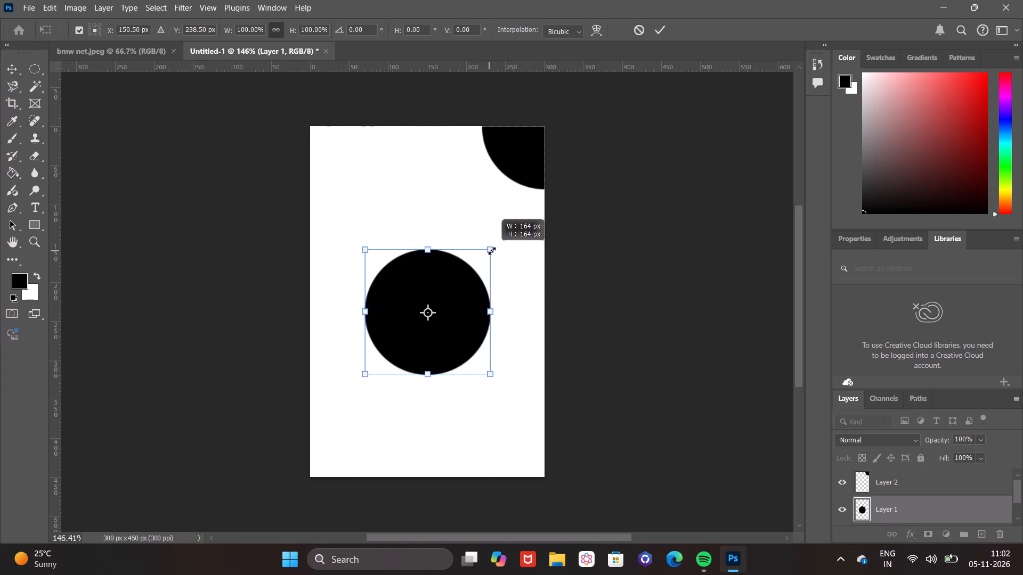
left_click_drag(492, 251, 499, 247, "alt")
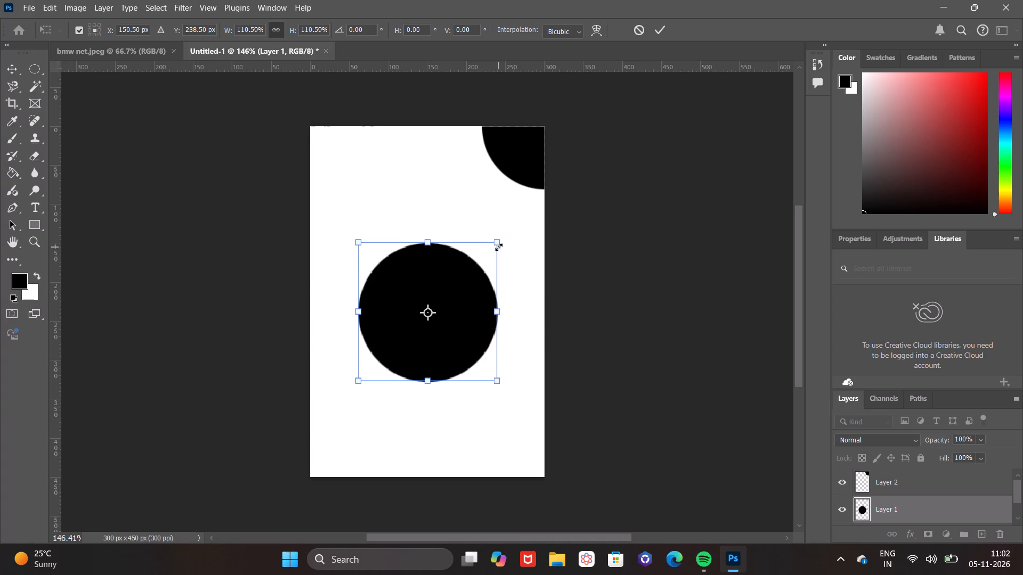
left_click(521, 169)
Delete Layer 2 with the smaller corner circle.
left_click(894, 483)
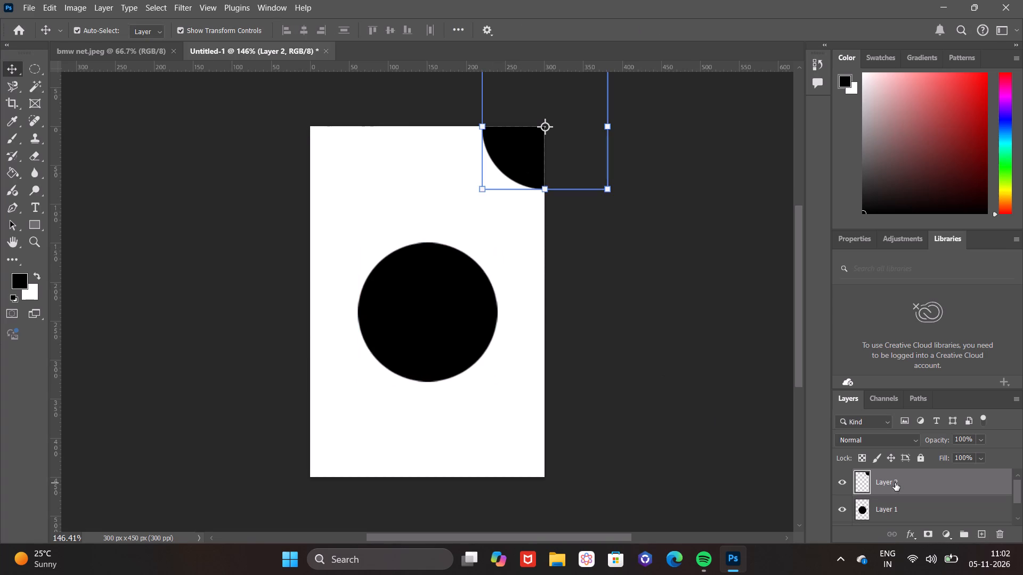
left_click(1003, 537)
left_click(479, 220)
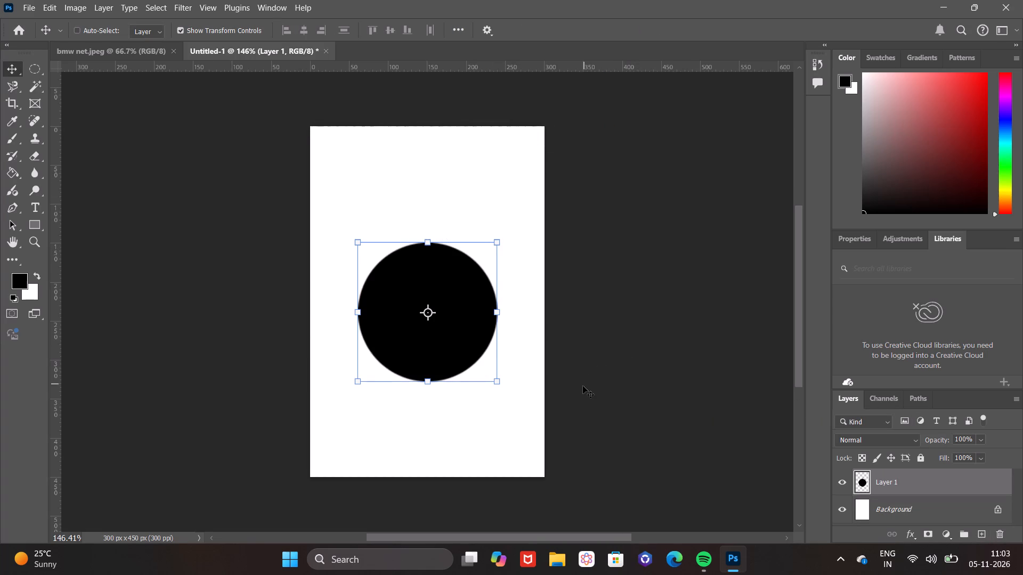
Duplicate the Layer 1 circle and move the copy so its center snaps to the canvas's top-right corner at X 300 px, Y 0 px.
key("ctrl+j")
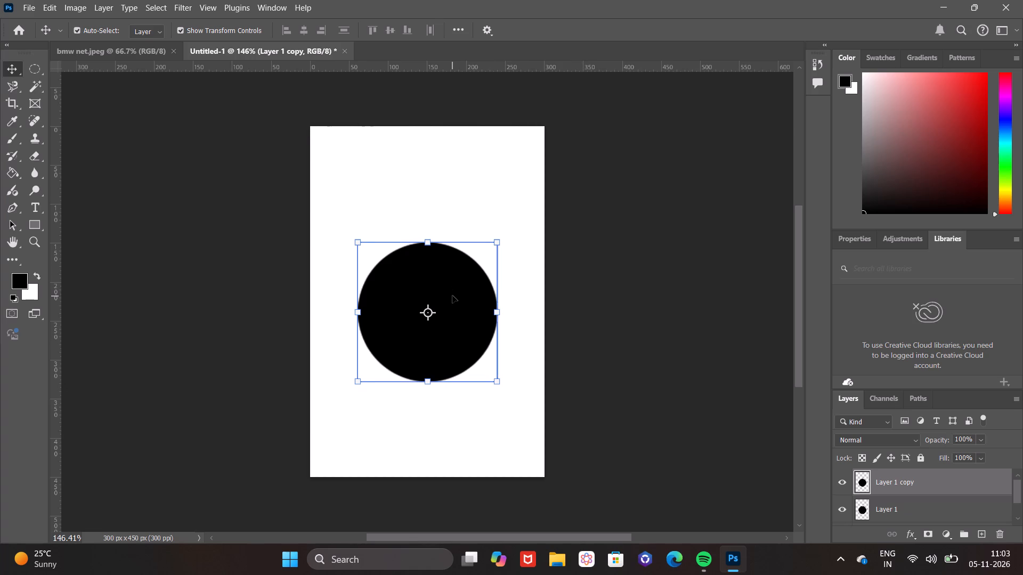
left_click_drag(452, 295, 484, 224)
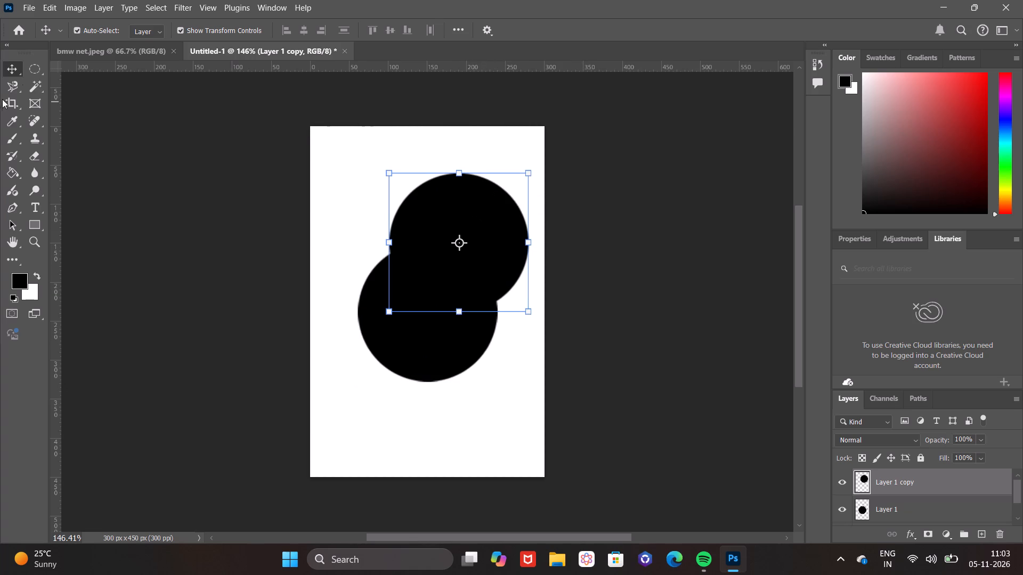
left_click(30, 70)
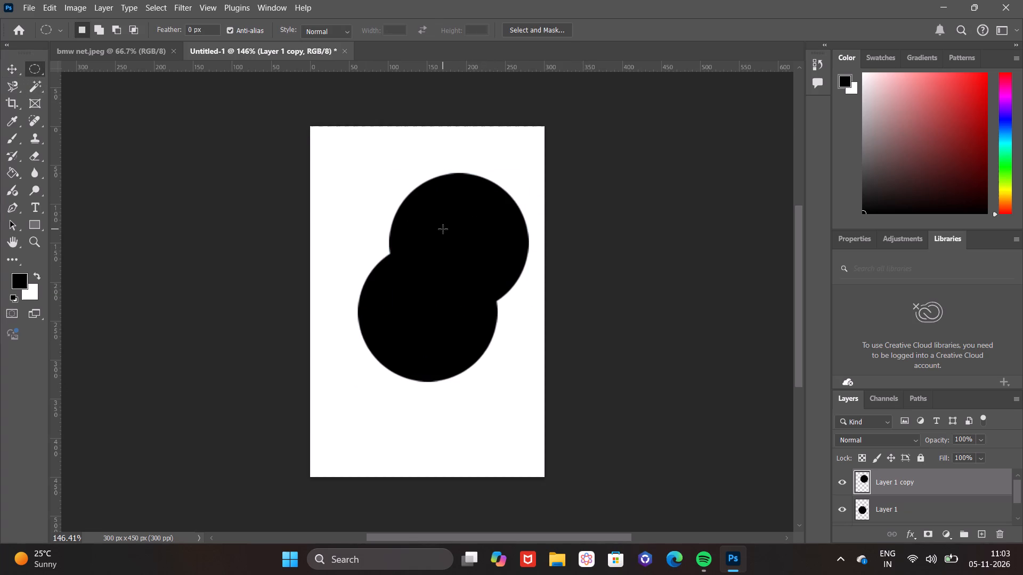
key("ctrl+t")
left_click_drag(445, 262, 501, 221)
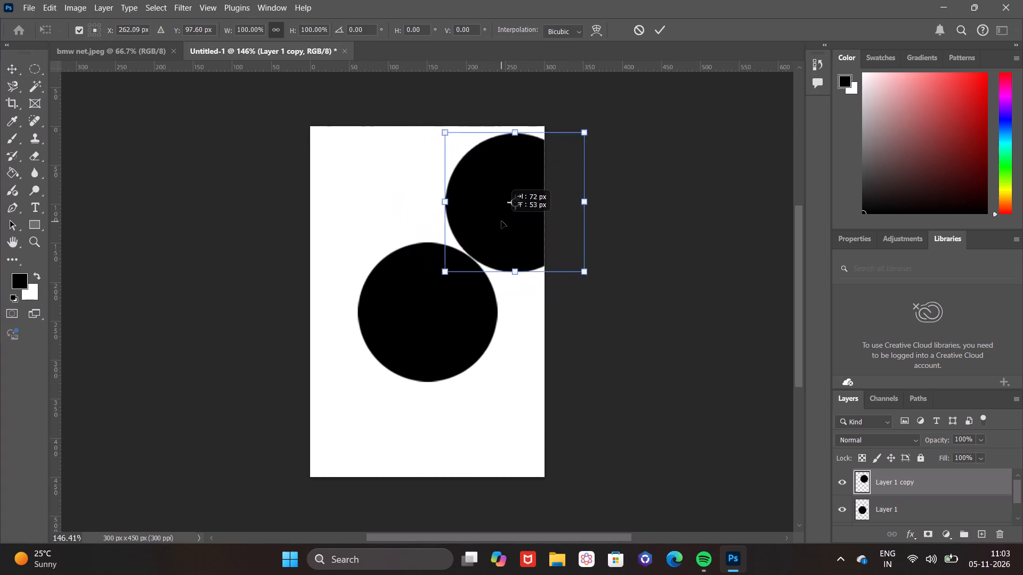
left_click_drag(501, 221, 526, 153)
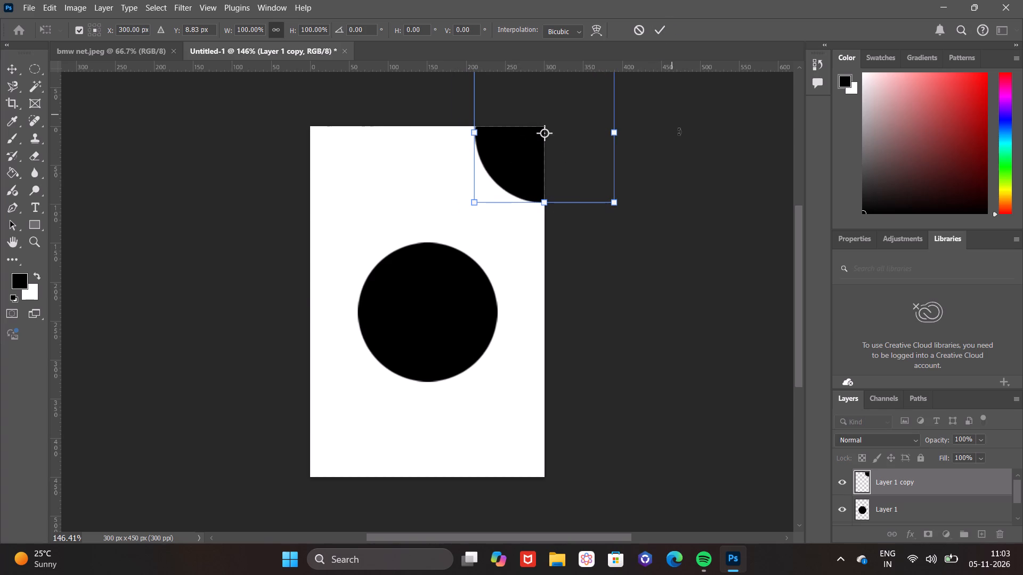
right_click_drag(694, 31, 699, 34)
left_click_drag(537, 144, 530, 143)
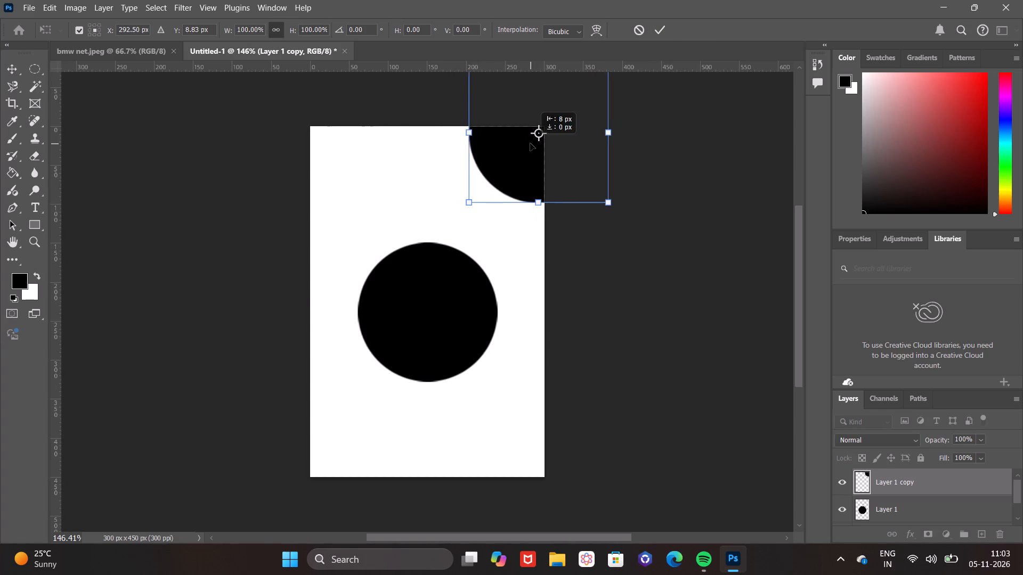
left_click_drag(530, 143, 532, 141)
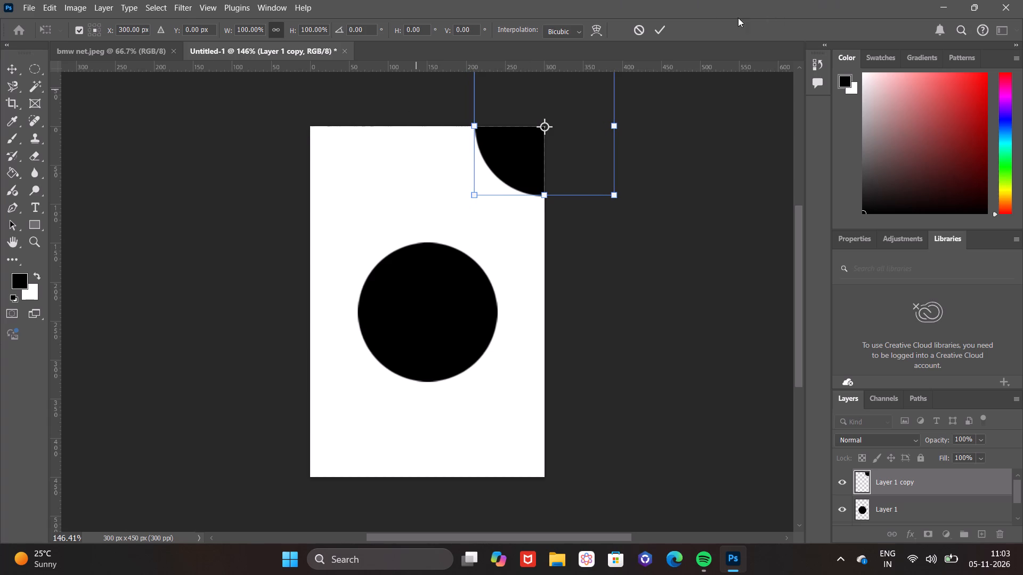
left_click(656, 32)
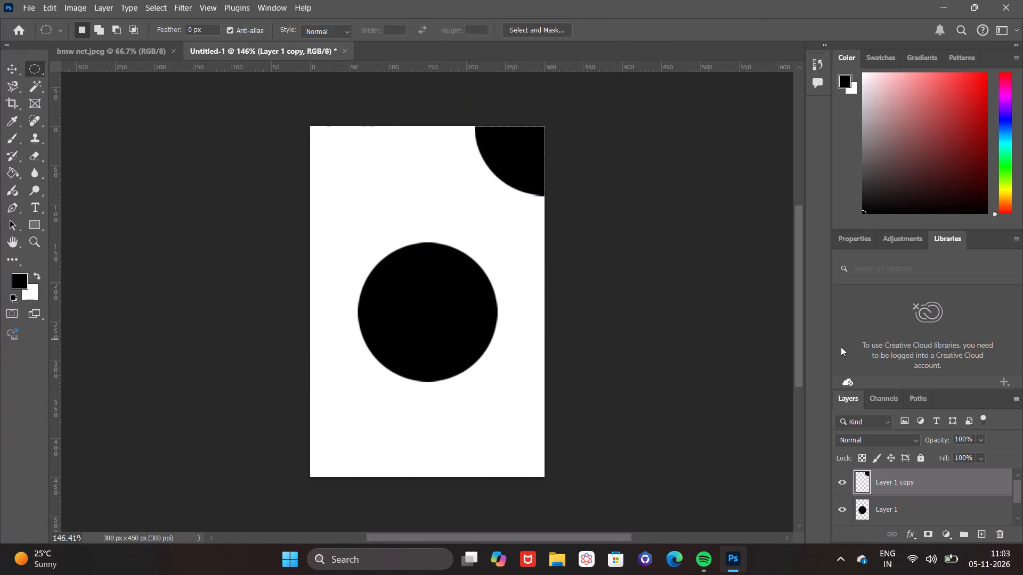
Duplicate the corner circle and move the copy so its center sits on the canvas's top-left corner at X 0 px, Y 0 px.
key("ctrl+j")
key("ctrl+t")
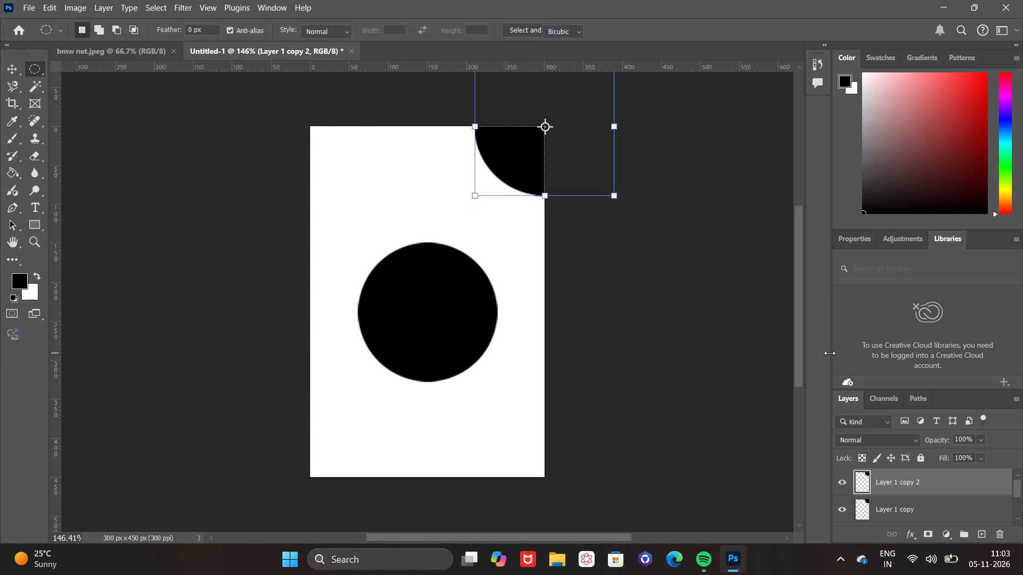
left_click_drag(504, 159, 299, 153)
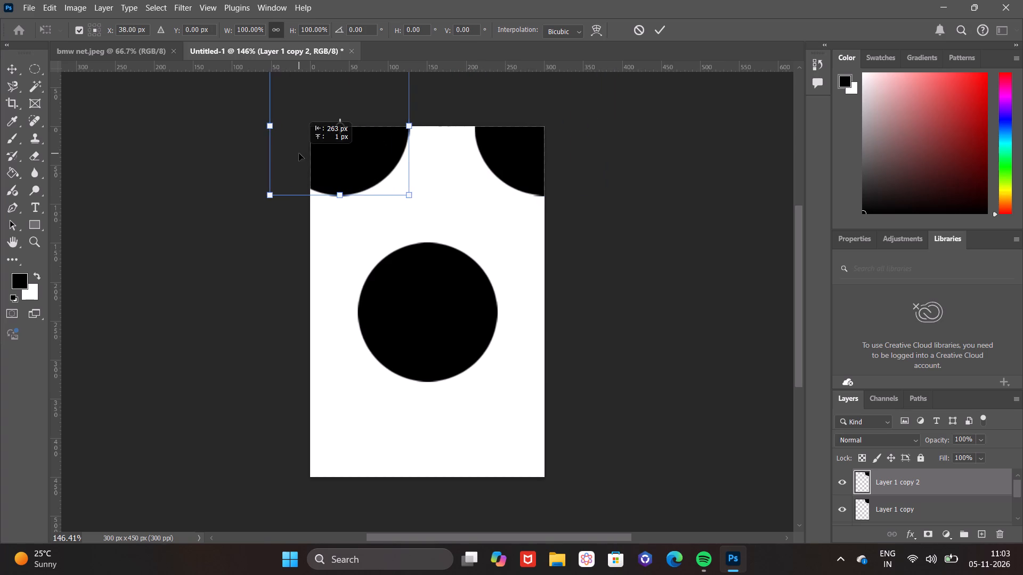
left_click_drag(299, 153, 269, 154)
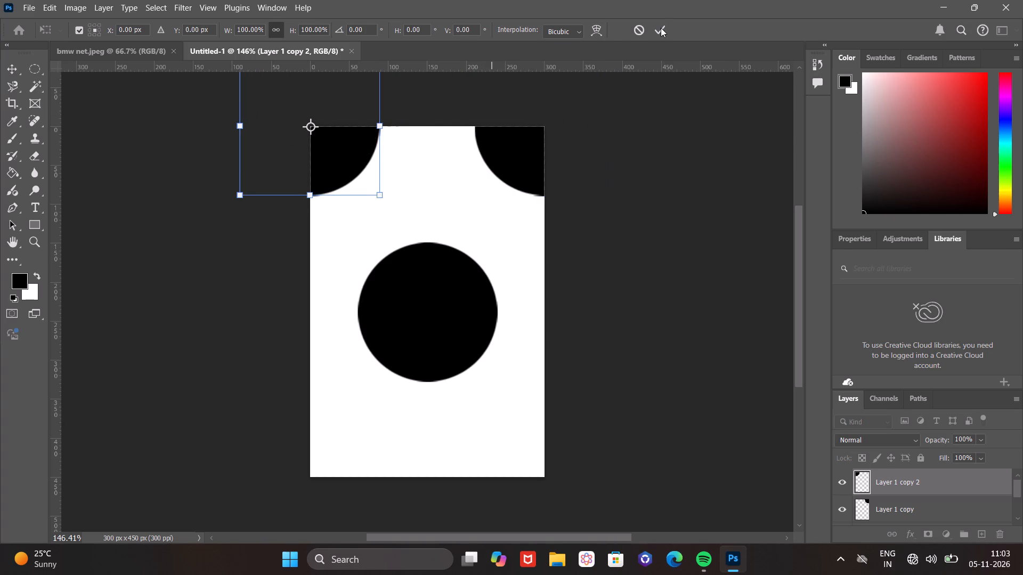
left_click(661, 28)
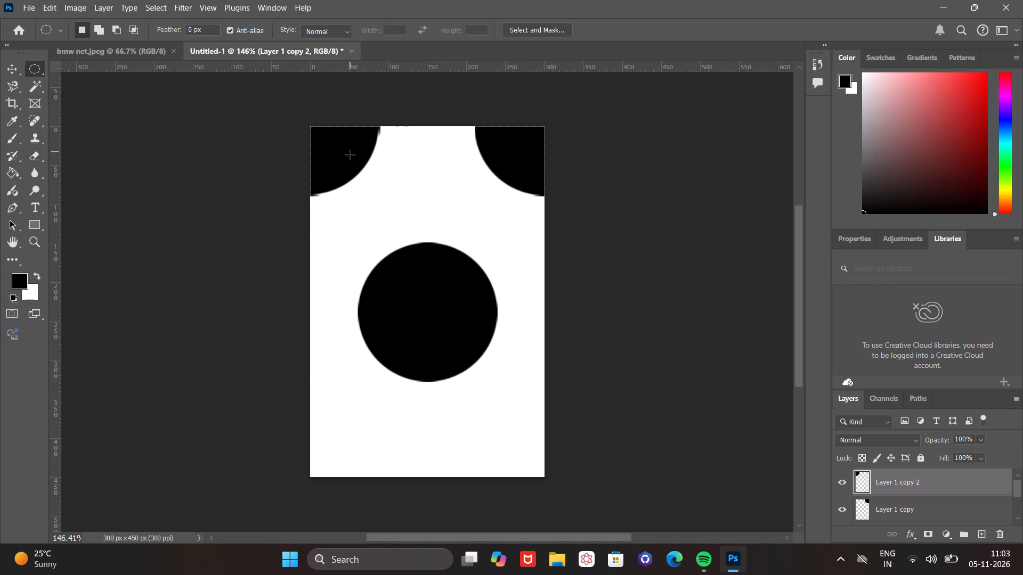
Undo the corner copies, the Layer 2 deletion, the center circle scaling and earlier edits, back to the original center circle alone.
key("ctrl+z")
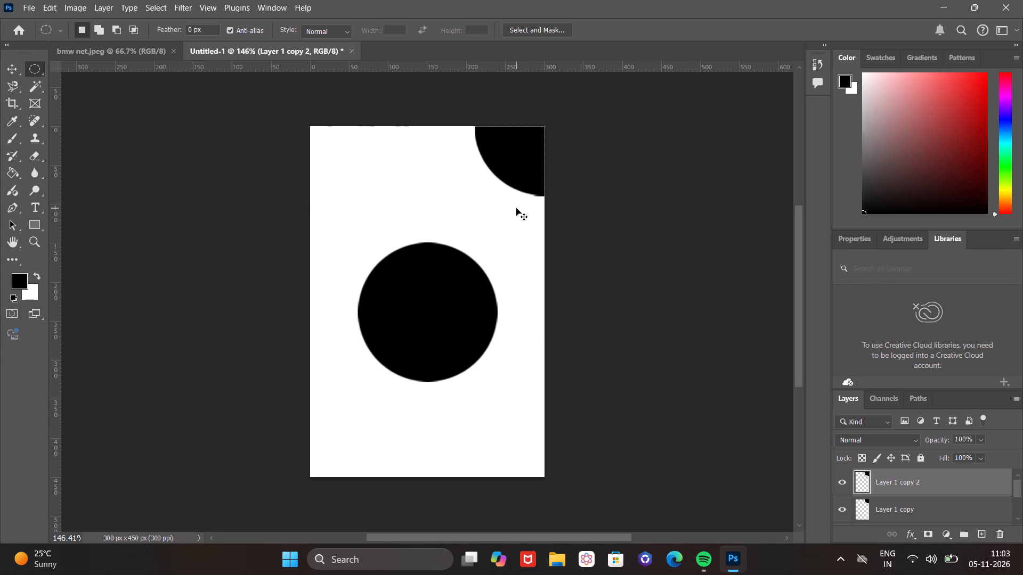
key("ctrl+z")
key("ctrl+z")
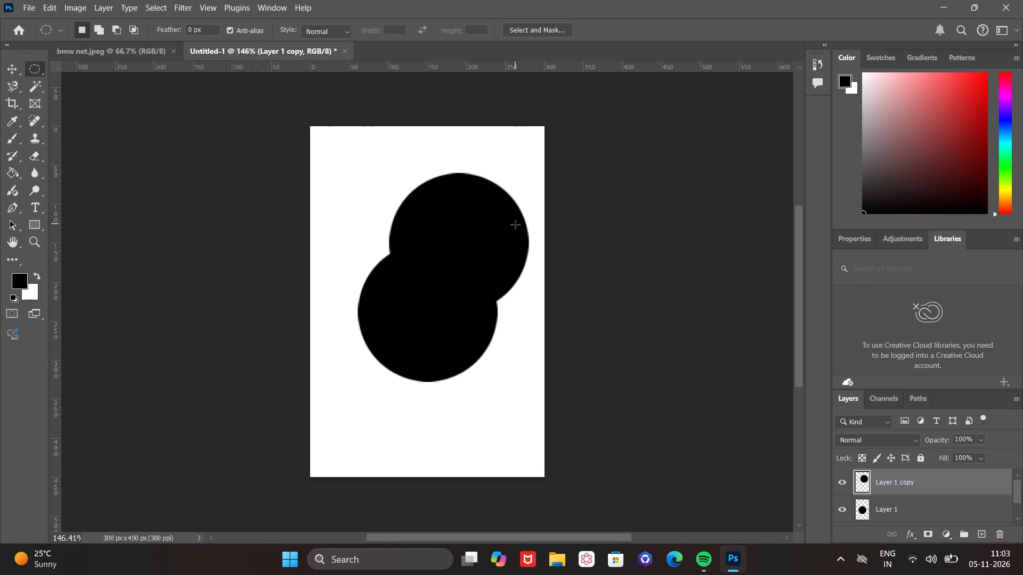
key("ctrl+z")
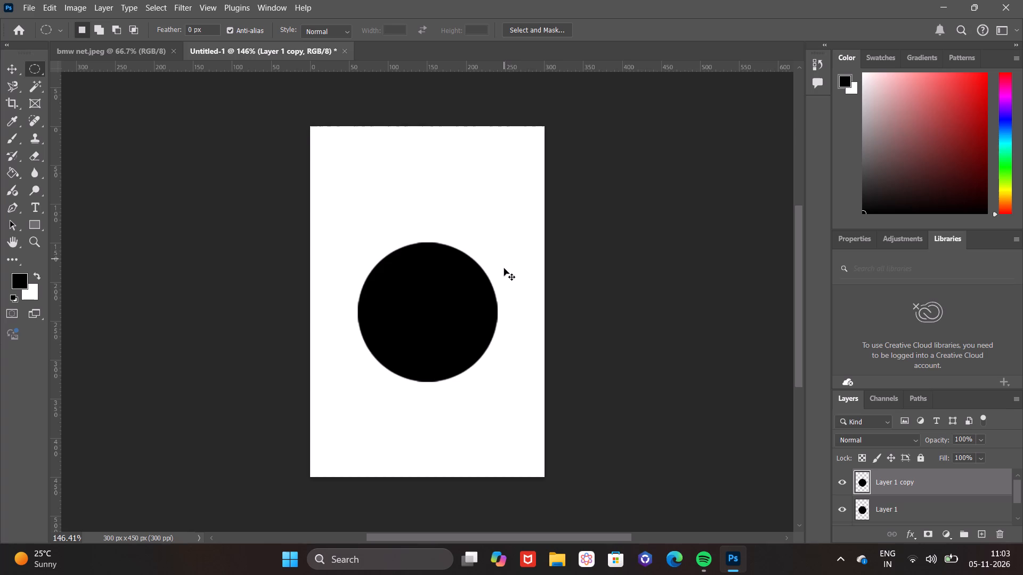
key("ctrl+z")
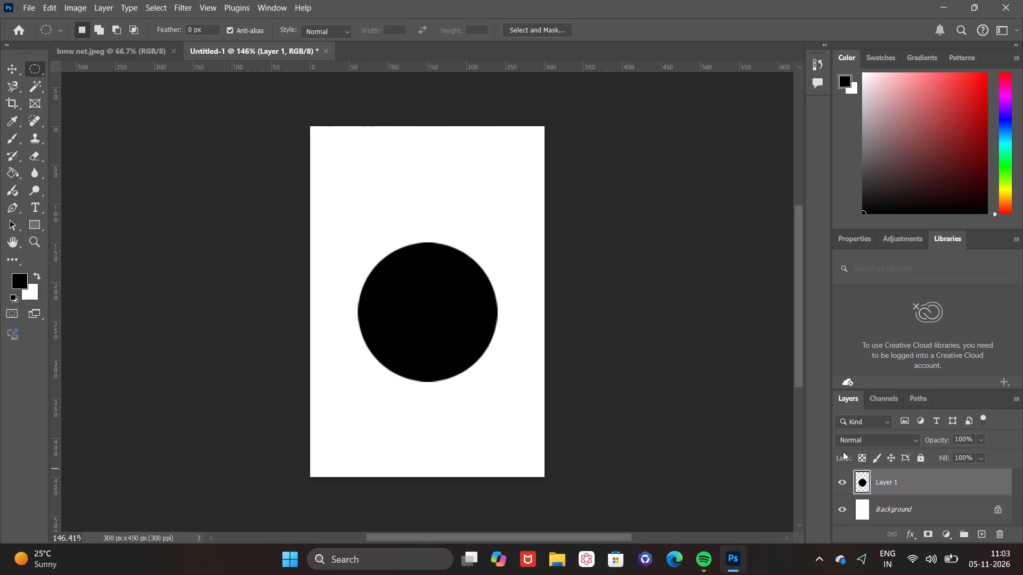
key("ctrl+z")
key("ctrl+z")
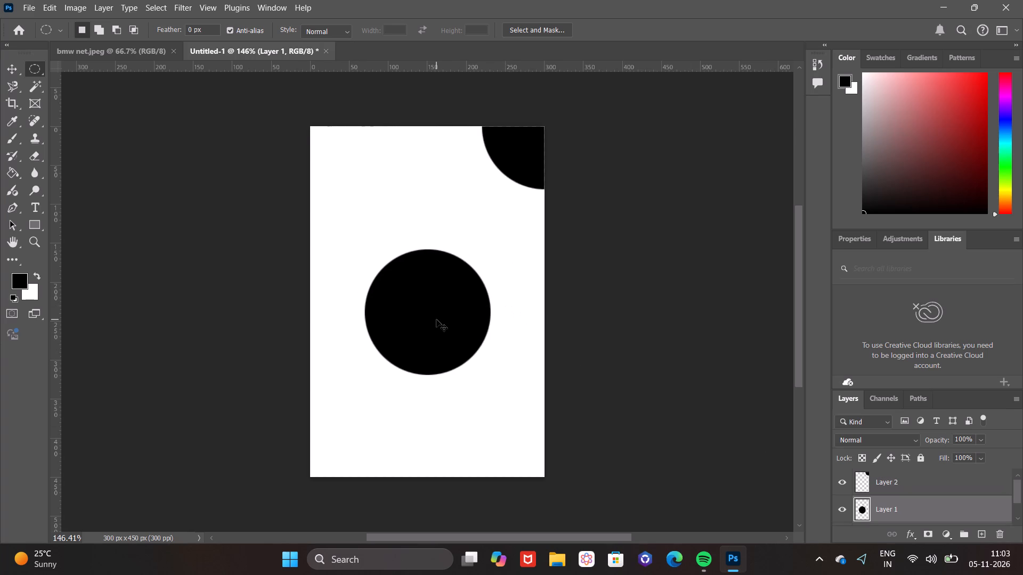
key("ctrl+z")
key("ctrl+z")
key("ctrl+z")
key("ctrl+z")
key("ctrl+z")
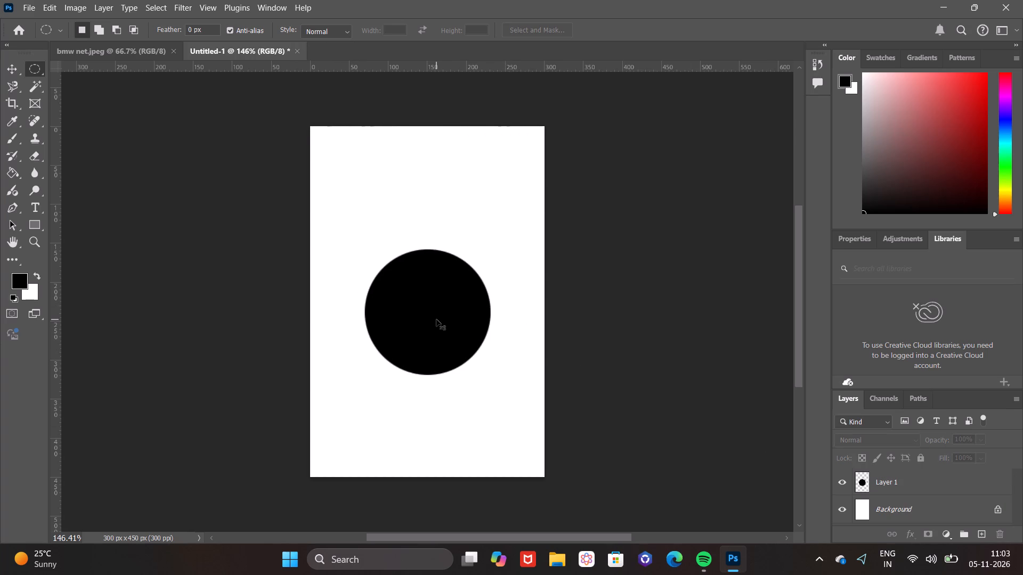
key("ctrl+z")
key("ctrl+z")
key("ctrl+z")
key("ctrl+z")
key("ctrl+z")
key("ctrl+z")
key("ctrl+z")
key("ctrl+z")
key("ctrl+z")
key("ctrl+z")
Delete Layer 1 with the center circle.
left_click(954, 484)
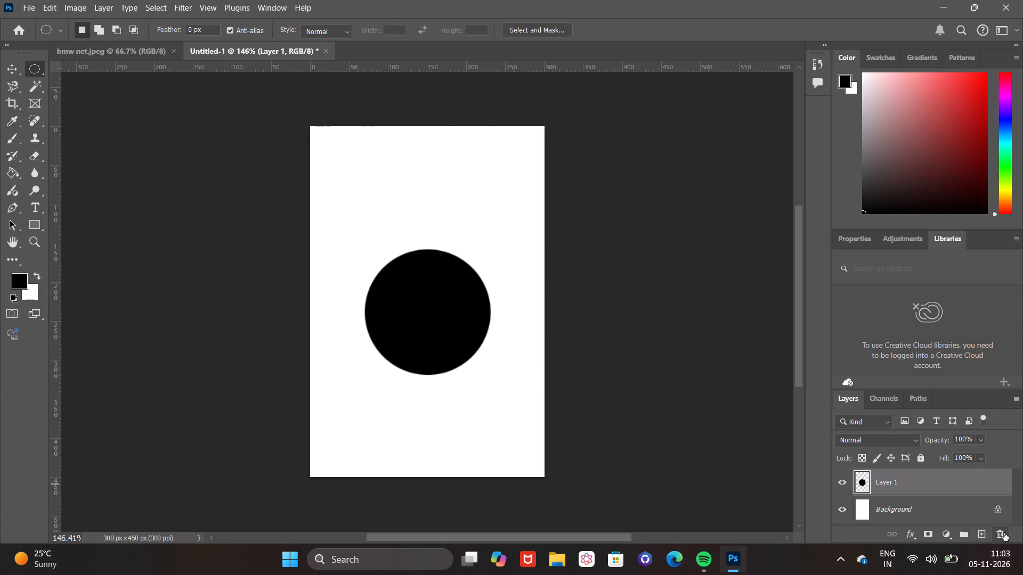
left_click(1004, 533)
left_click(477, 220)
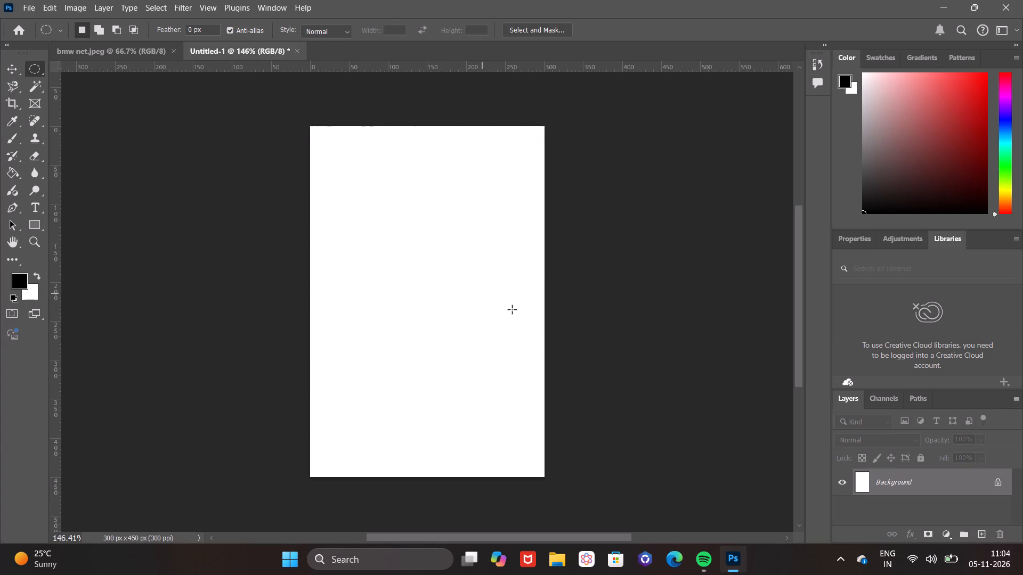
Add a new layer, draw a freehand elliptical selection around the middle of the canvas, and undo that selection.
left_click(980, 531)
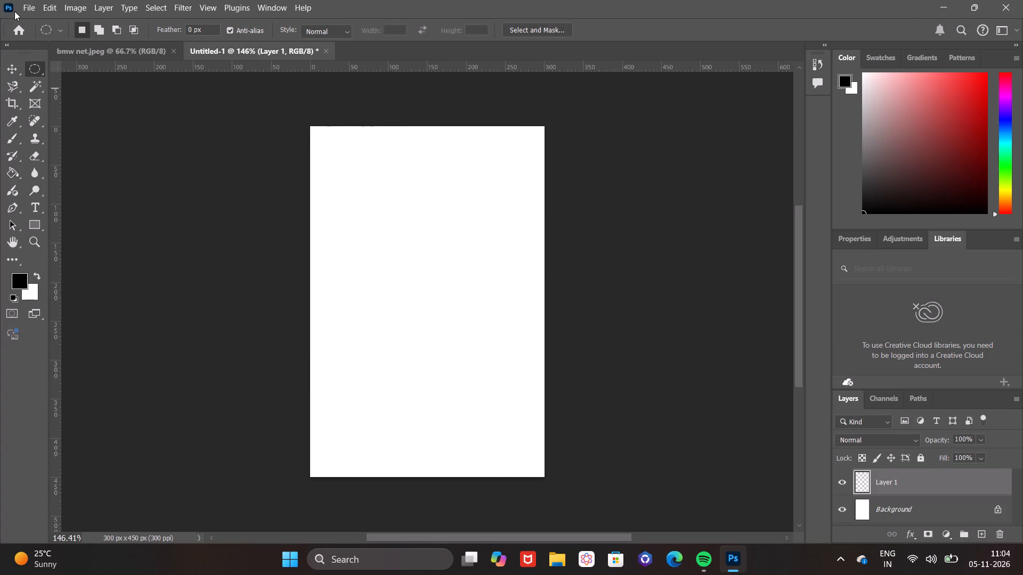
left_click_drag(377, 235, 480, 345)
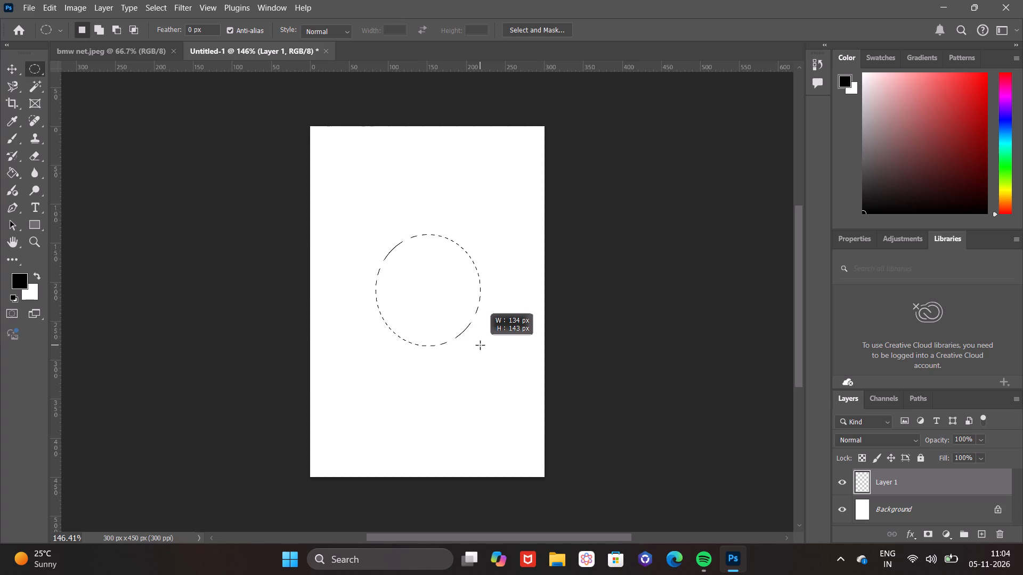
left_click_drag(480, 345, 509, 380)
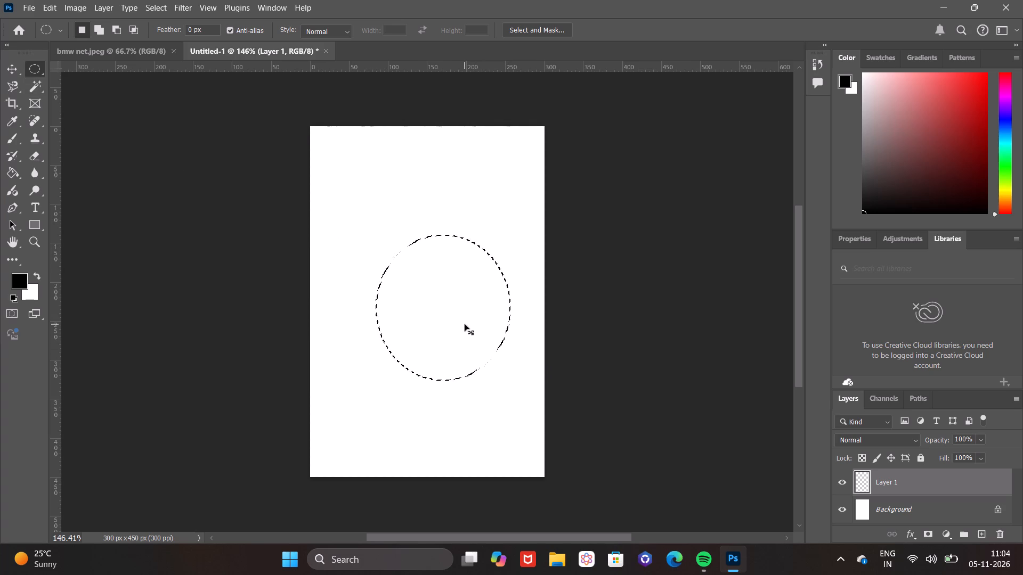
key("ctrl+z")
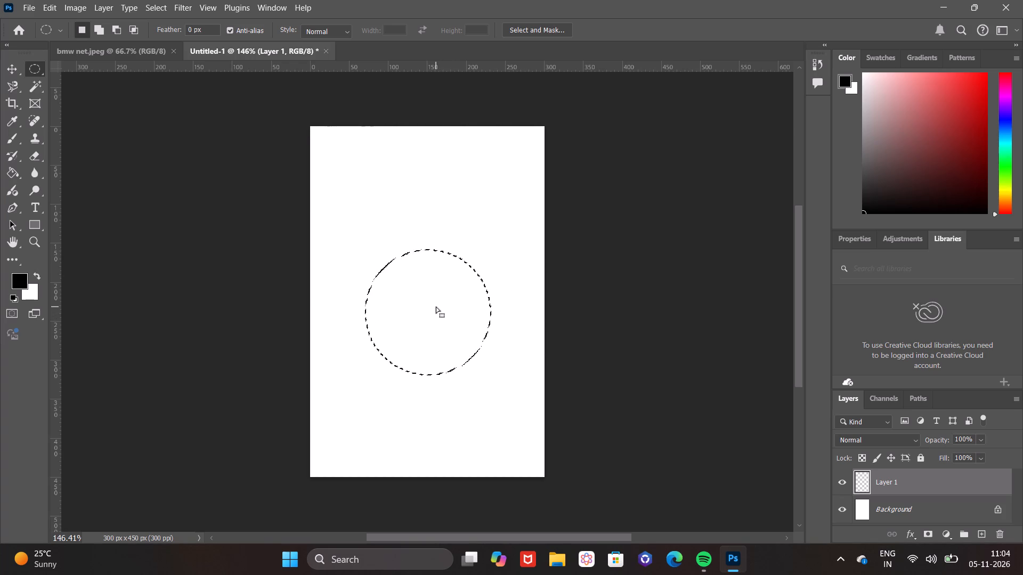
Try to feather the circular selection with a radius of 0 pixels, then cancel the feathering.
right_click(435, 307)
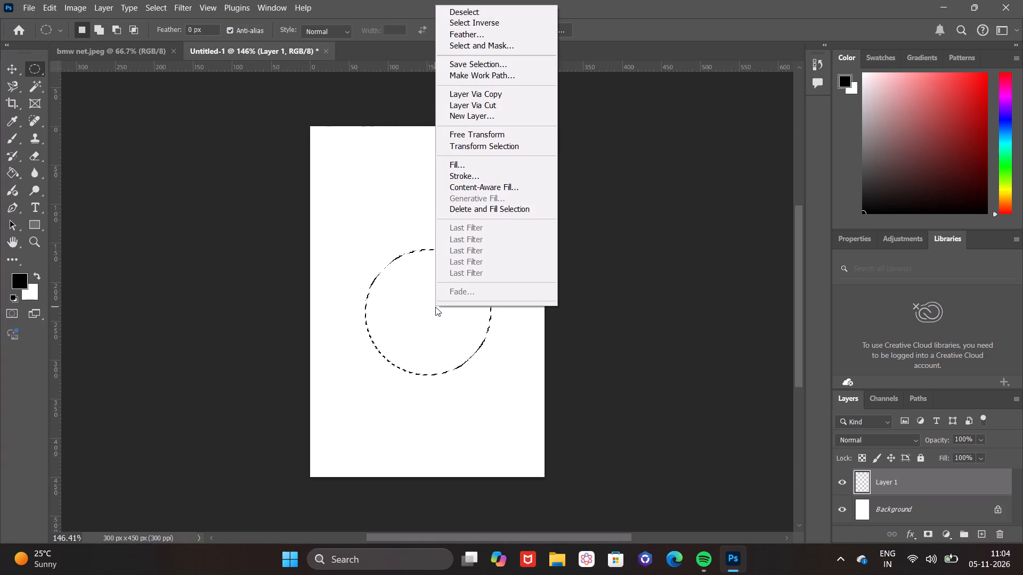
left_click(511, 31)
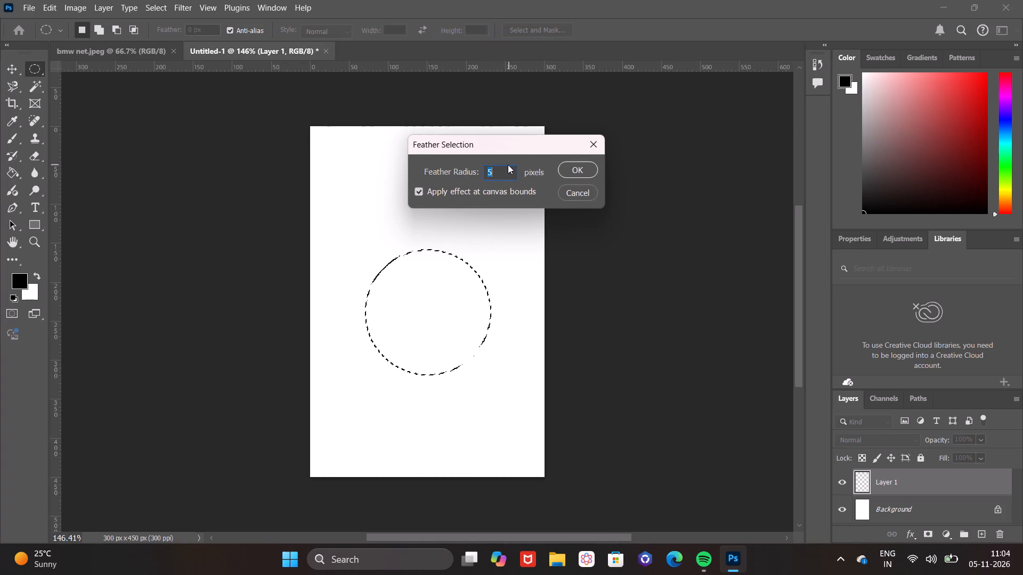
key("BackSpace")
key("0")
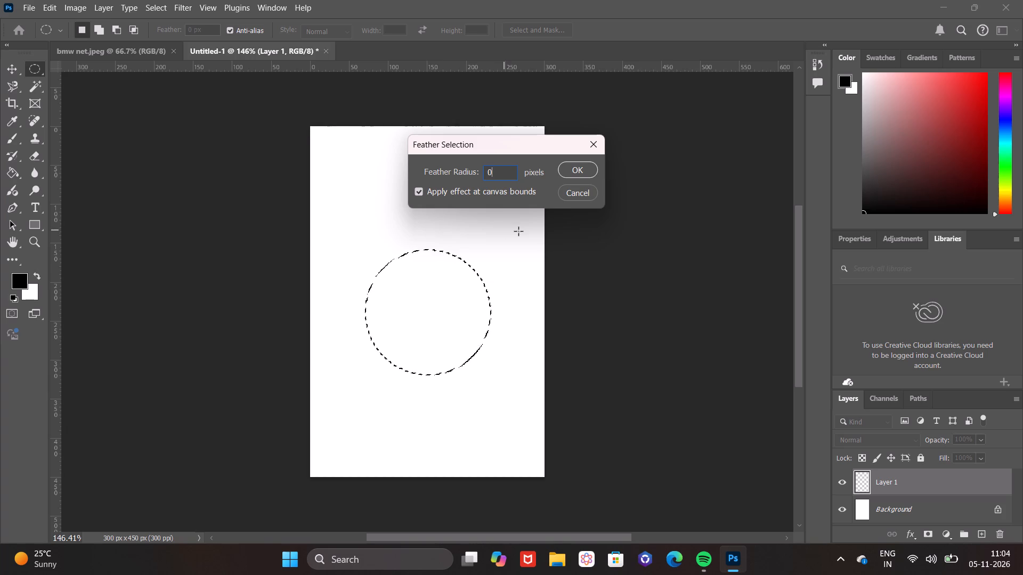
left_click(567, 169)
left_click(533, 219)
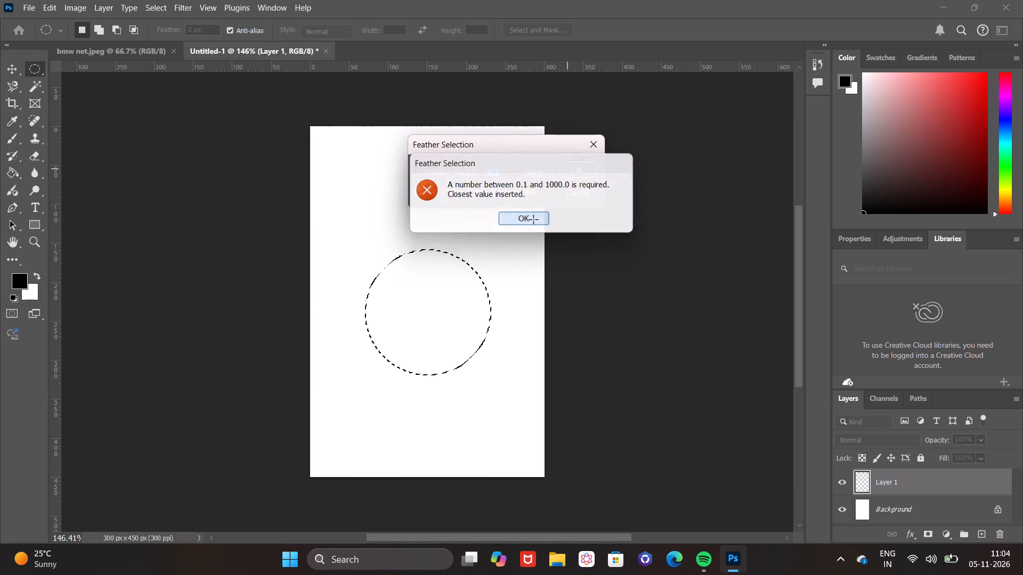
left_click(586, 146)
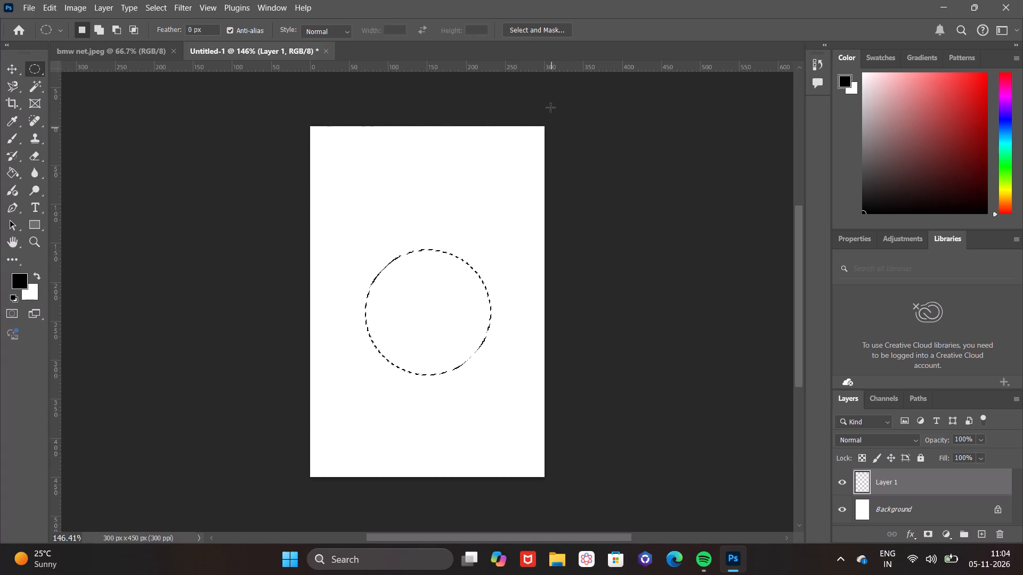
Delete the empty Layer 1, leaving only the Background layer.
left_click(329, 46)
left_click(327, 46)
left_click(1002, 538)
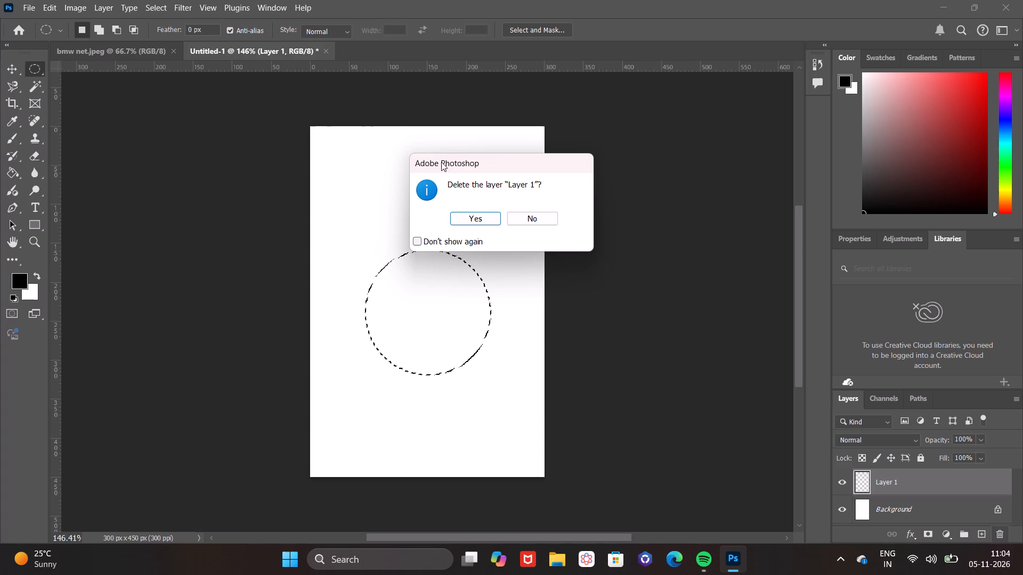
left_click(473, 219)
Close the Untitled-1 document without saving its changes.
left_click(295, 52)
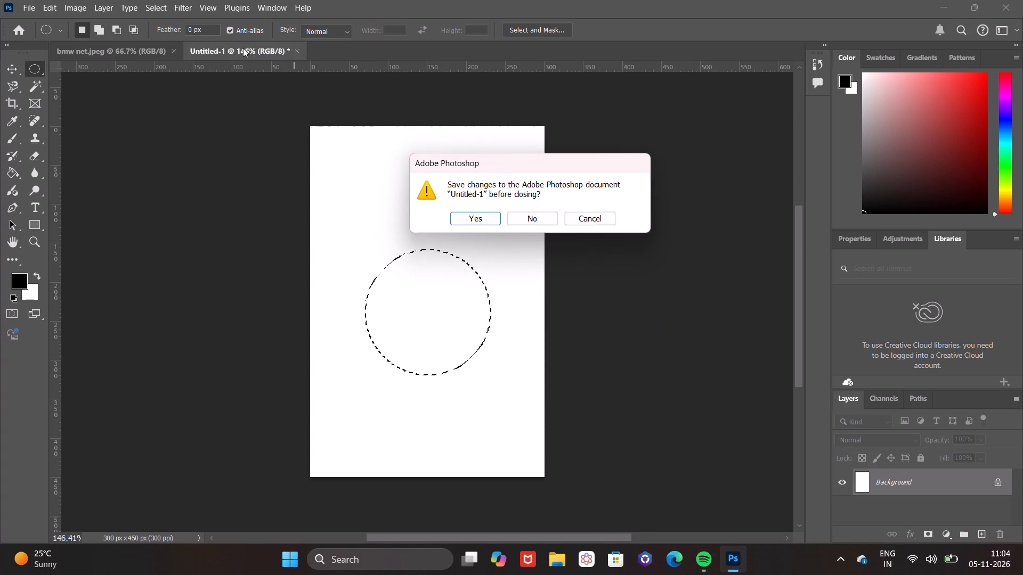
left_click(515, 221)
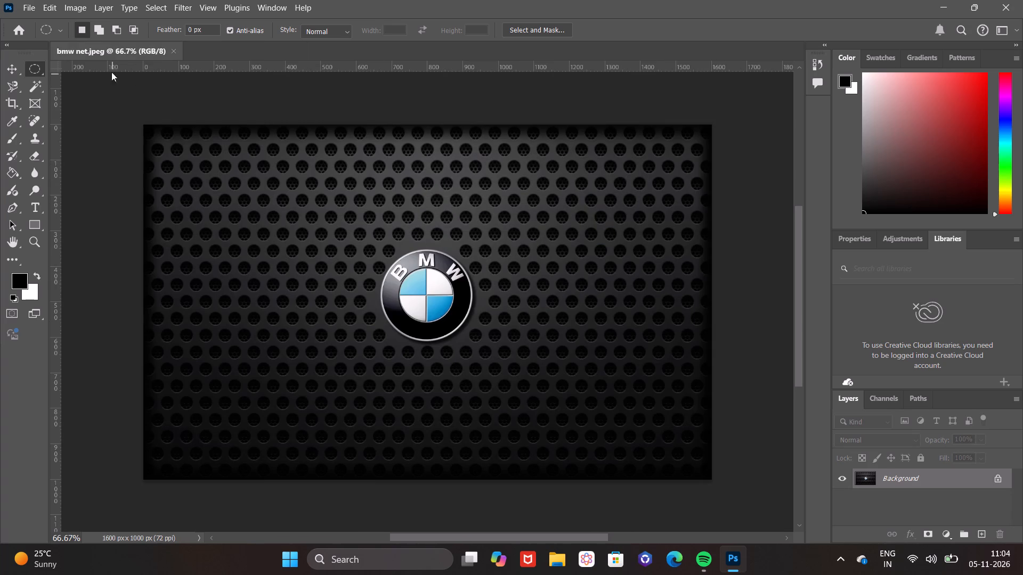
Create a new 1 x 1.5 inch RGB document at 300 pixels per inch with a white background.
left_click(31, 6)
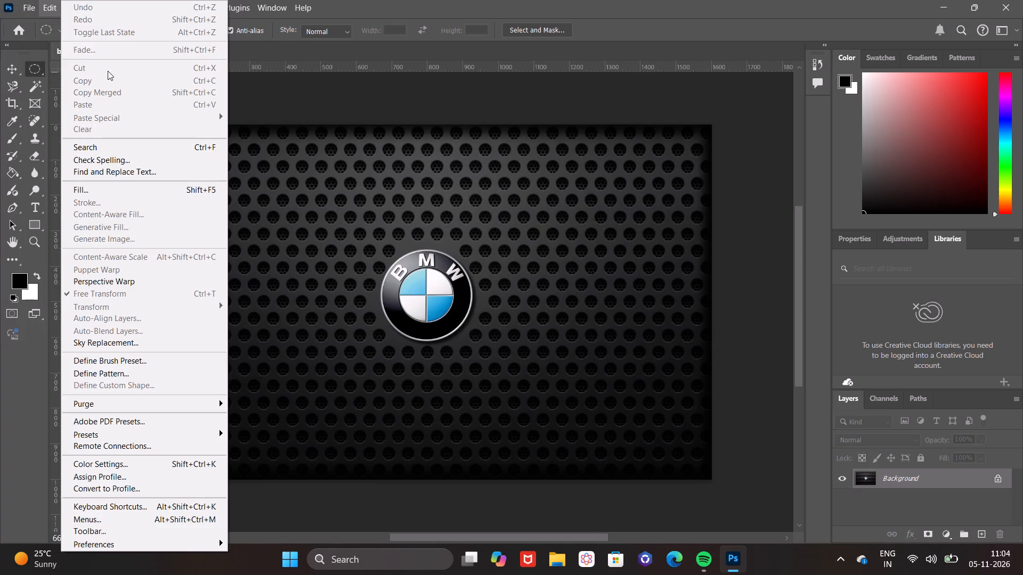
left_click(526, 150)
key("ctrl+n")
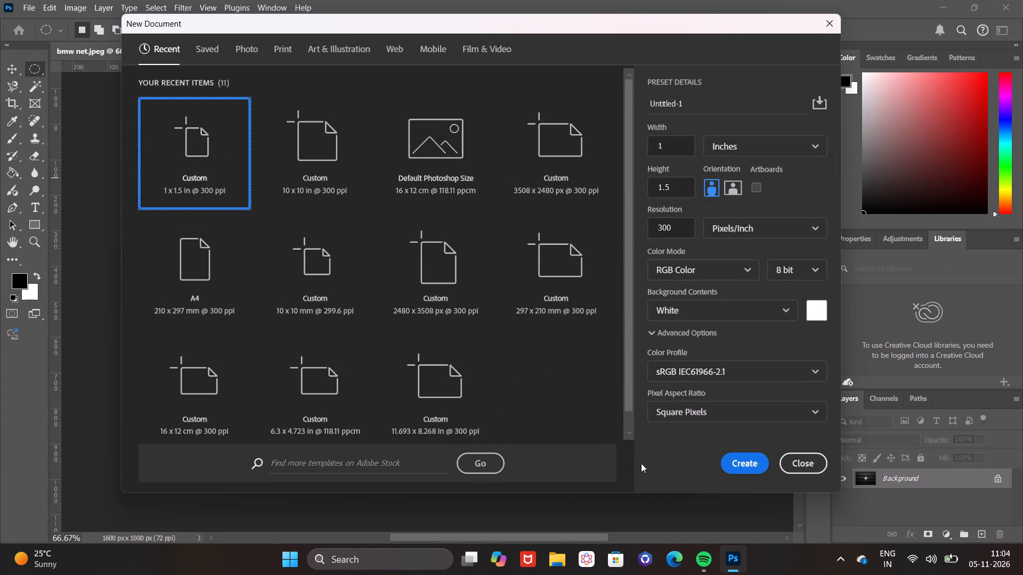
left_click(753, 463)
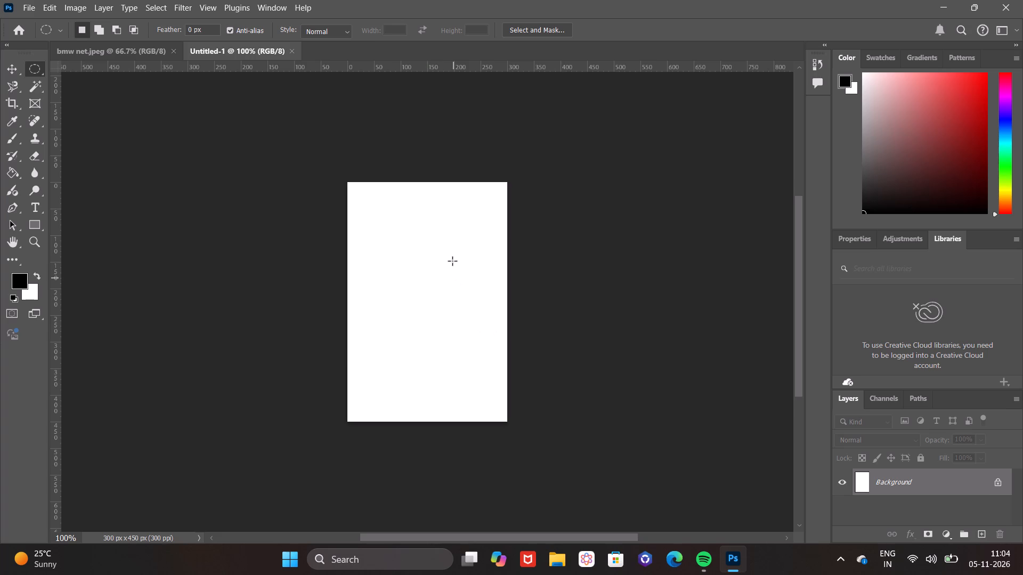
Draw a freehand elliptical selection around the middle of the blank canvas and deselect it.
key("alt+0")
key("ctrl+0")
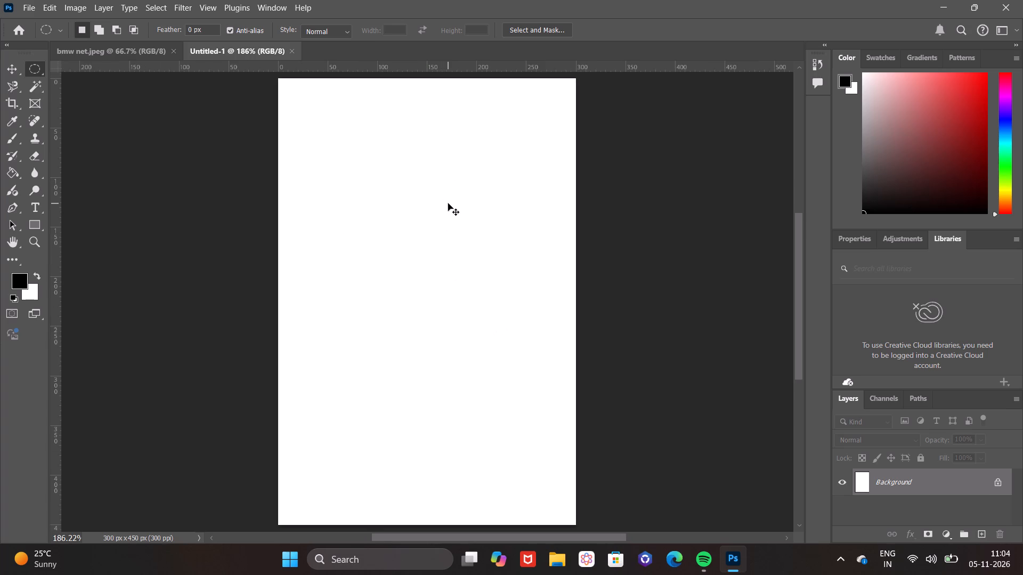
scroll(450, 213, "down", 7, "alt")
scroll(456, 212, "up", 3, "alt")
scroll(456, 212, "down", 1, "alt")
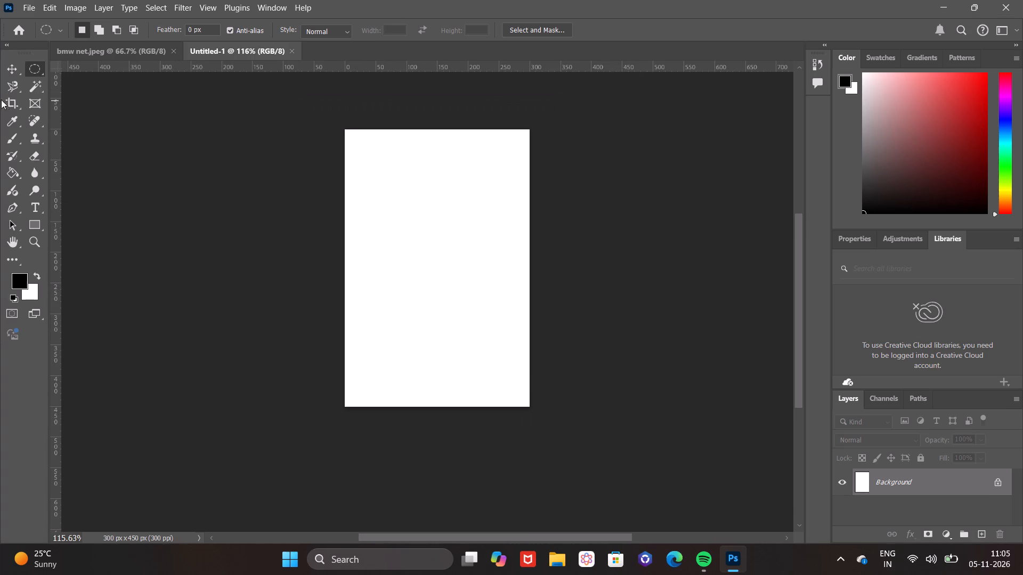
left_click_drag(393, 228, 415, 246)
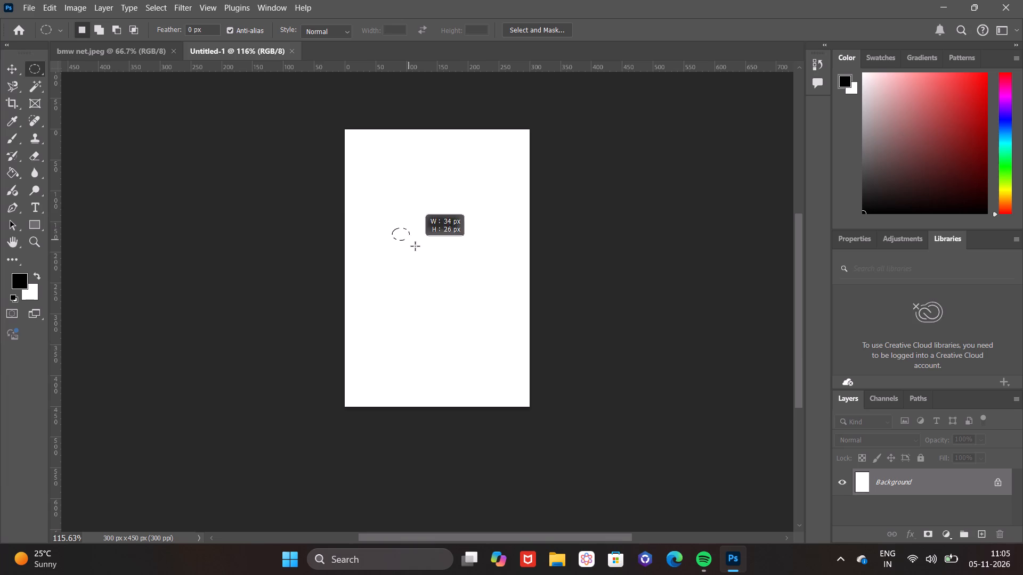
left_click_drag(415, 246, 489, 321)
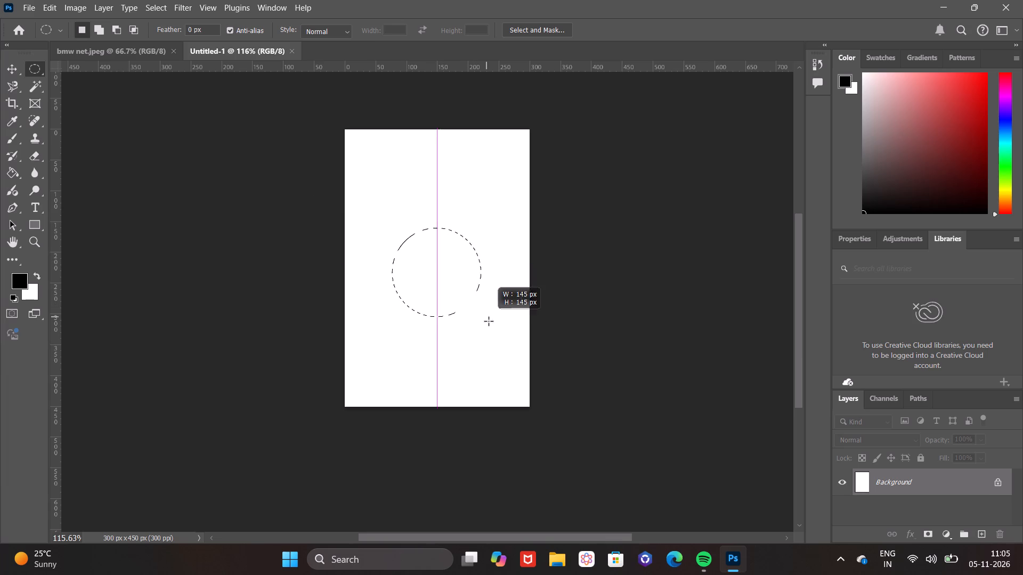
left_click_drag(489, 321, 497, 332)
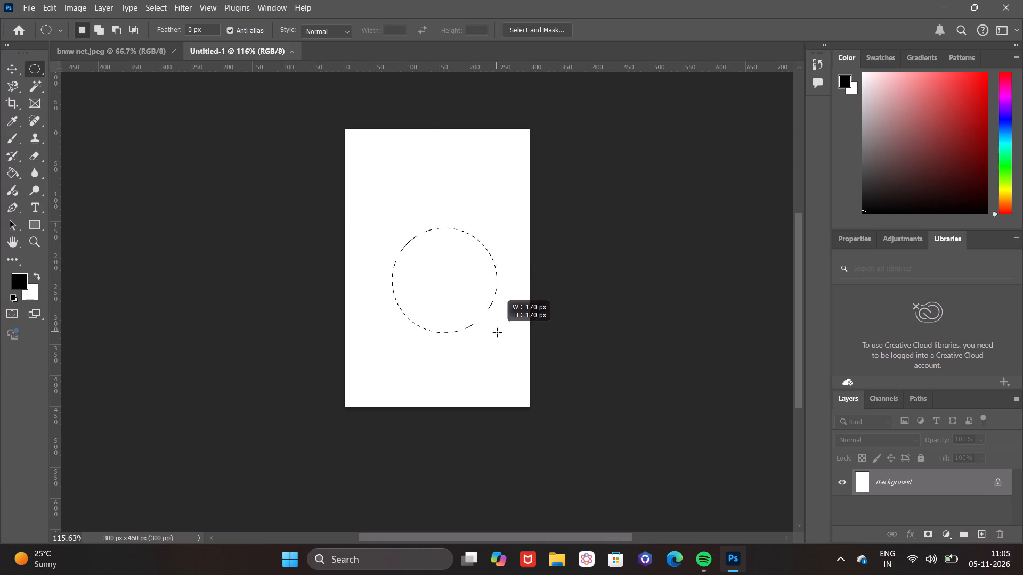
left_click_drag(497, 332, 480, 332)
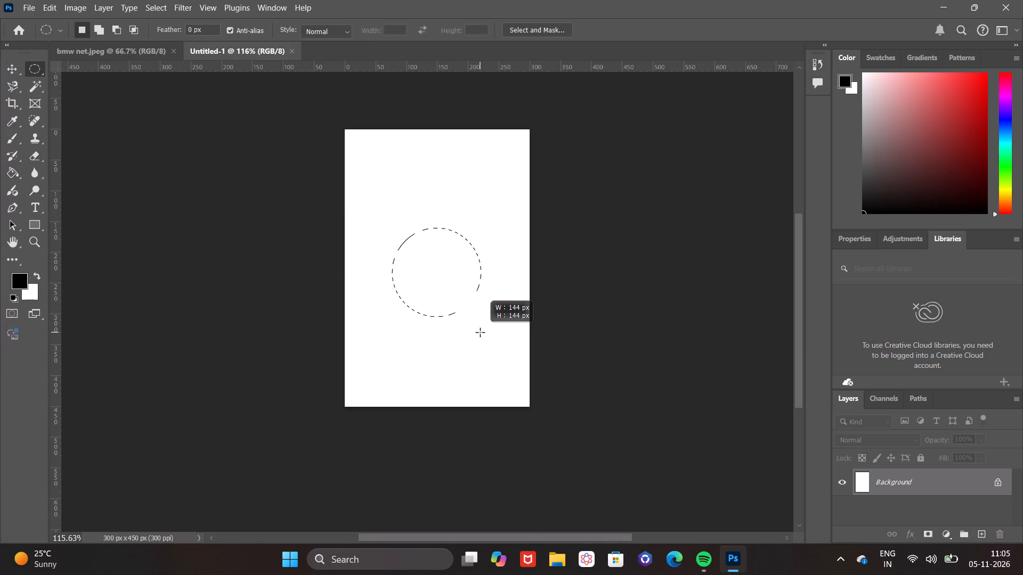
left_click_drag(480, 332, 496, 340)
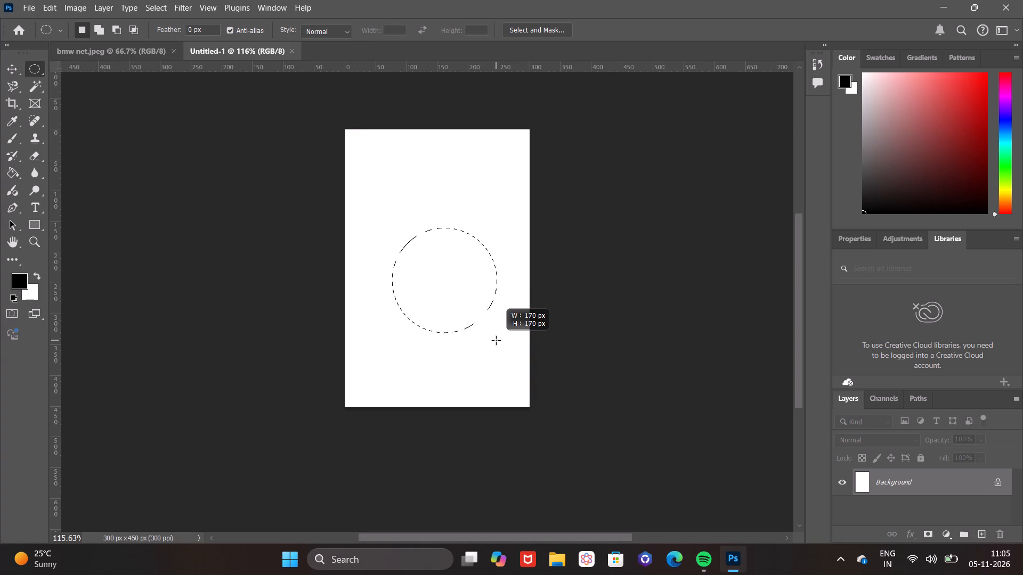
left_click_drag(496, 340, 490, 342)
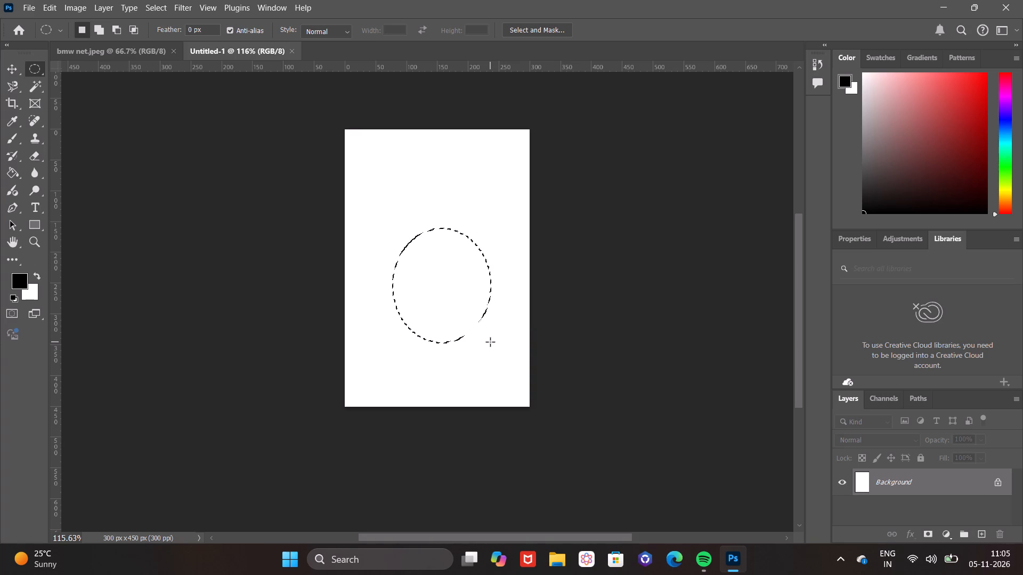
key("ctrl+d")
Draw a circular selection about 170 px wide near the canvas's middle and fill it with black on a new layer.
left_click_drag(390, 211, 463, 280, "shift")
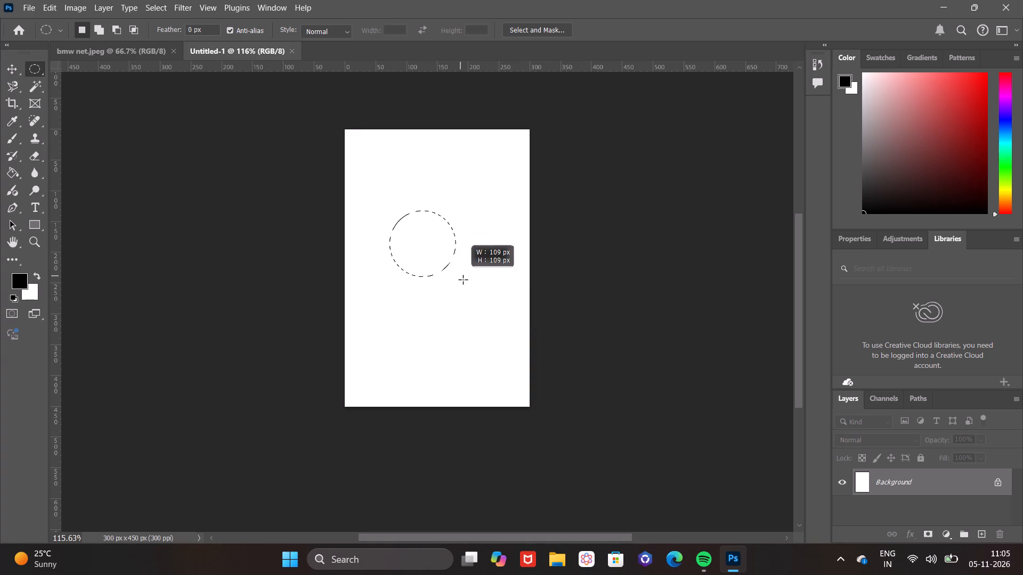
left_click_drag(463, 280, 488, 311, "shift")
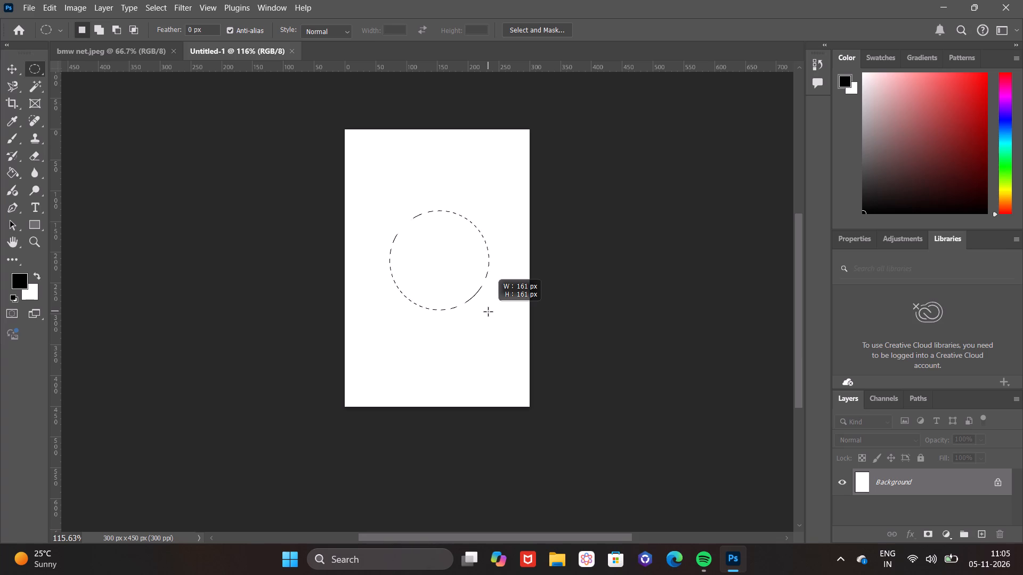
left_click_drag(488, 311, 496, 328, "shift")
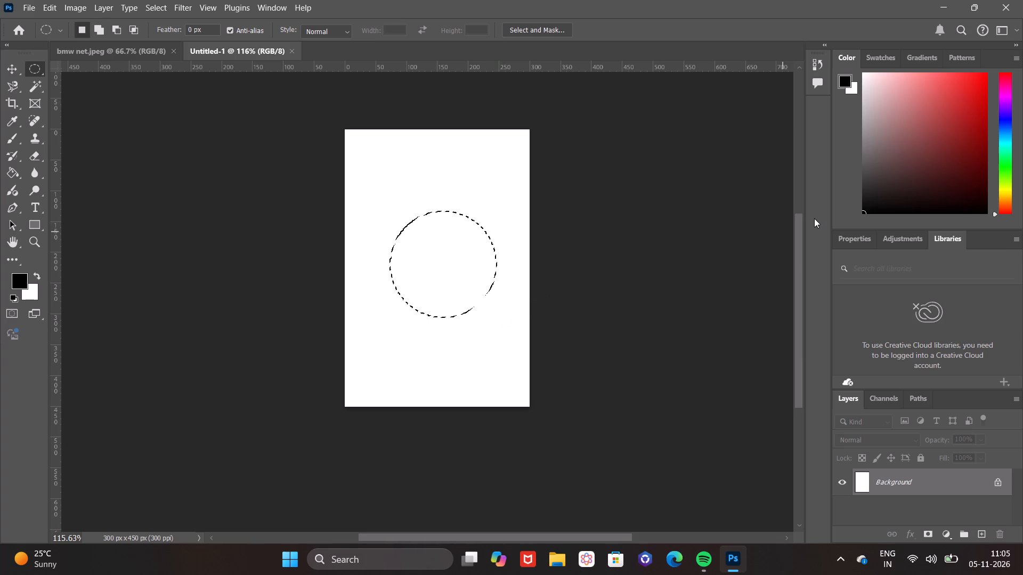
key("space")
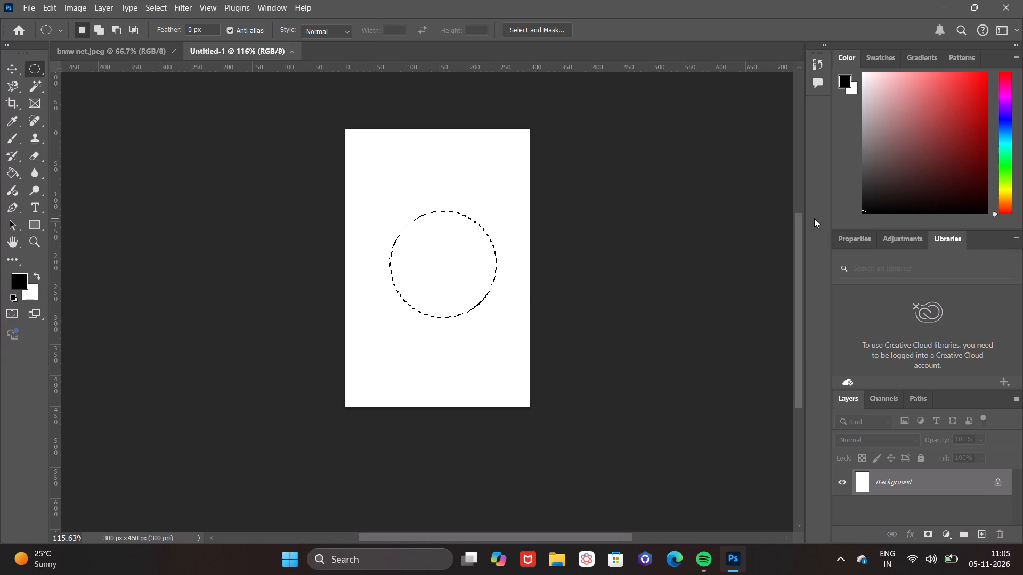
key("alt+BackSpace")
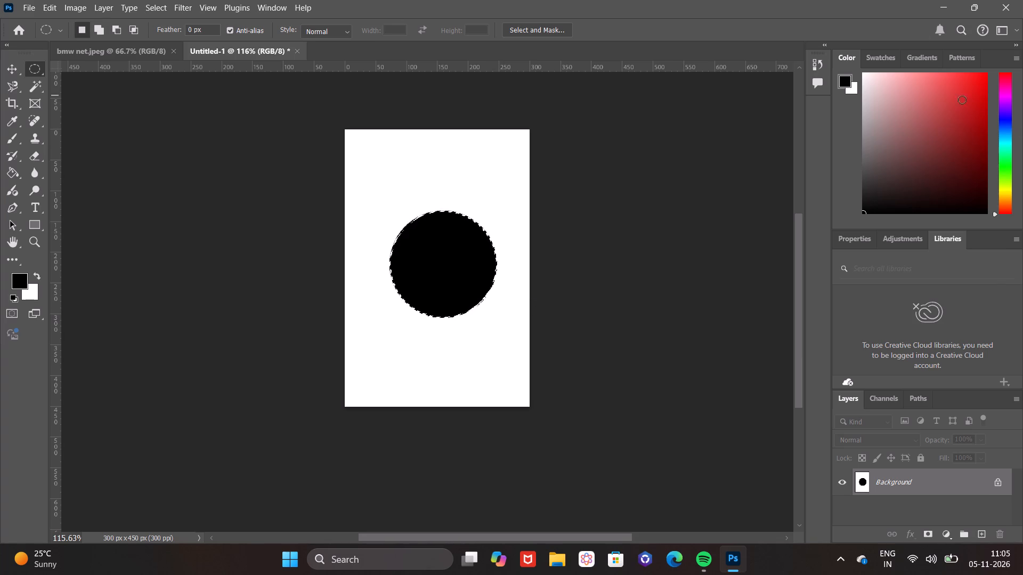
Undo the black fill on the Background layer and fill the circular selection with black on a new layer.
key("ctrl+z")
left_click(986, 535)
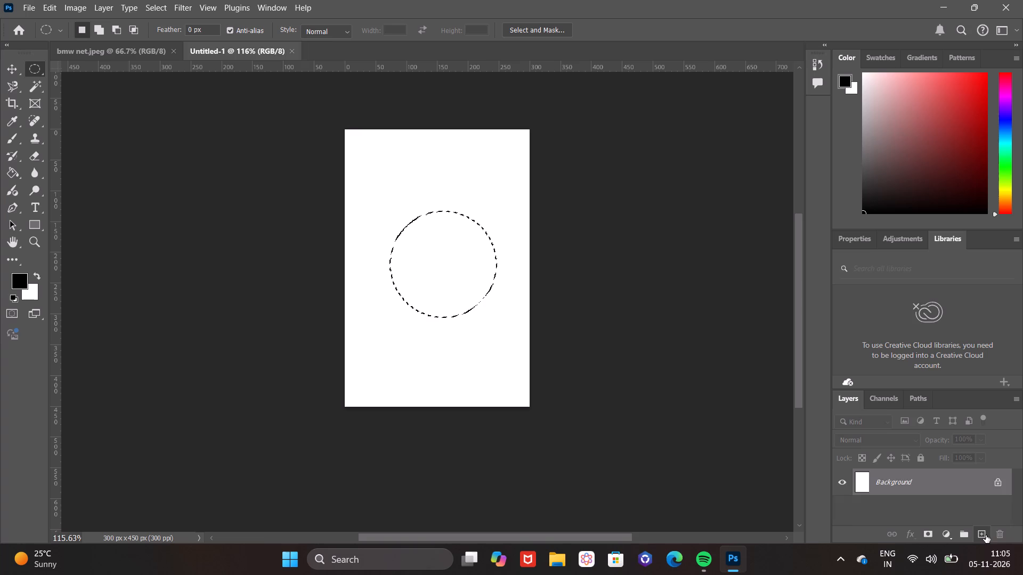
key("alt+BackSpace")
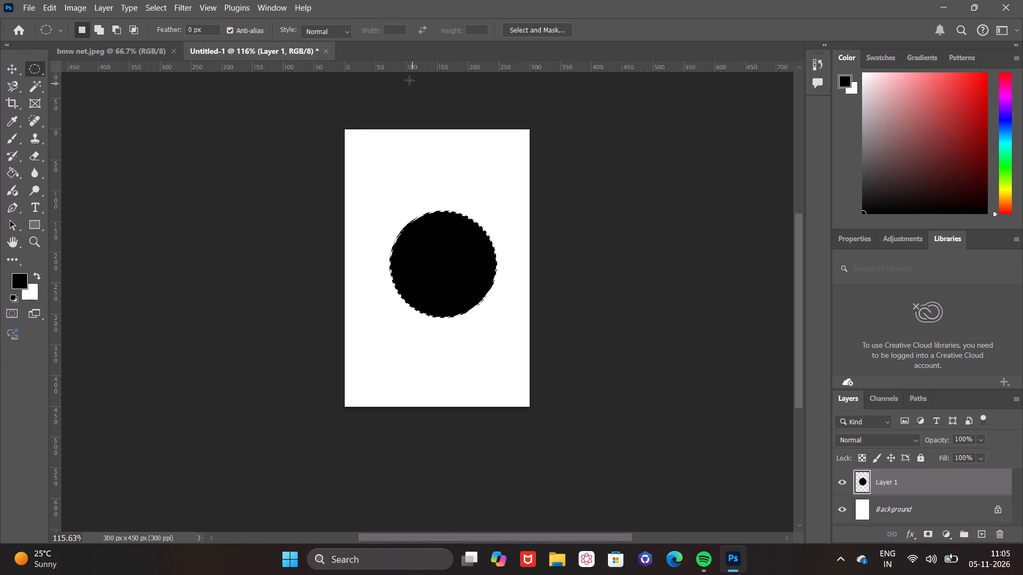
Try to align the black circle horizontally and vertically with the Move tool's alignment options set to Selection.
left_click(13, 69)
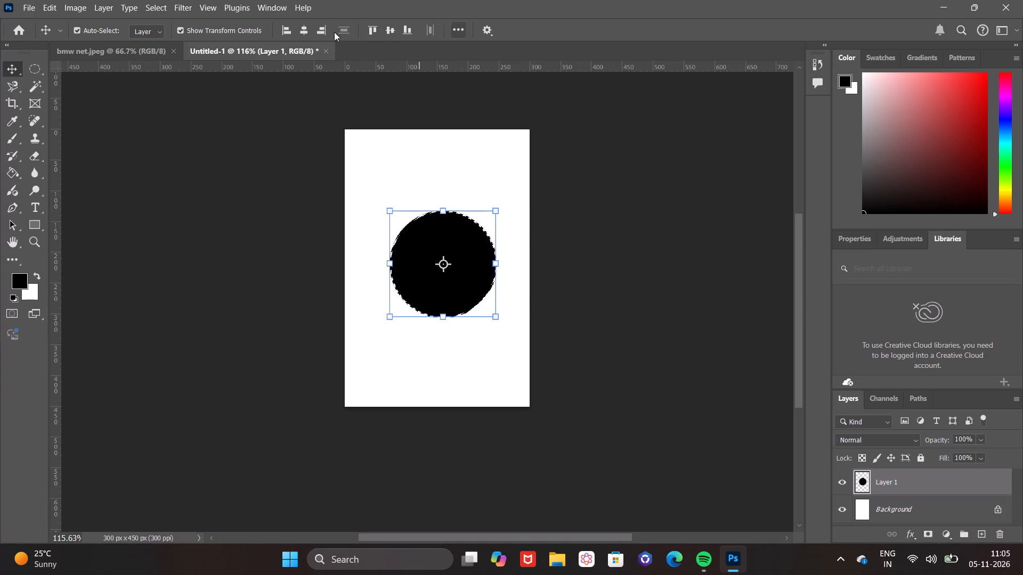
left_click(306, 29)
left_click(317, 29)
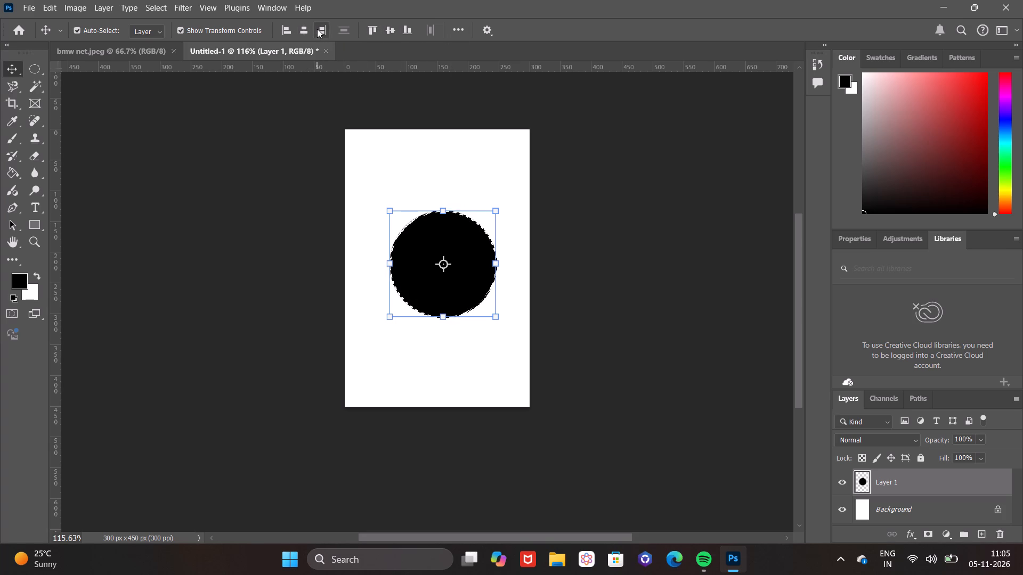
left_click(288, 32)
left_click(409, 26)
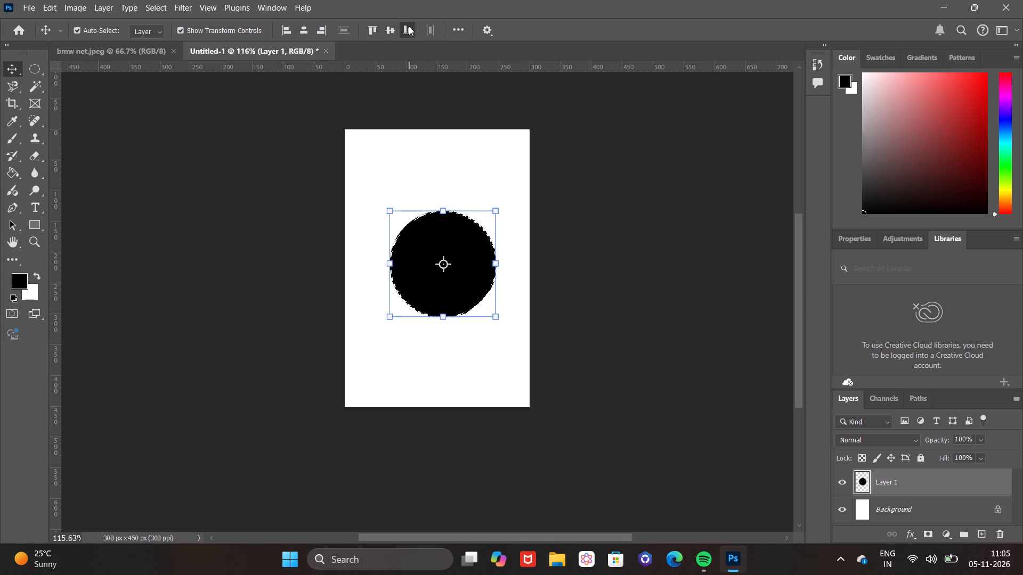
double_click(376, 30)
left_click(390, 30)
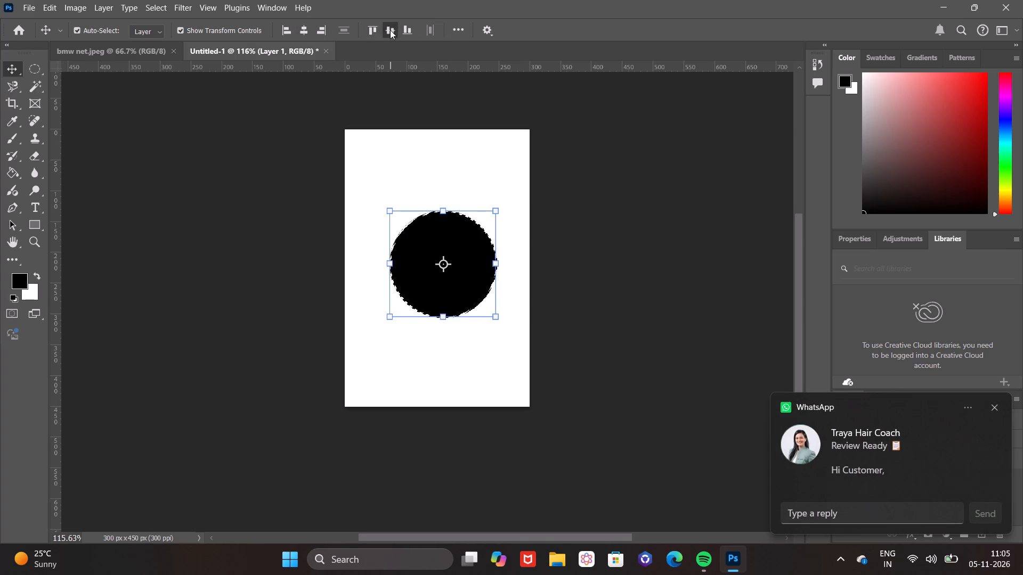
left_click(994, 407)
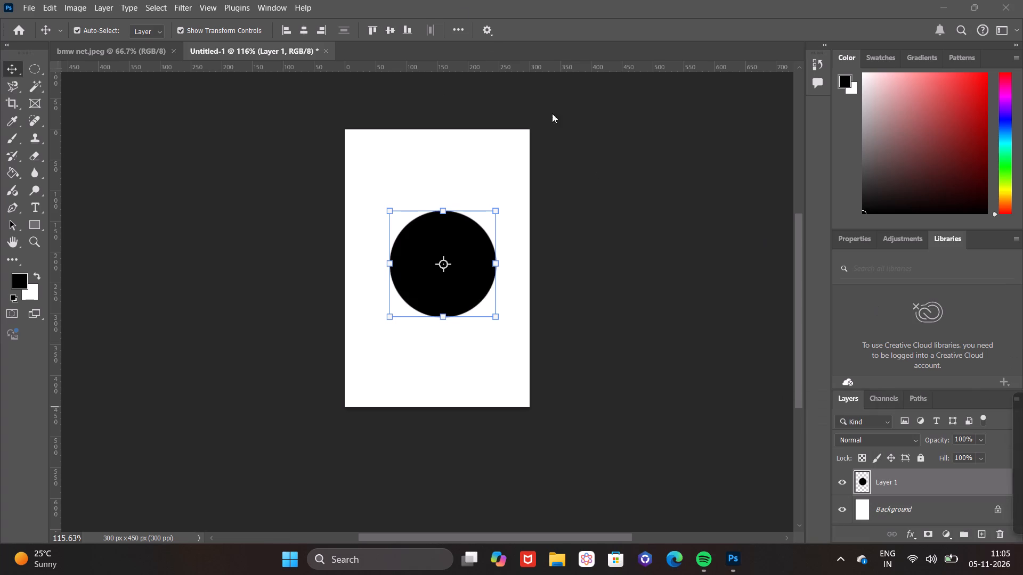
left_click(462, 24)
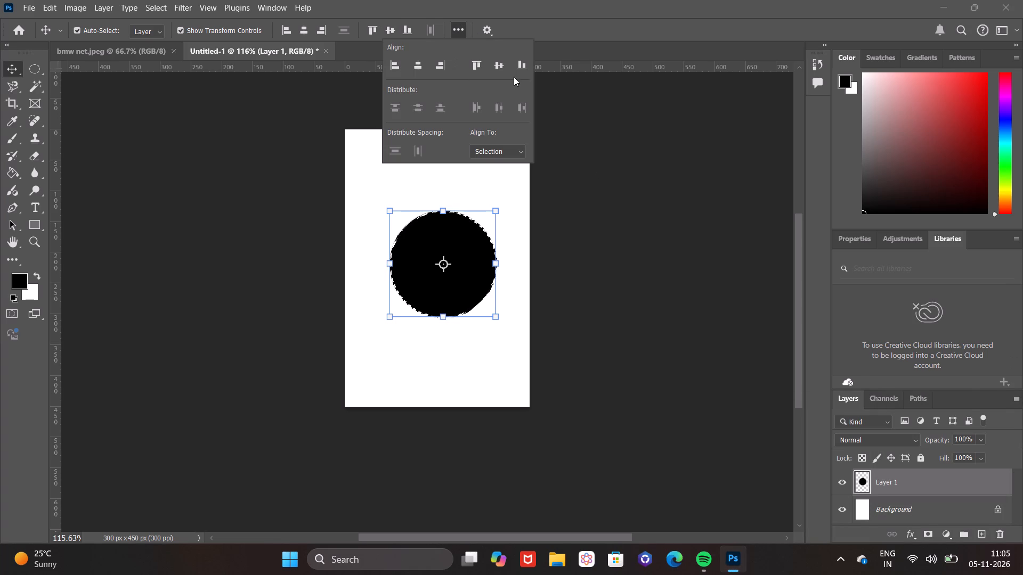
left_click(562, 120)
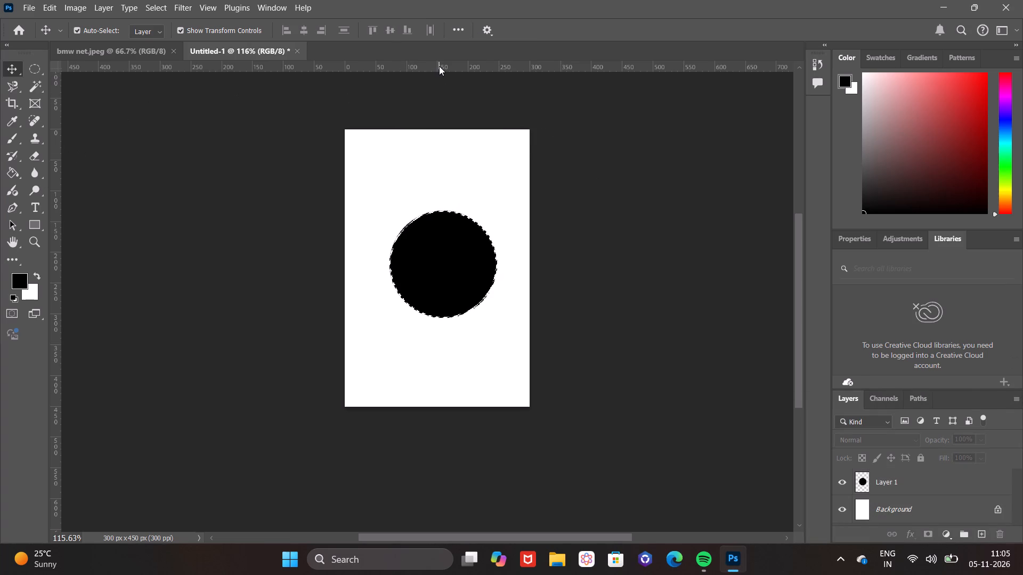
Place a horizontal ruler guide across the lower part of the black circle at about 258 px.
left_click_drag(440, 64, 449, 289)
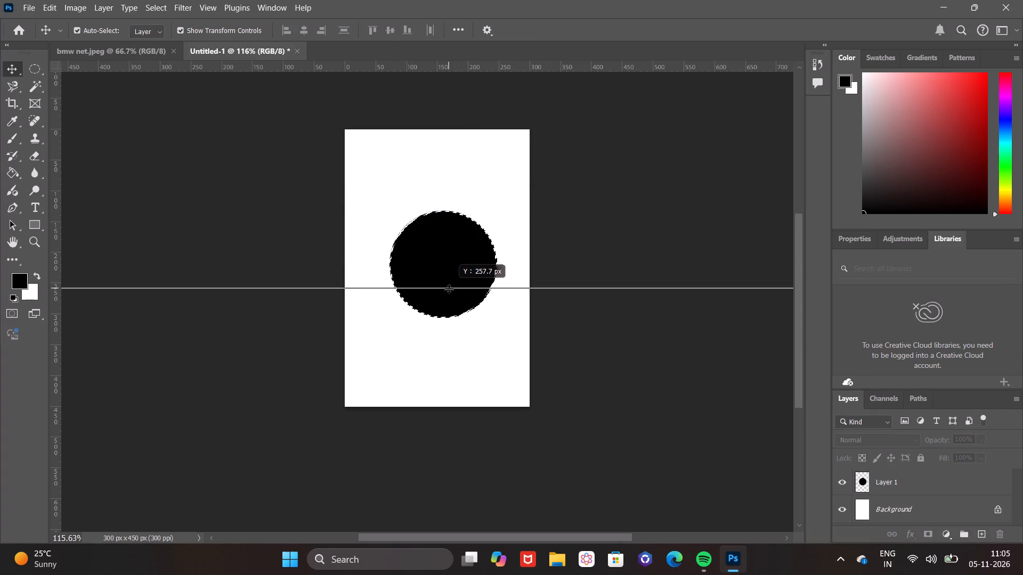
left_click_drag(449, 289, 449, 289)
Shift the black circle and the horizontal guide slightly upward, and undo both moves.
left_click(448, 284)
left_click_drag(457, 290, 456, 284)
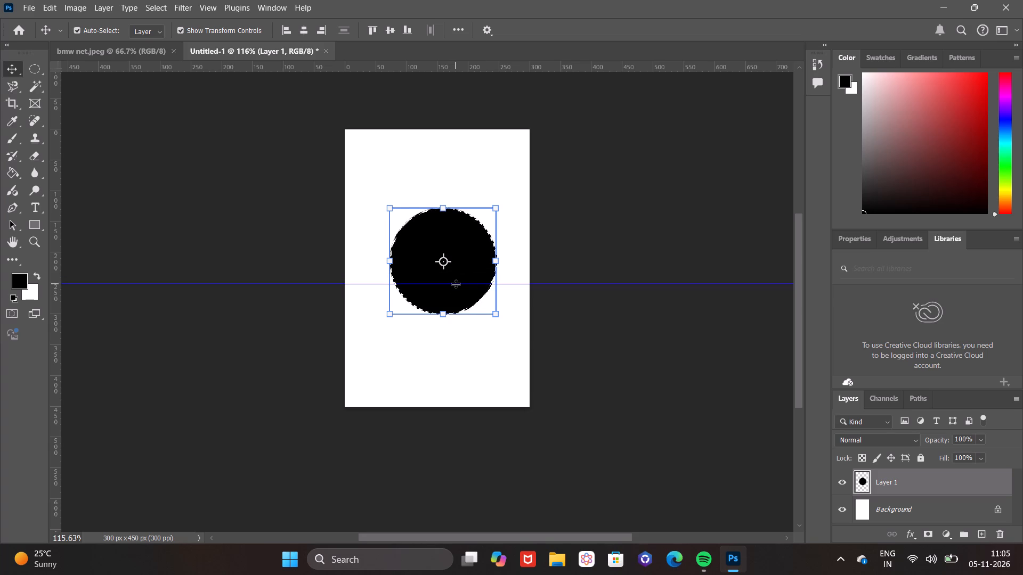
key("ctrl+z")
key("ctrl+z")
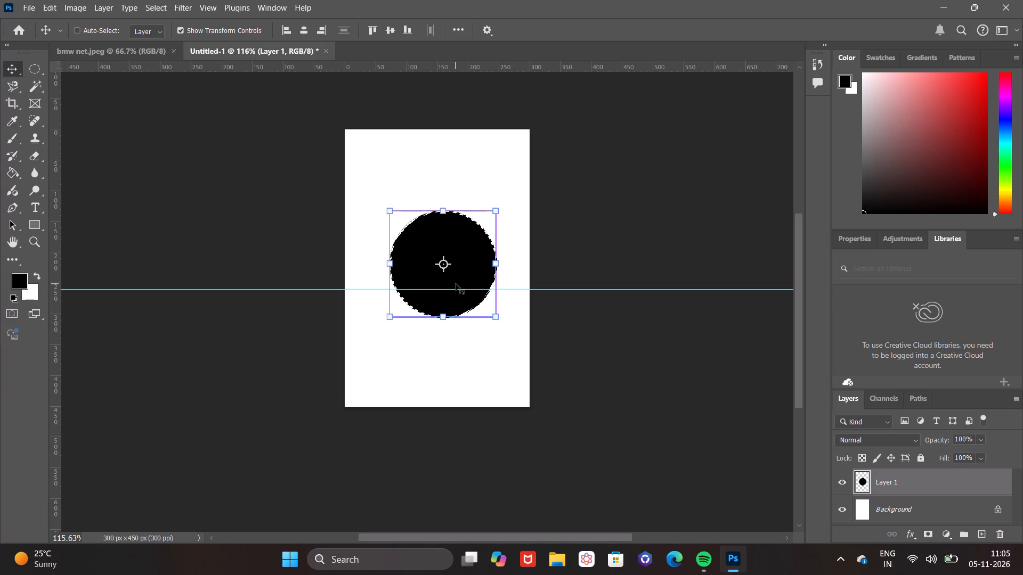
Undo the misplaced horizontal guide, and place a horizontal and a vertical guide crossing at the black circle's center.
key("ctrl+z")
left_click_drag(432, 62, 432, 116)
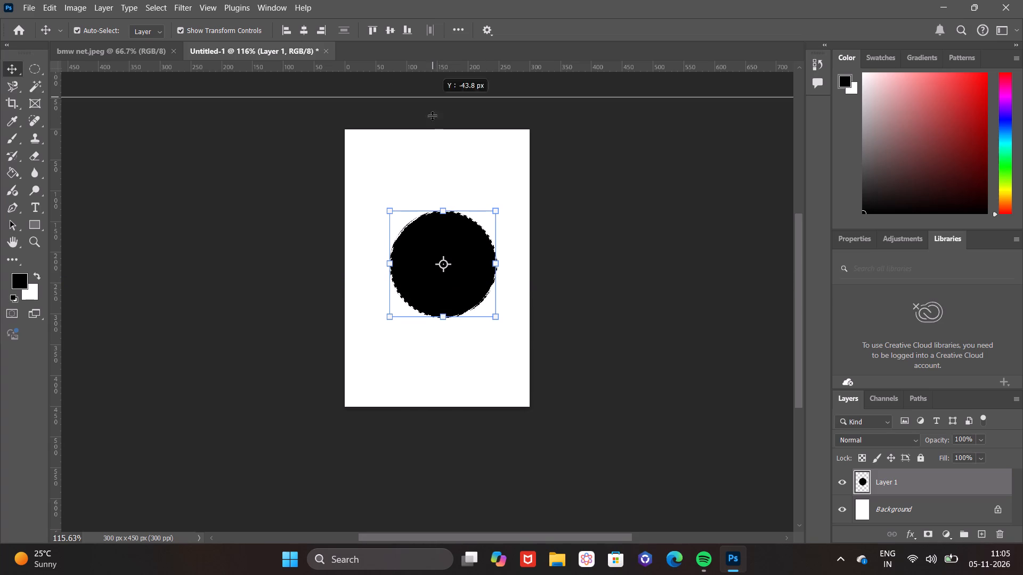
left_click_drag(432, 116, 446, 261)
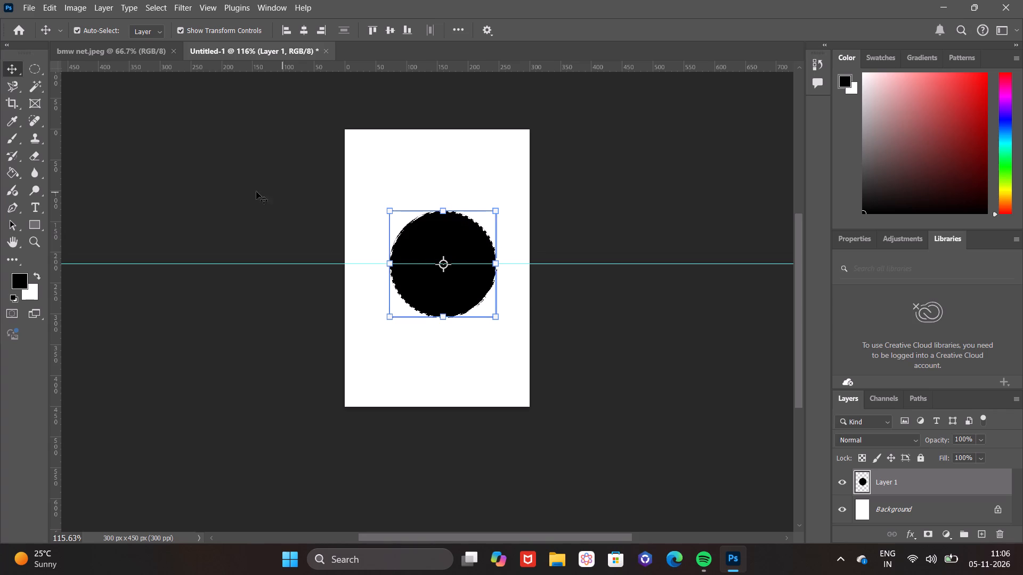
left_click_drag(53, 215, 313, 277)
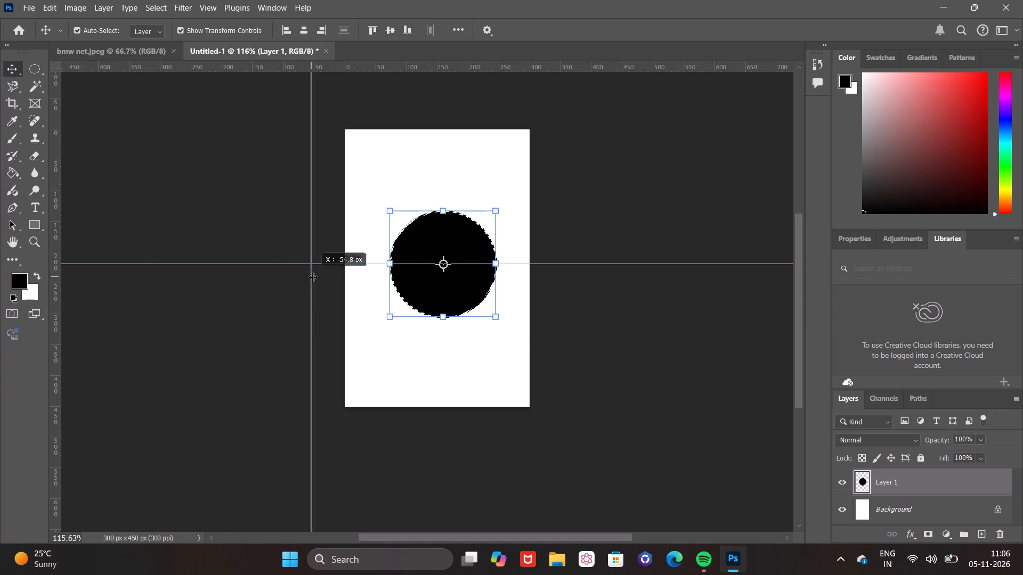
left_click_drag(313, 277, 437, 296)
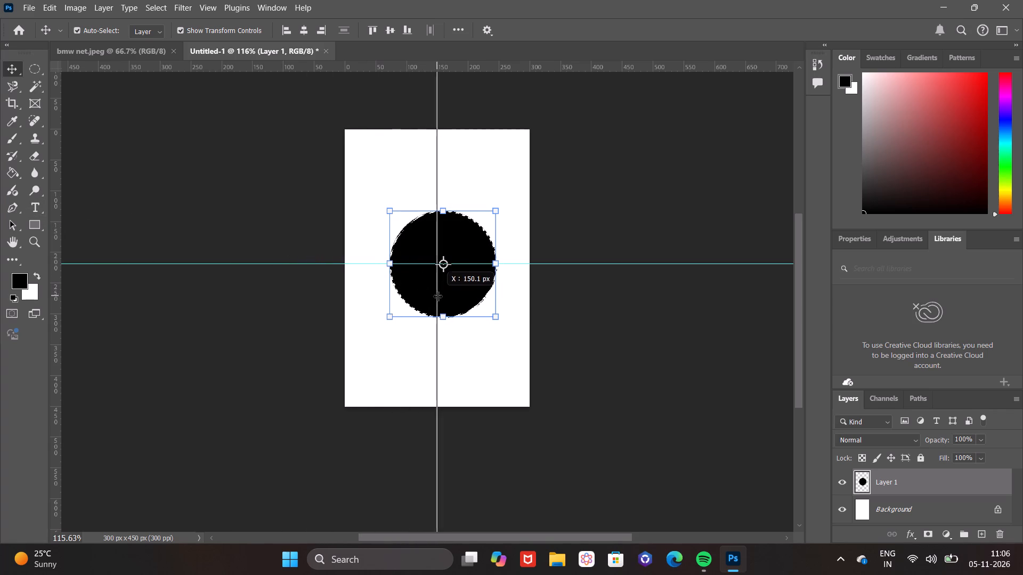
left_click_drag(437, 296, 441, 300)
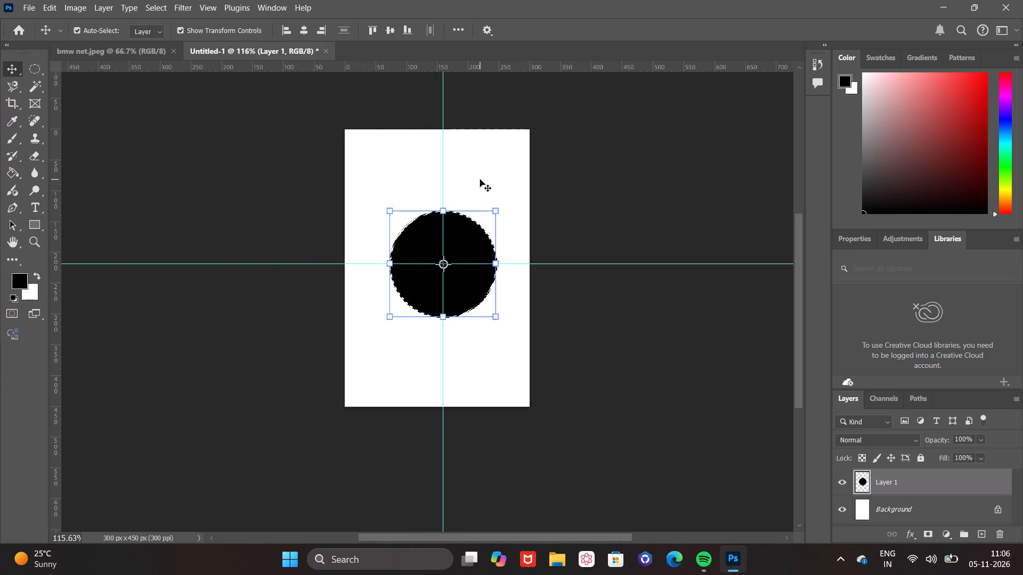
Scale the black circle to about 120% around its center, and hide the guides and selection outline.
left_click_drag(494, 215, 502, 202, "alt")
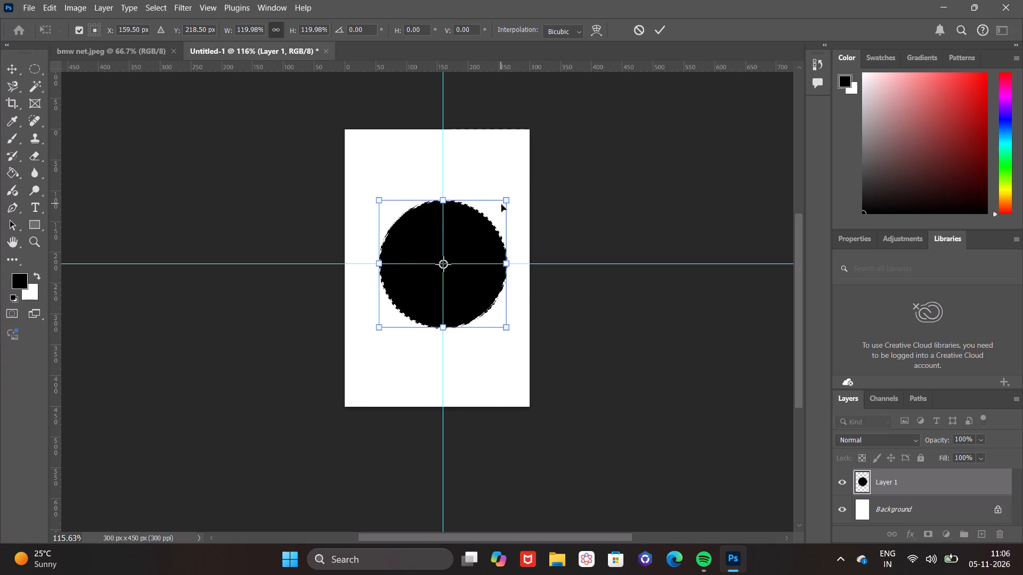
left_click(652, 30)
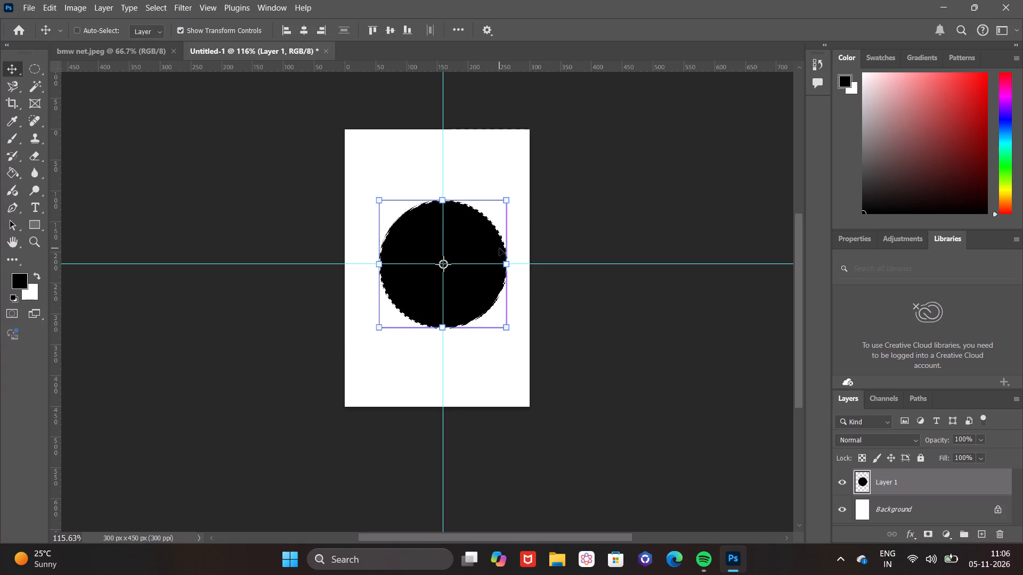
key("ctrl+h")
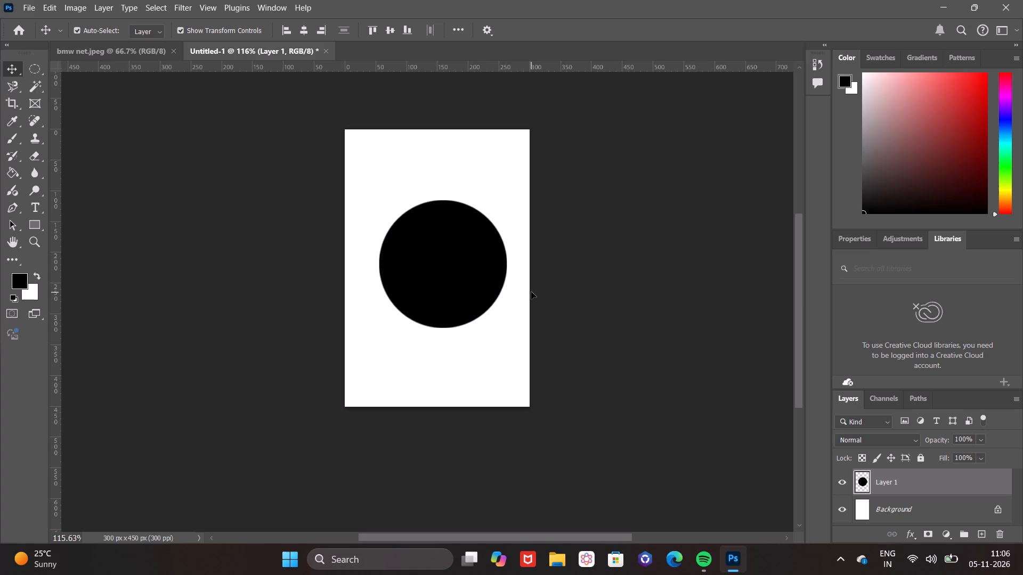
Duplicate the black circle and move the copy so its center sits on the canvas's upper-right corner.
key("ctrl+j")
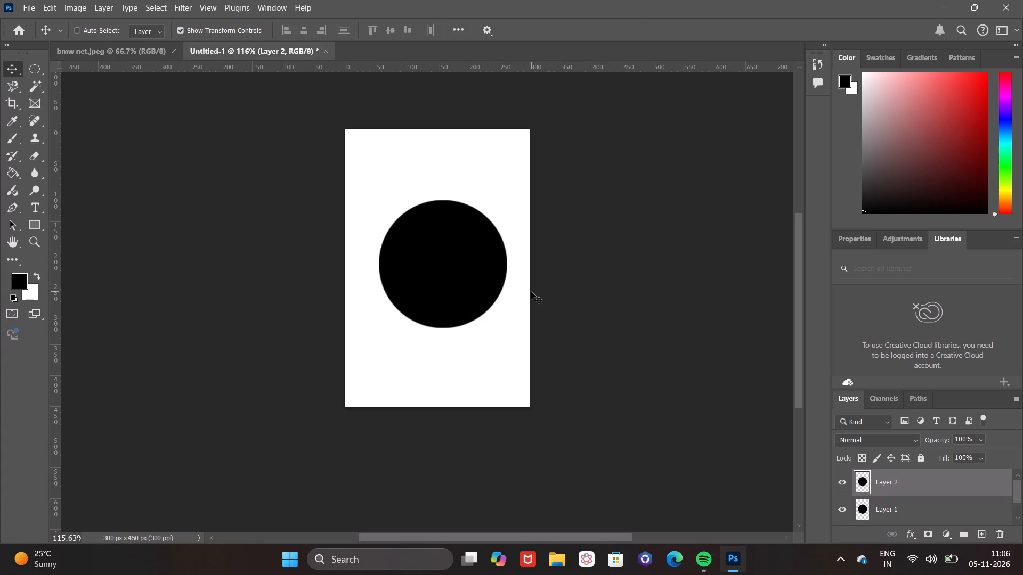
key("ctrl+t")
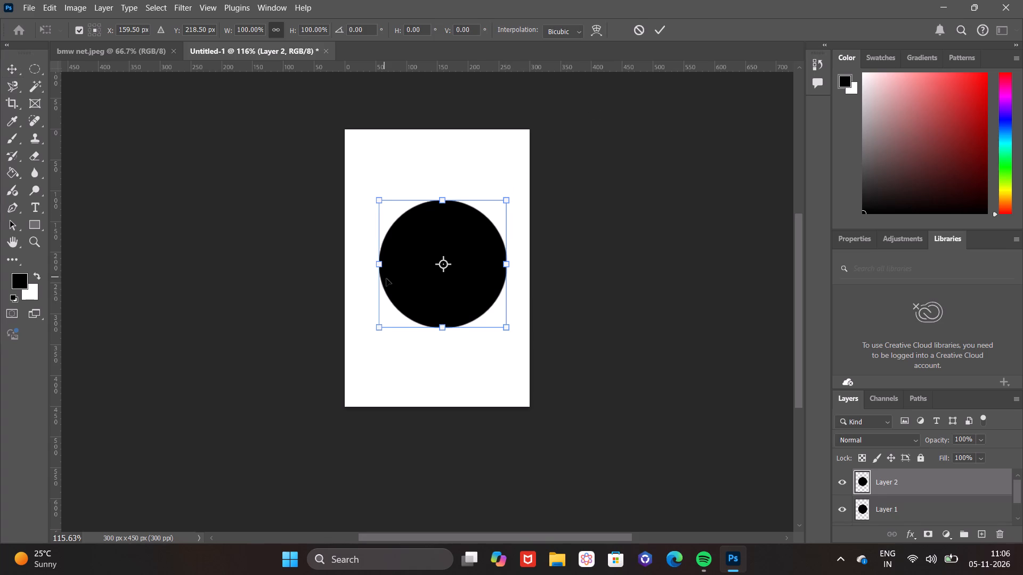
left_click_drag(471, 251, 536, 125)
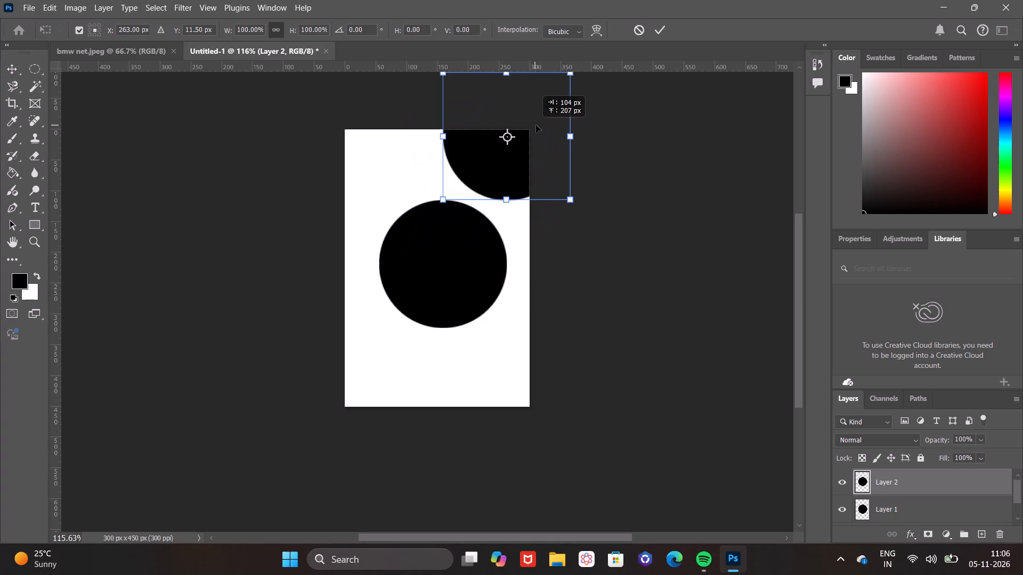
left_click_drag(536, 125, 553, 125)
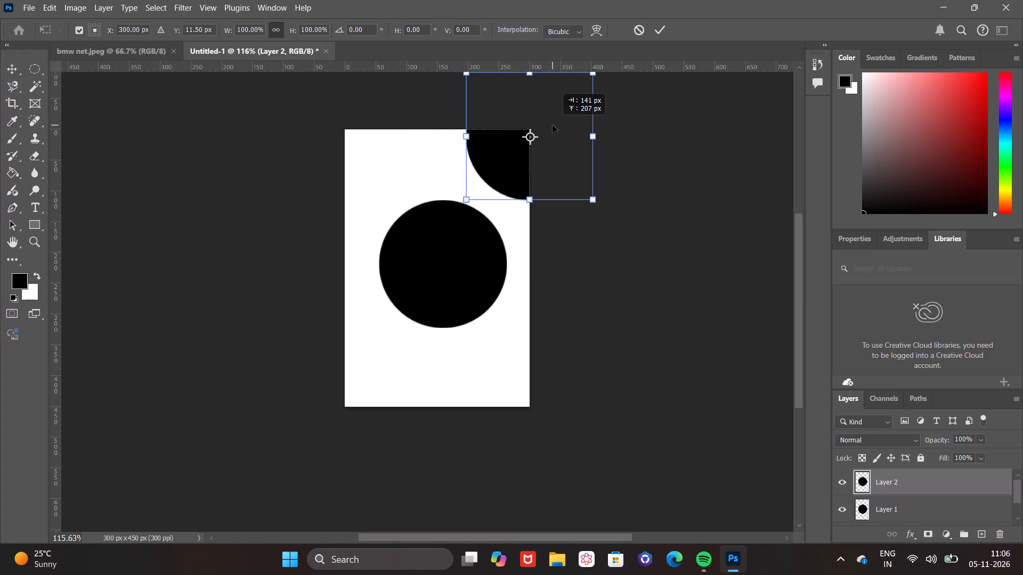
left_click_drag(553, 125, 553, 120)
left_click(657, 30)
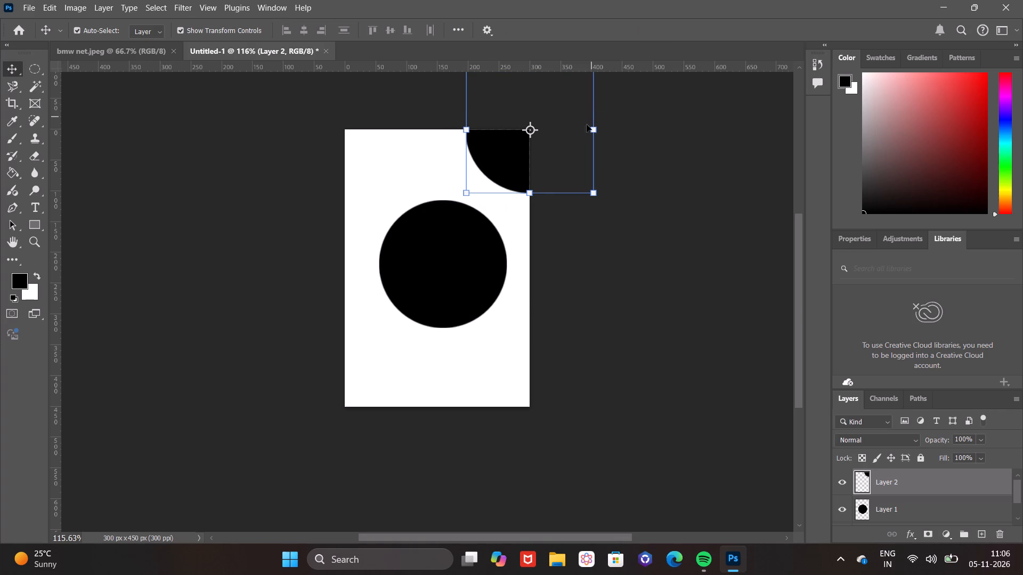
left_click(630, 159)
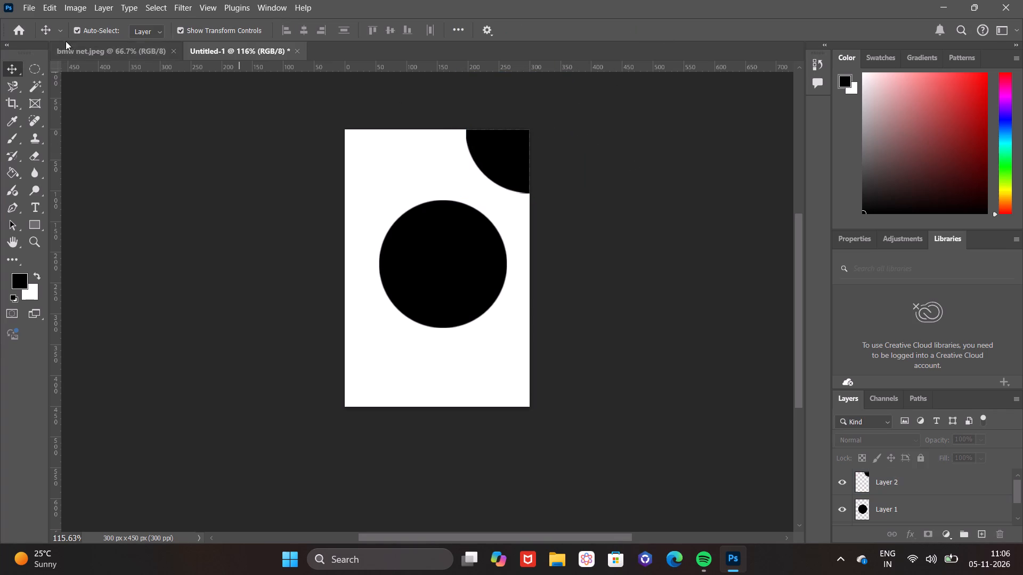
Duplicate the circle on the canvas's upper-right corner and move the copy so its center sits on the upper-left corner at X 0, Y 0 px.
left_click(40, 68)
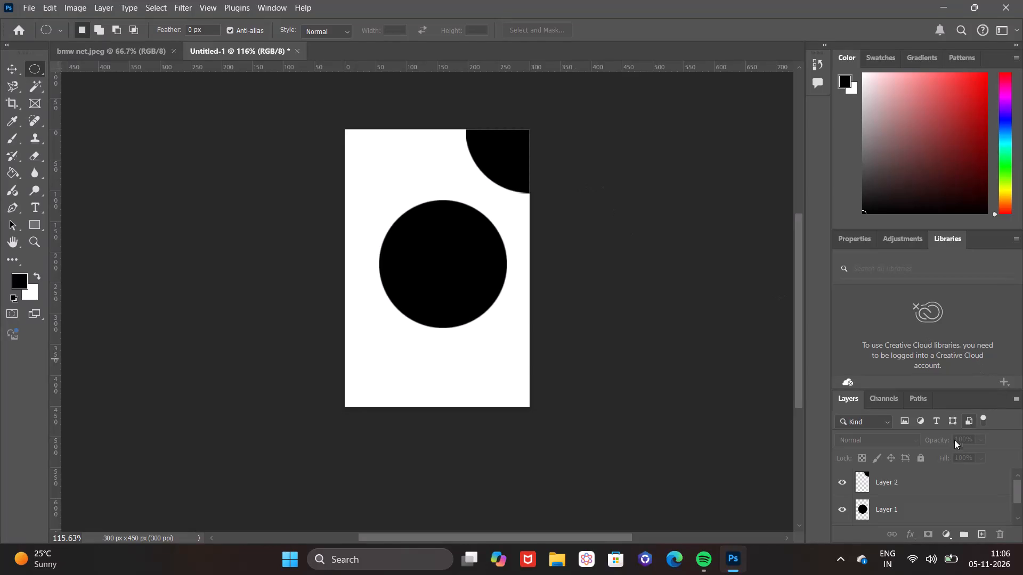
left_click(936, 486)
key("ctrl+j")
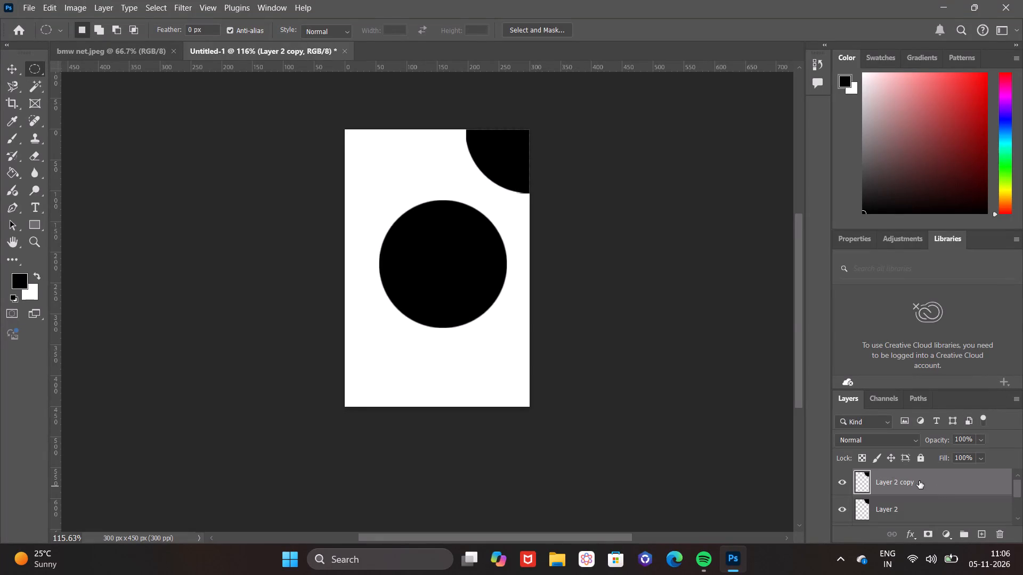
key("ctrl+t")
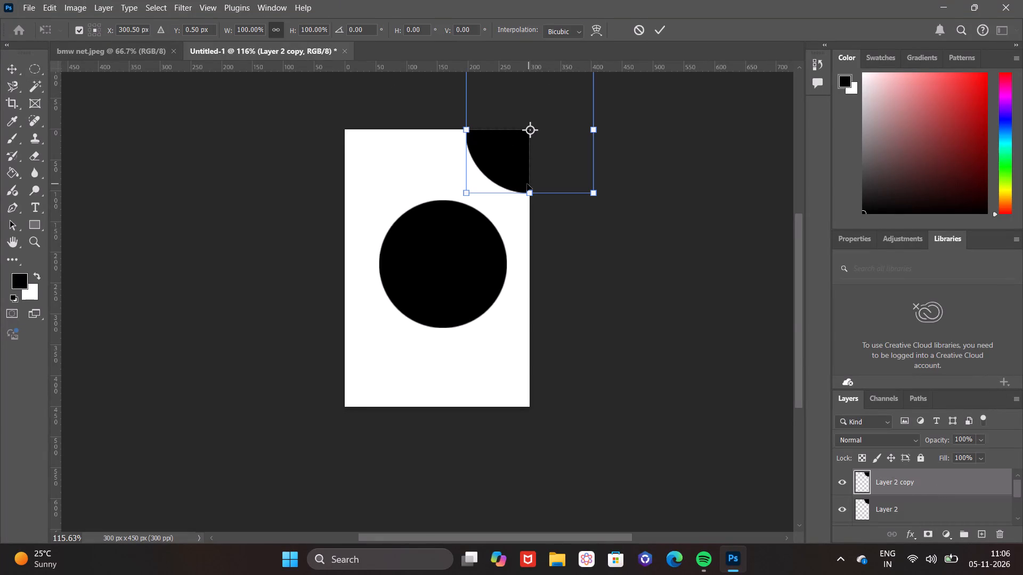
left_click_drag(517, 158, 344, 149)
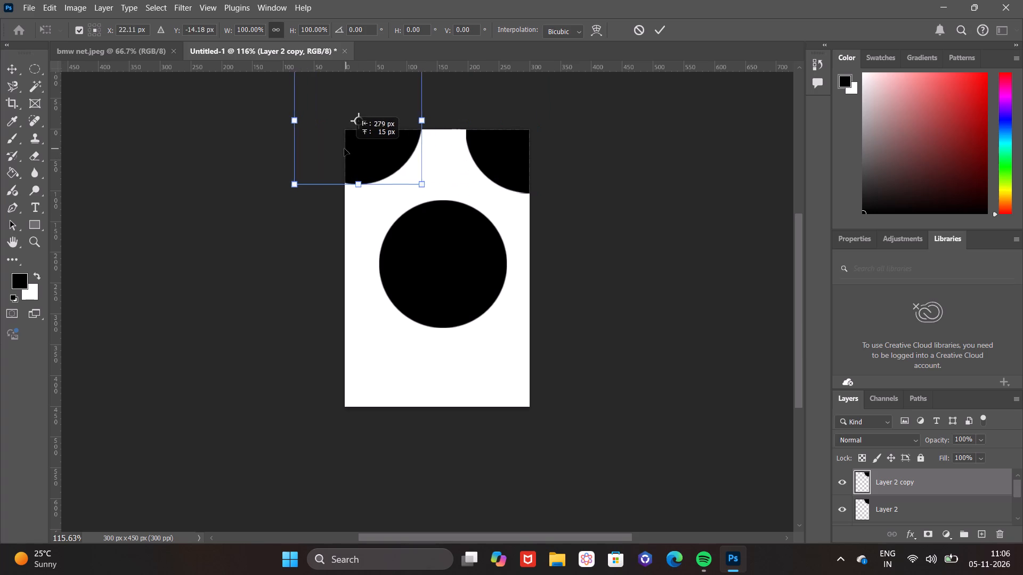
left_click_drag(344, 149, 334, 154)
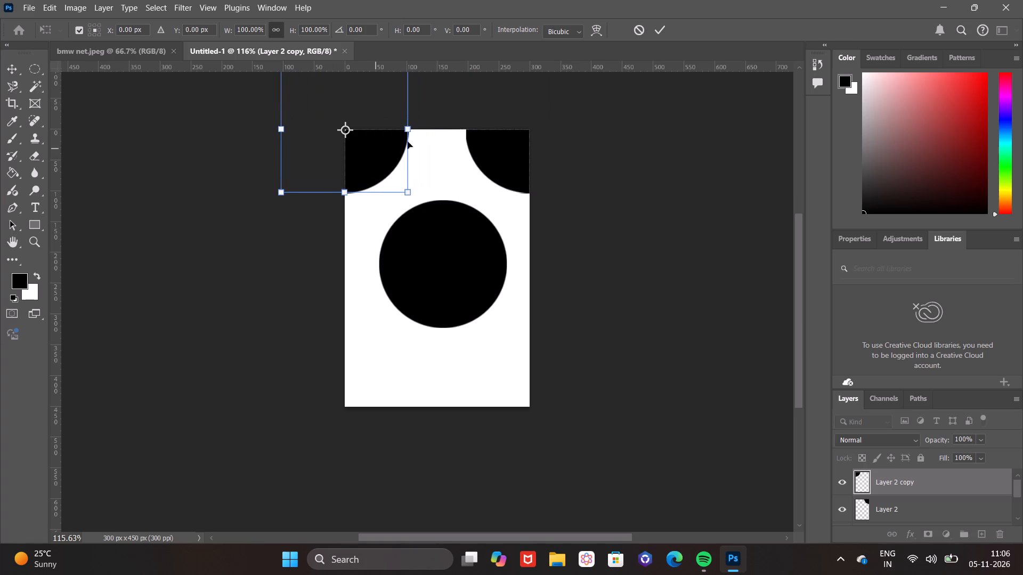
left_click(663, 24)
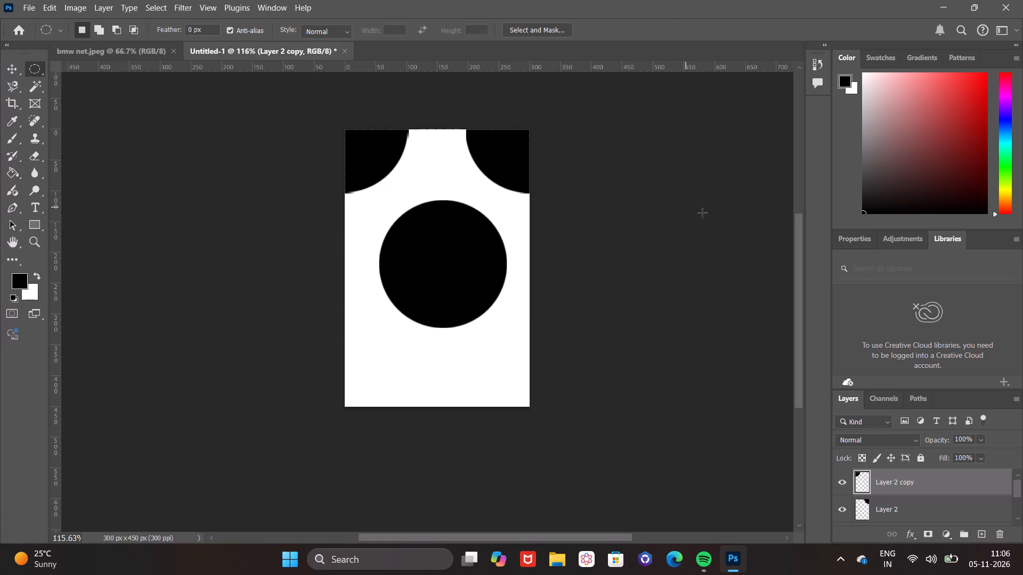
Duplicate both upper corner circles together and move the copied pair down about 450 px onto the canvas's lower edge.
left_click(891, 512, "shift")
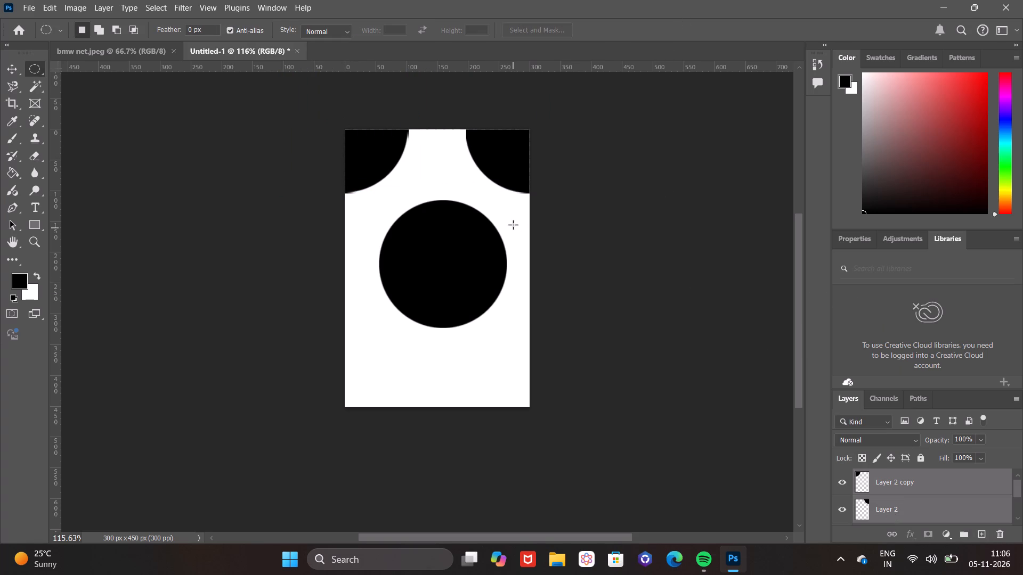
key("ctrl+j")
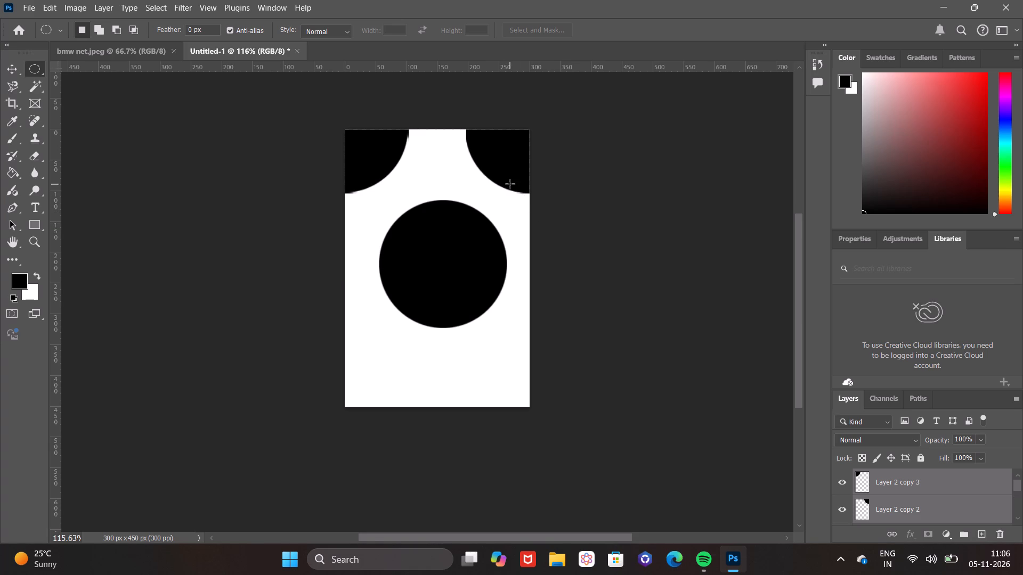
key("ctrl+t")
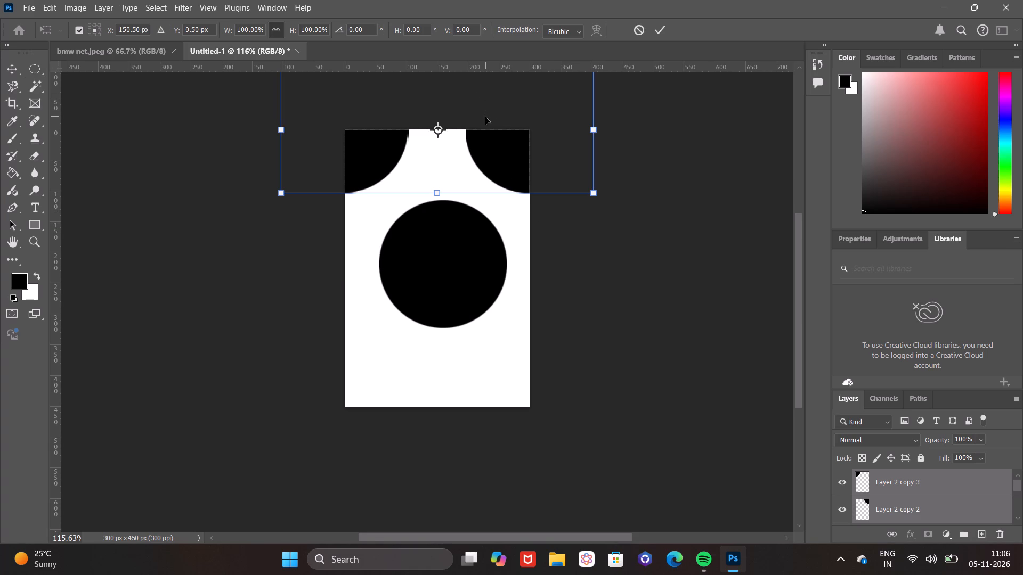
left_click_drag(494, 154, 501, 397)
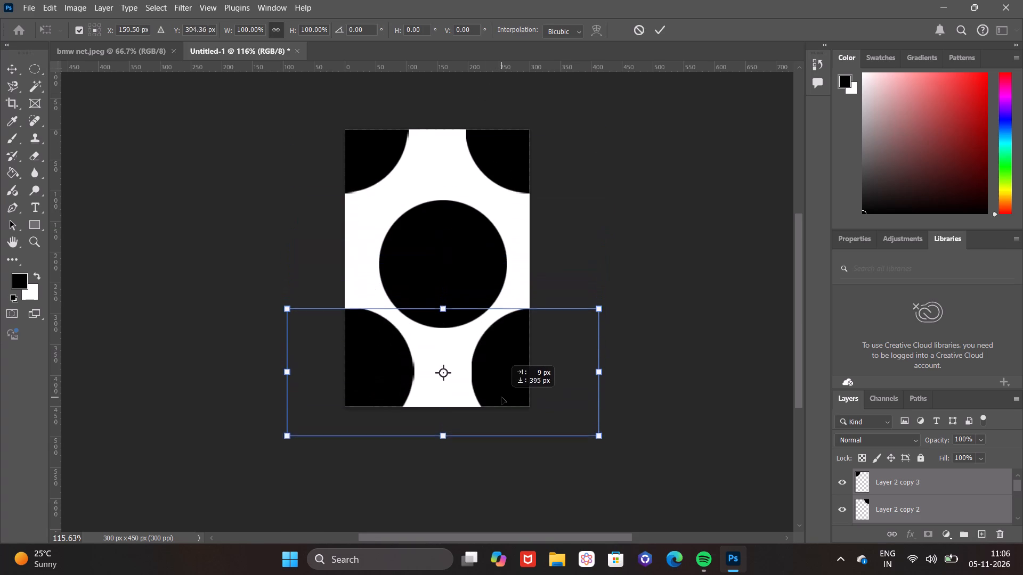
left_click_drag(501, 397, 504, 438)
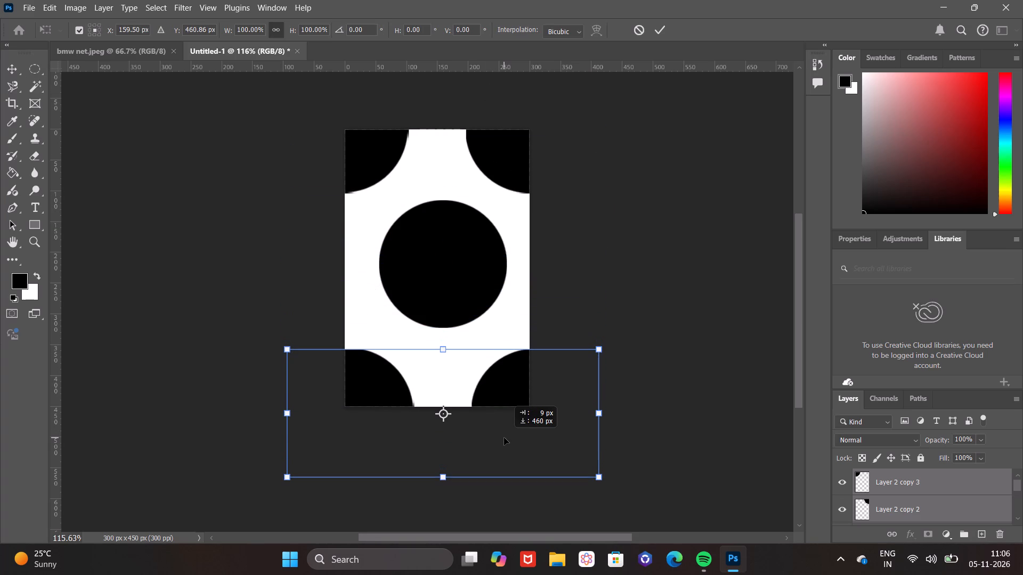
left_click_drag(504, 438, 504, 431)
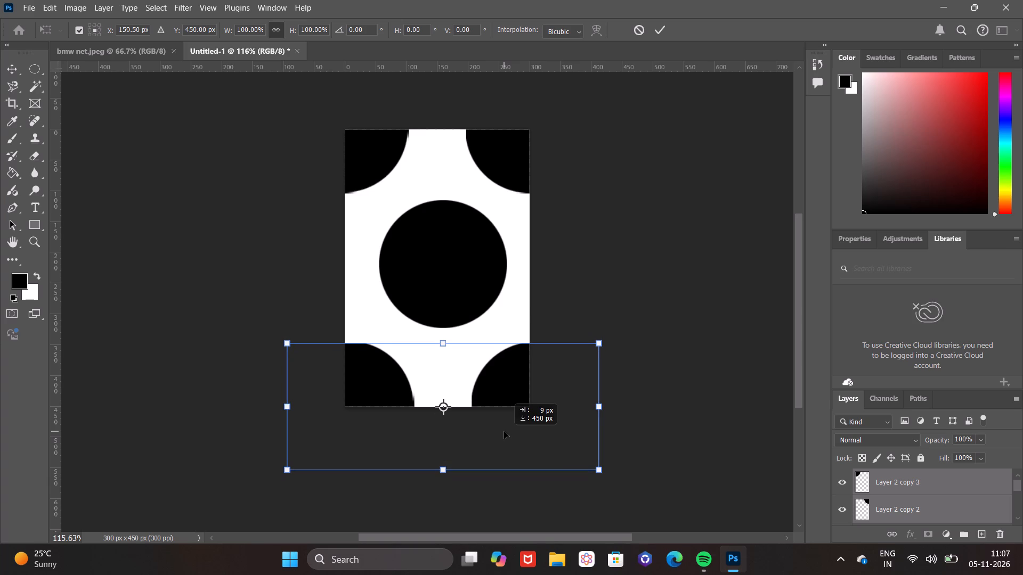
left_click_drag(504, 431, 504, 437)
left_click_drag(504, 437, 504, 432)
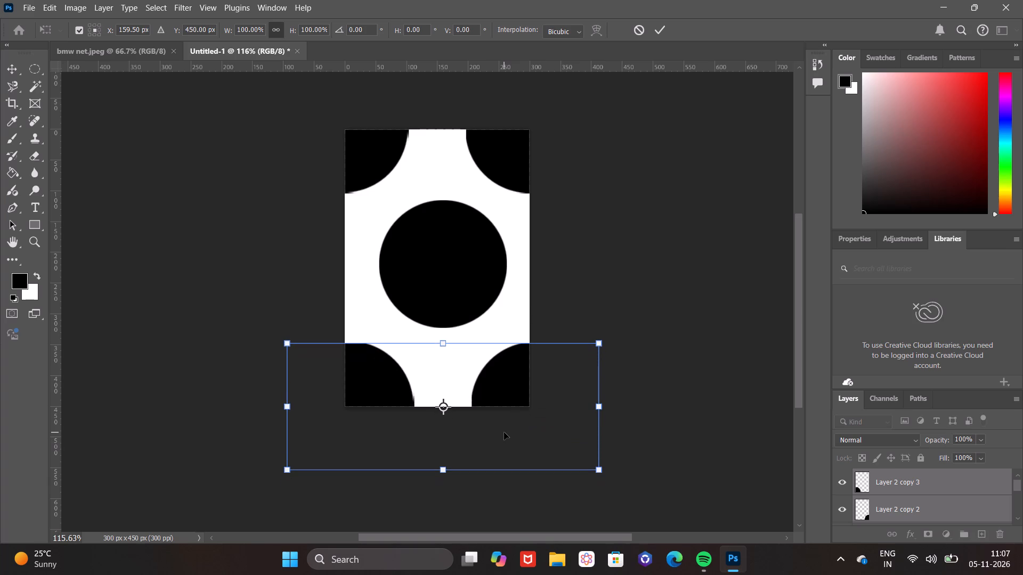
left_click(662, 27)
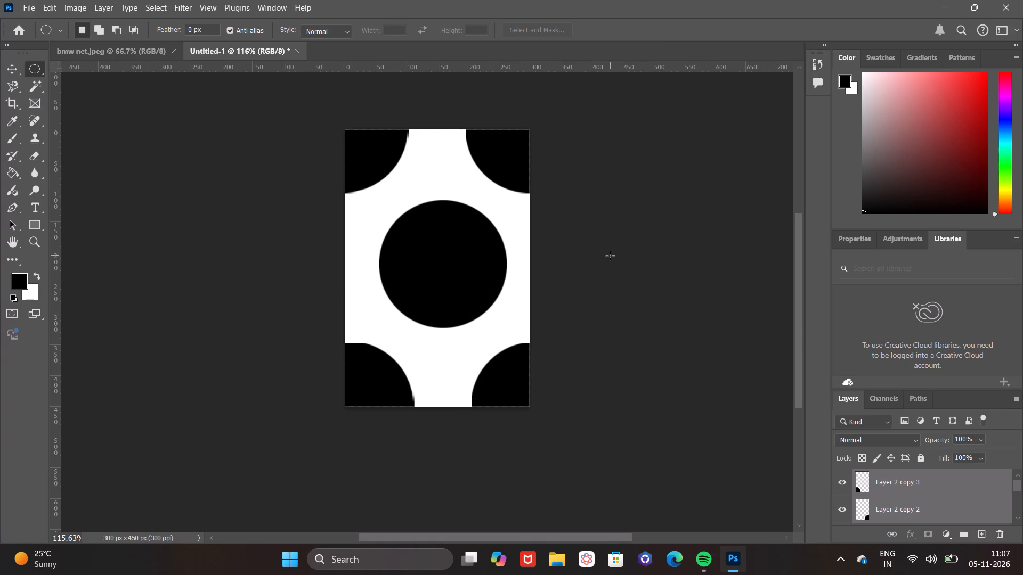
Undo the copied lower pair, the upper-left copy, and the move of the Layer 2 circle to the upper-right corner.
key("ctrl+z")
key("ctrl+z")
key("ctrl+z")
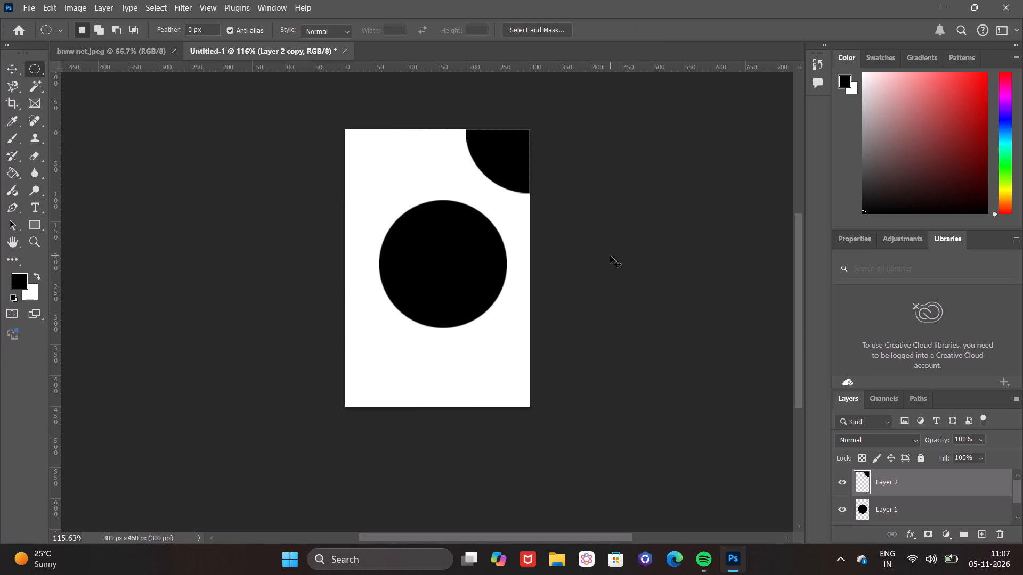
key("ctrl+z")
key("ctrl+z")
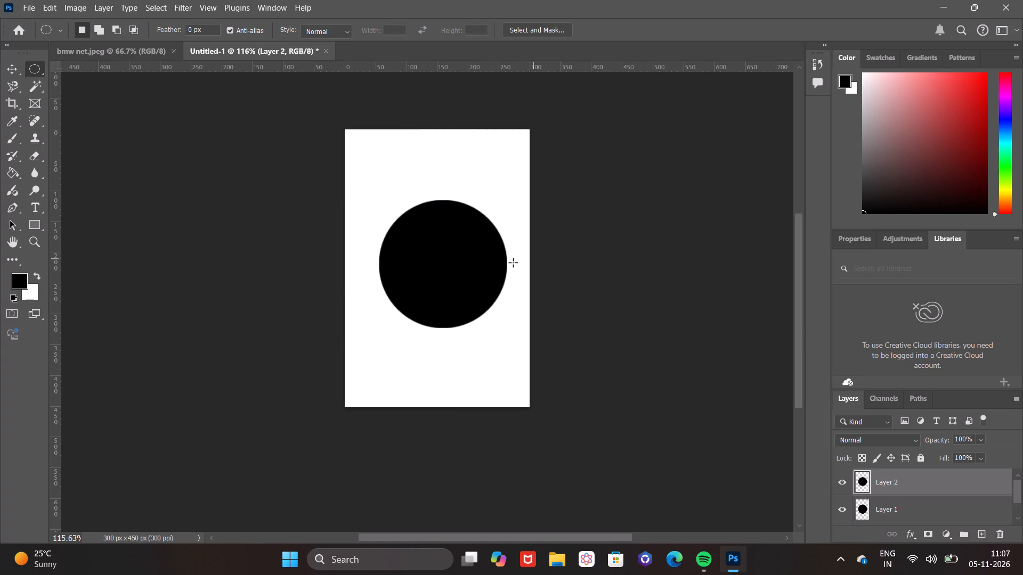
Move the circle on Layer 2 so its center sits on the canvas's upper-left corner.
key("ctrl+t")
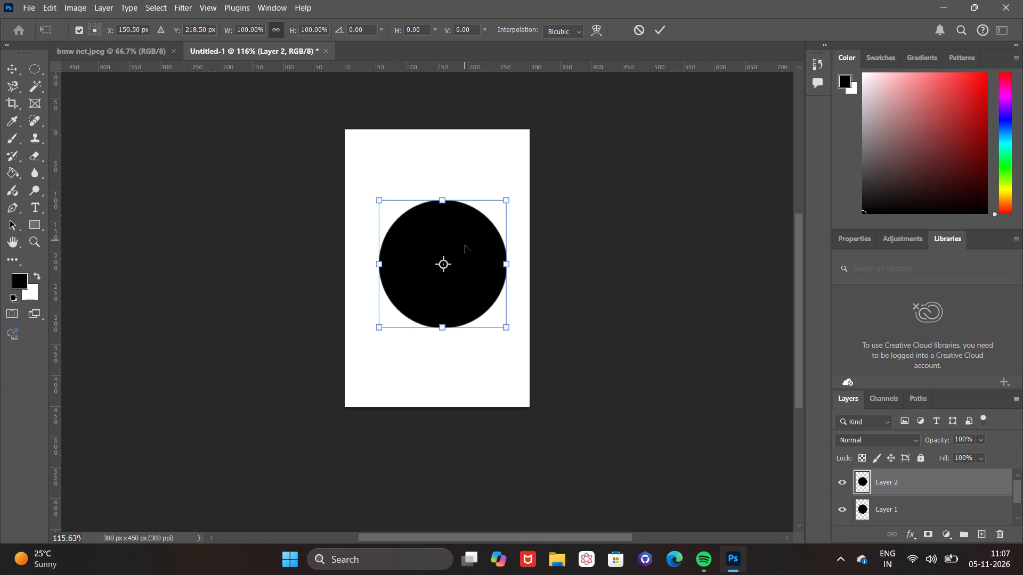
left_click_drag(465, 245, 430, 136)
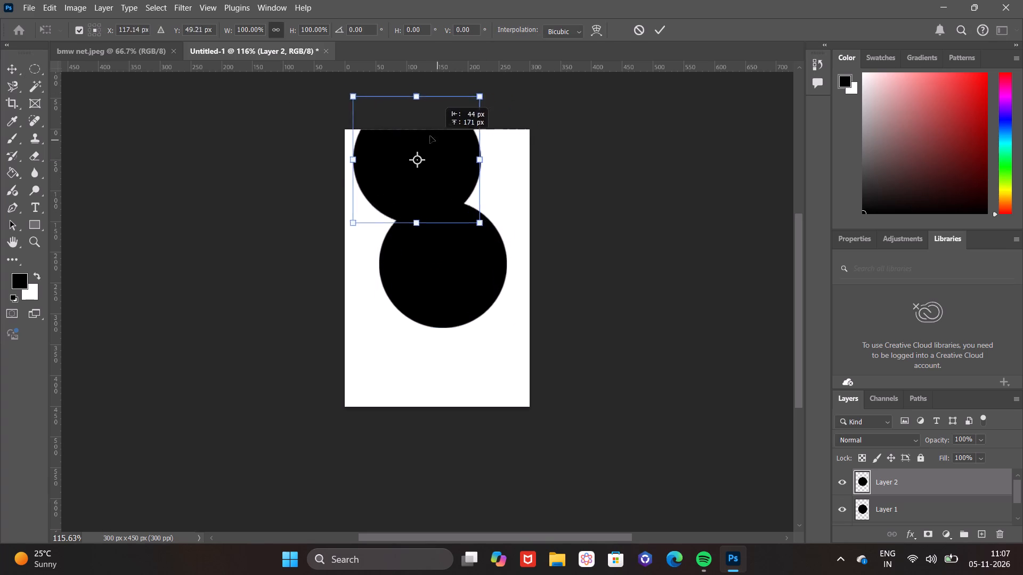
left_click_drag(430, 136, 369, 112)
left_click(660, 31)
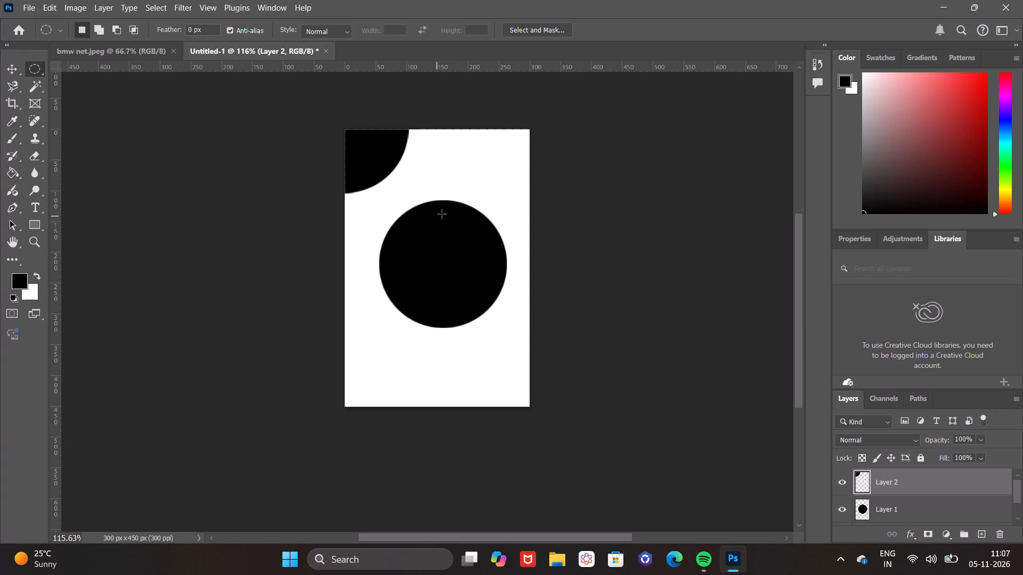
Duplicate the central black circle on Layer 1 and center the copy on the canvas's lower-right corner at X 300, Y 450 px.
key("ctrl+j")
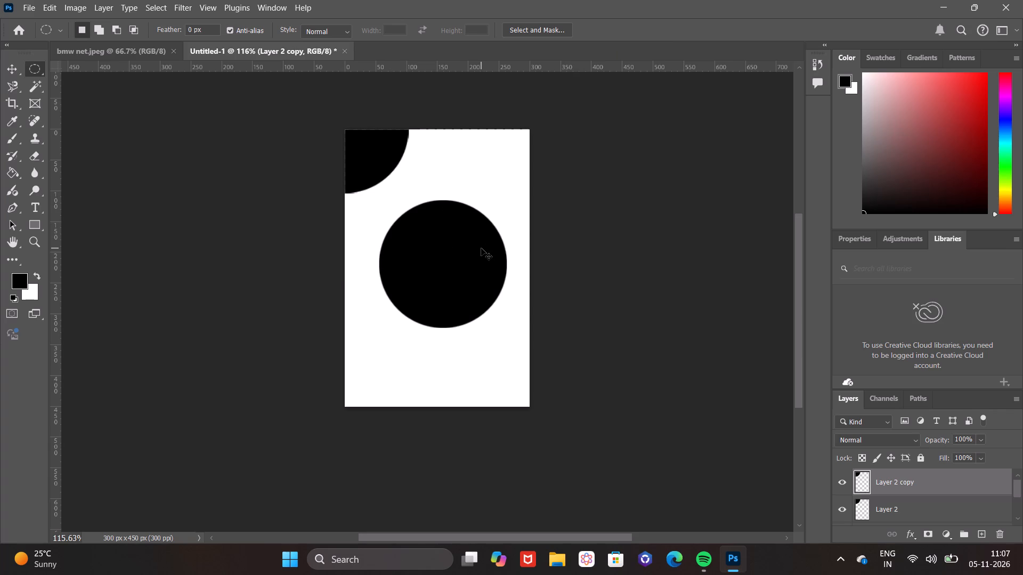
key("ctrl+z")
scroll(822, 464, "down", 3)
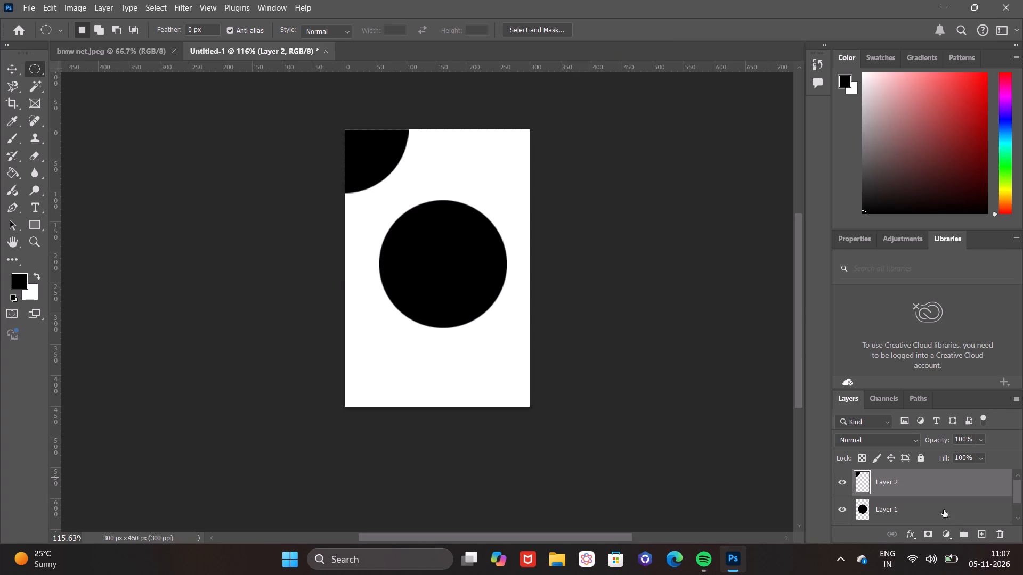
left_click(940, 513)
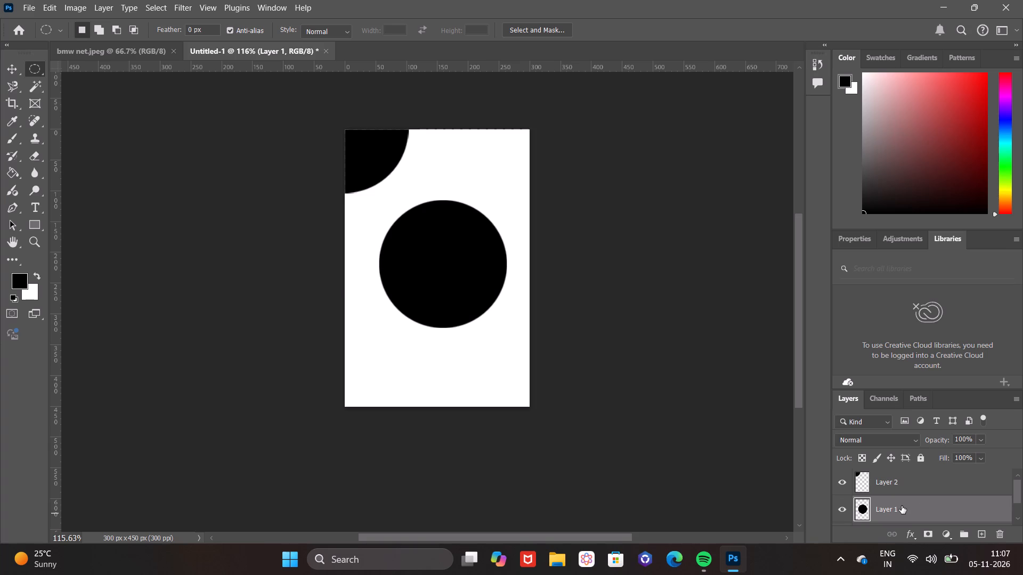
key("ctrl+j")
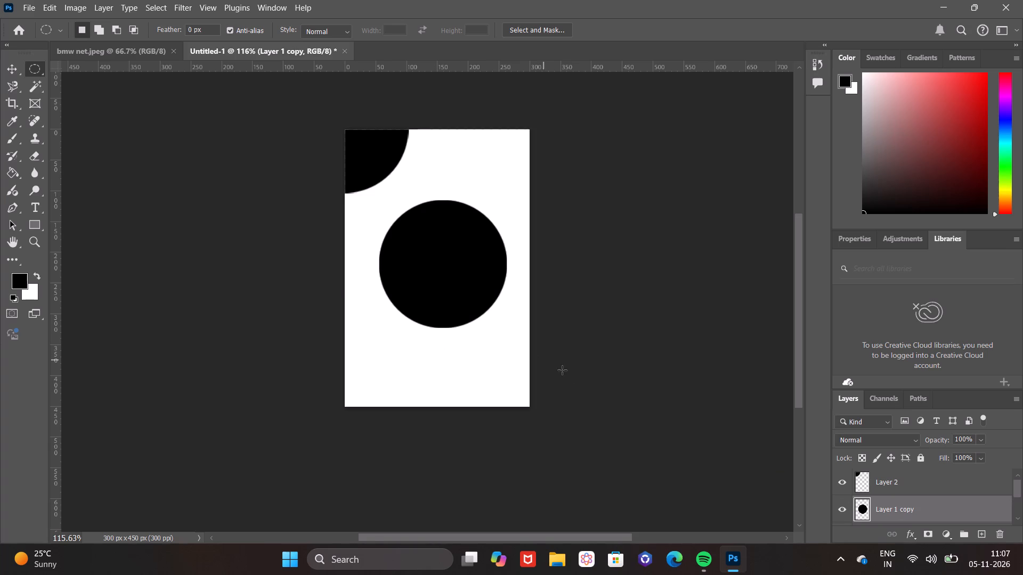
key("ctrl+t")
left_click_drag(461, 291, 462, 291)
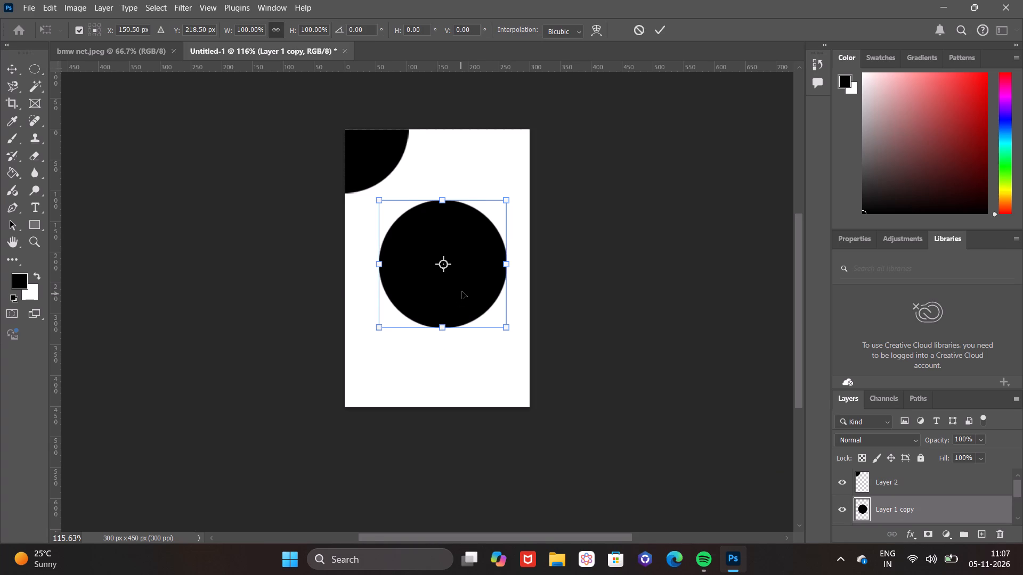
left_click_drag(462, 291, 542, 429)
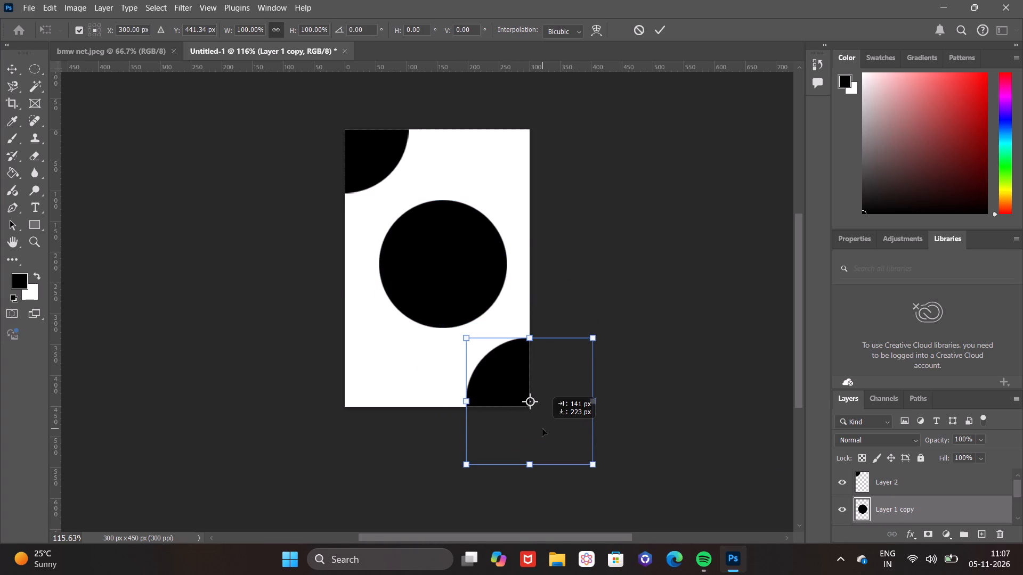
left_click_drag(542, 429, 542, 429)
left_click(660, 33)
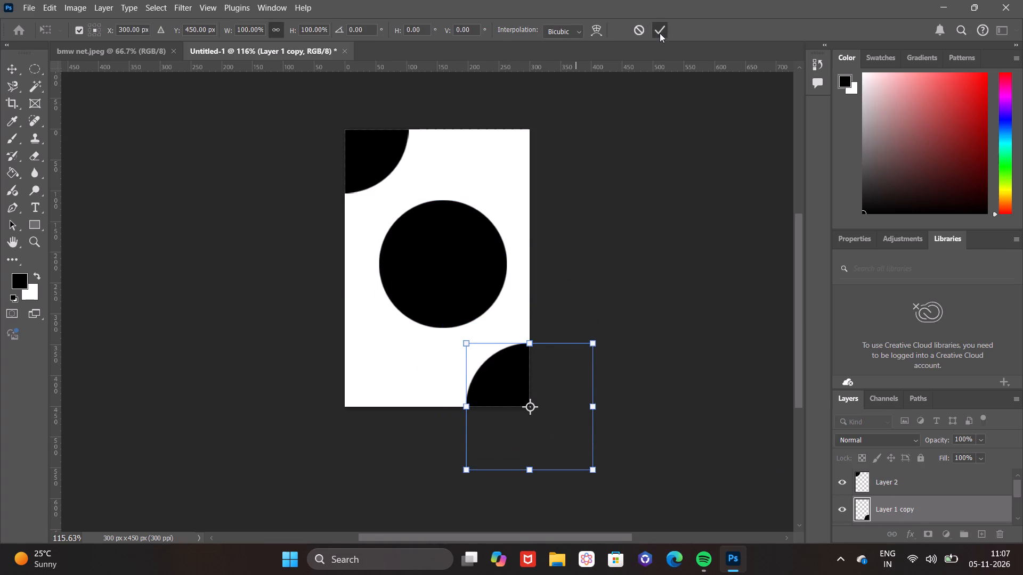
Enlarge the layer list so that all layers down to the Background show at once.
scroll(881, 447, "down", 2)
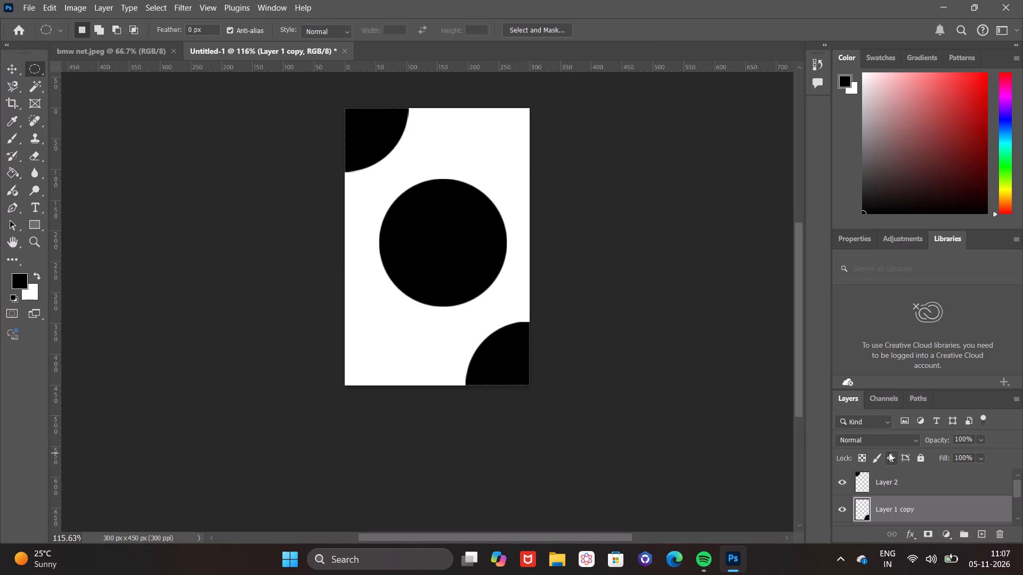
scroll(890, 453, "down", 6)
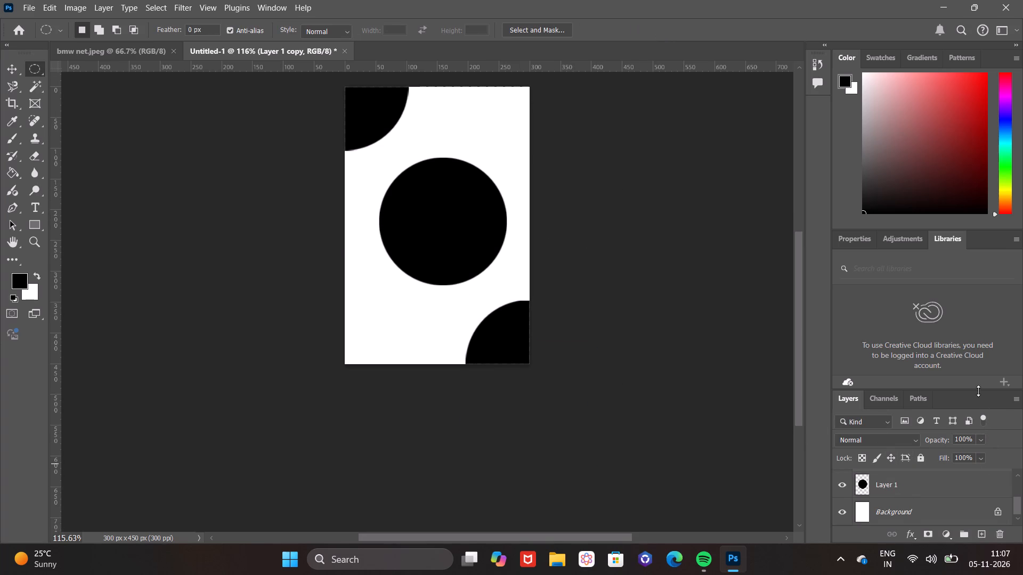
left_click_drag(978, 388, 959, 216)
Duplicate the central black circle on Layer 1 and center the copy on the canvas's upper-right corner.
left_click(918, 416)
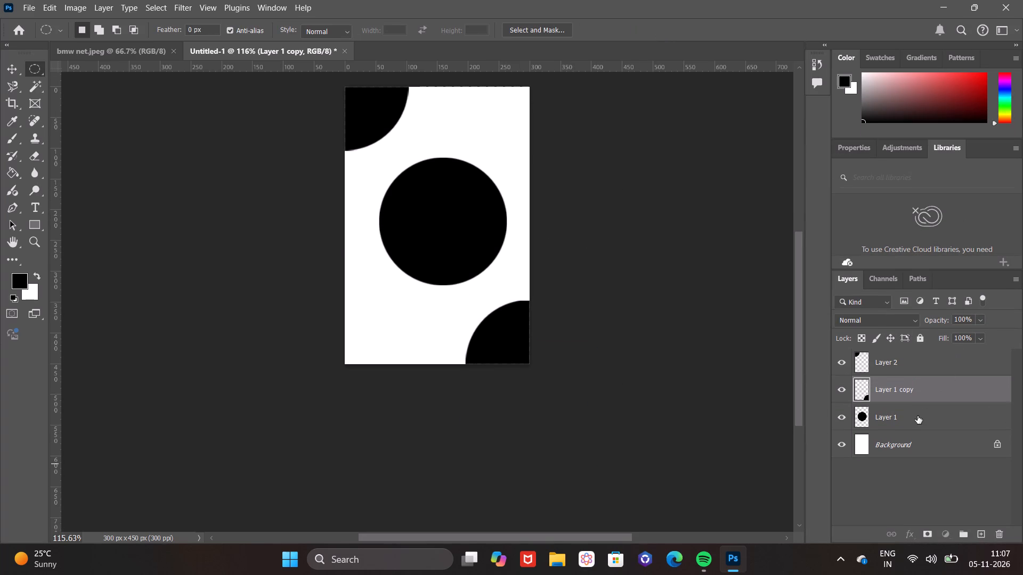
key("ctrl+j")
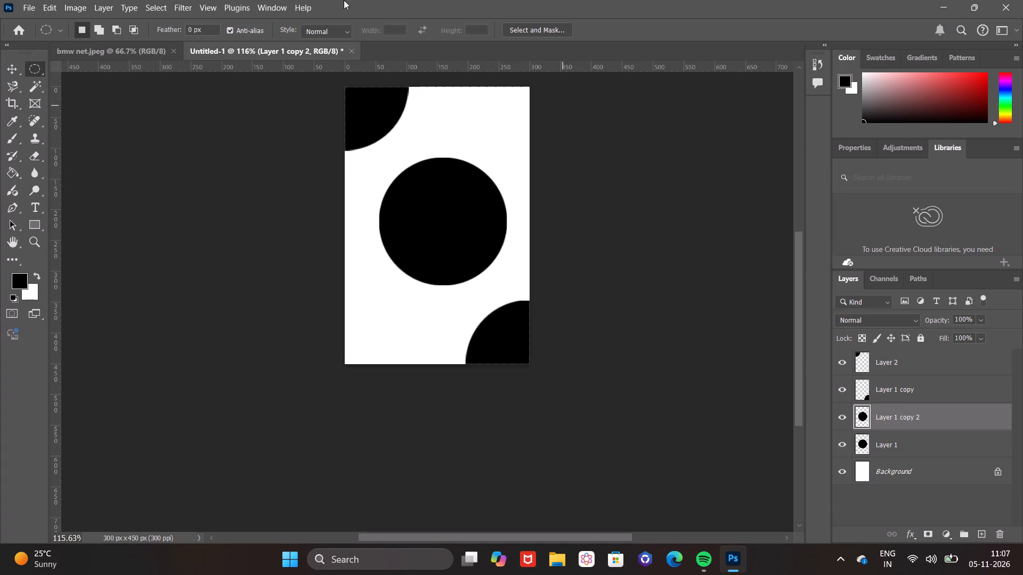
key("ctrl+t")
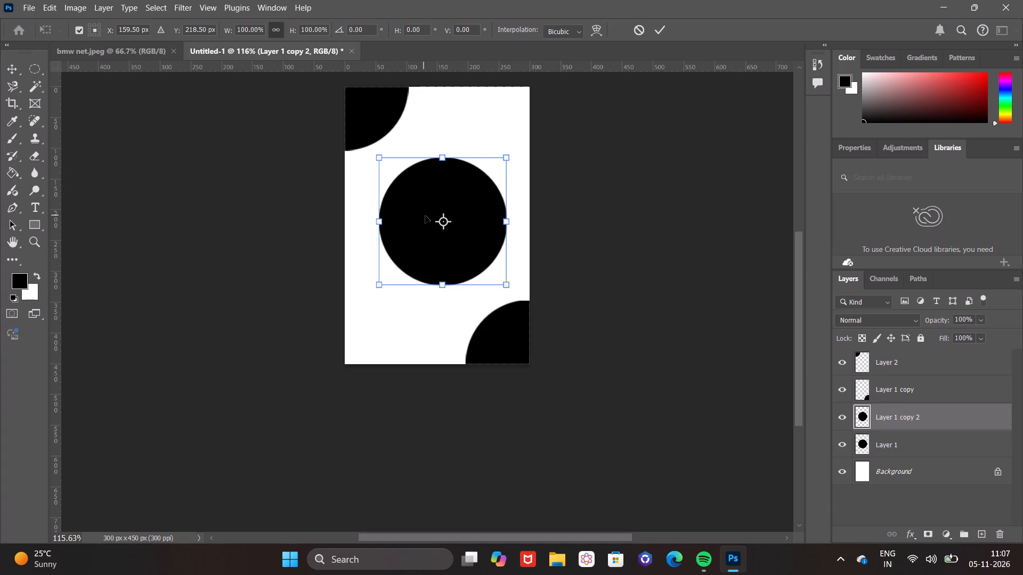
left_click(446, 228)
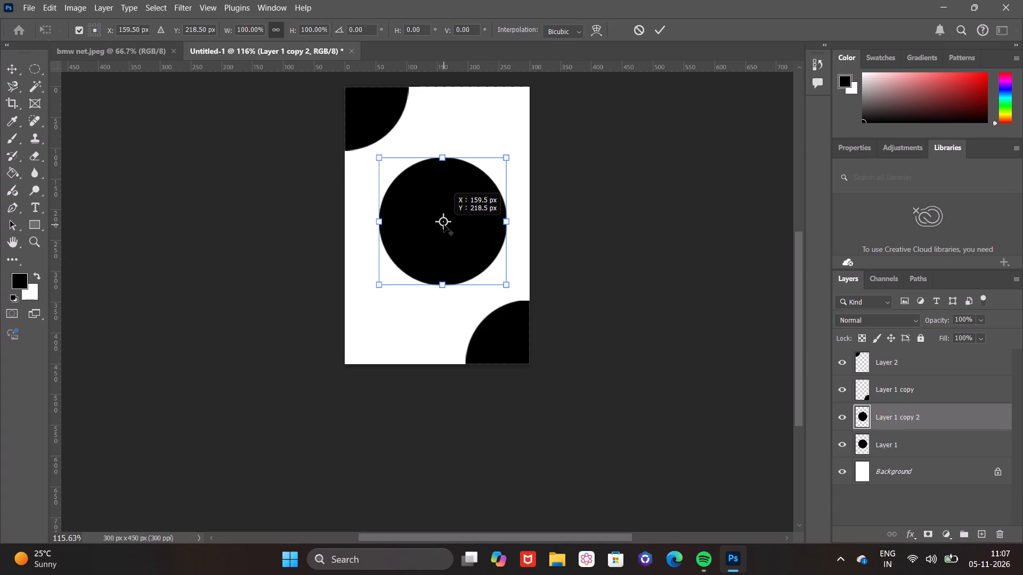
key("ctrl+z")
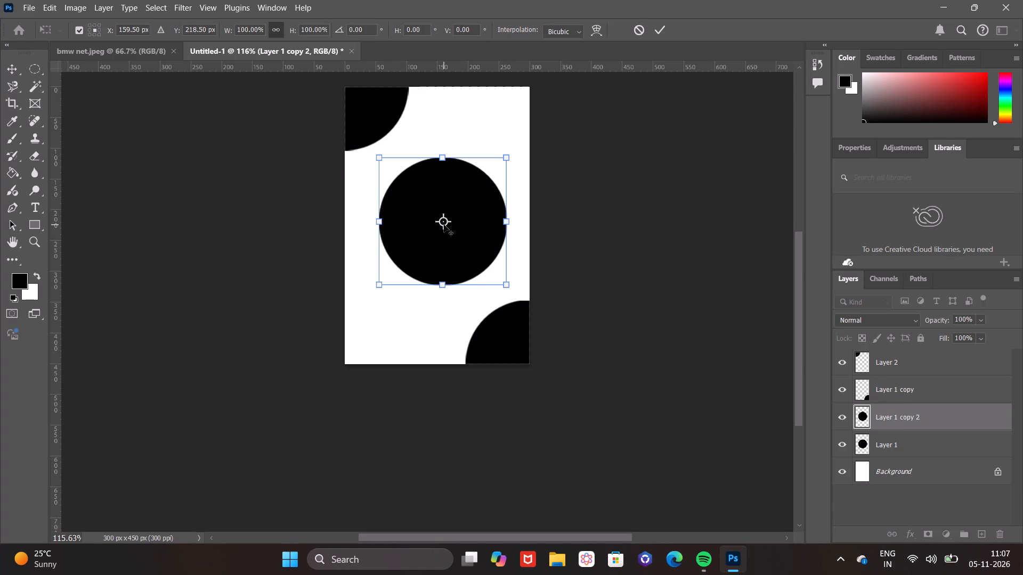
key("ctrl+z")
left_click_drag(459, 208, 480, 162)
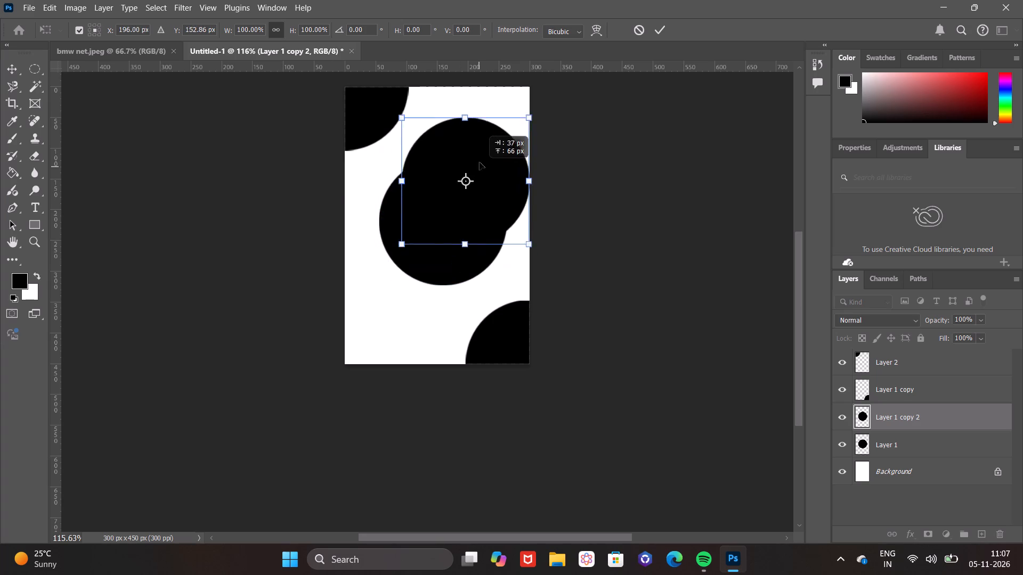
left_click_drag(480, 162, 544, 84)
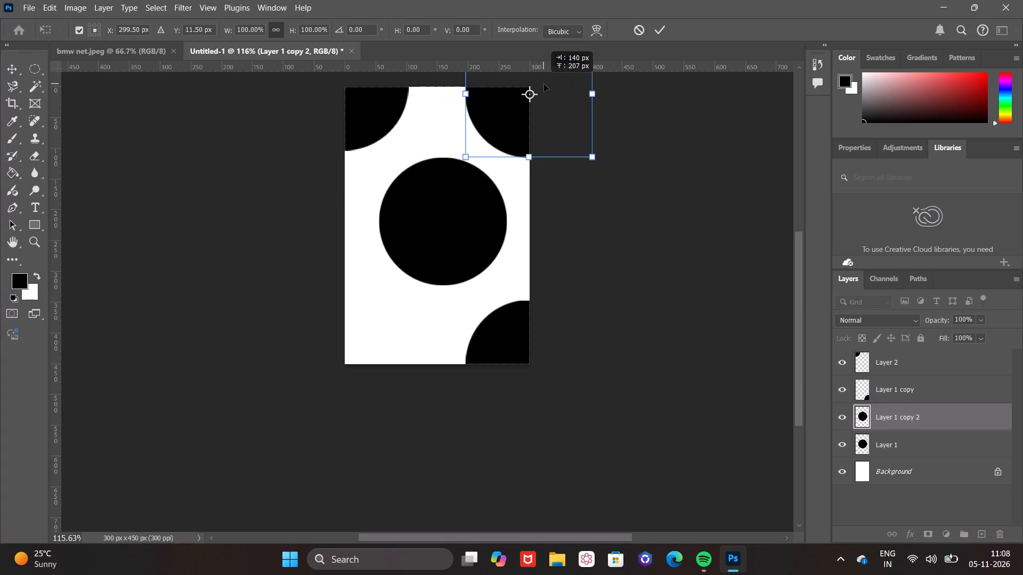
left_click_drag(544, 84, 541, 76)
left_click(654, 29)
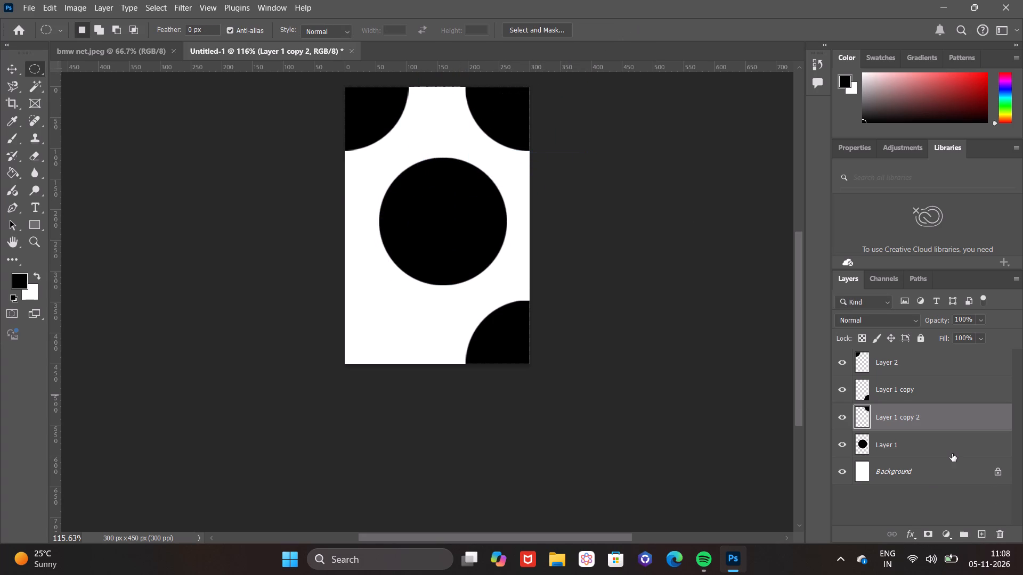
Duplicate the central circle on Layer 1 again and center this copy on the canvas's lower-left corner.
left_click(947, 447)
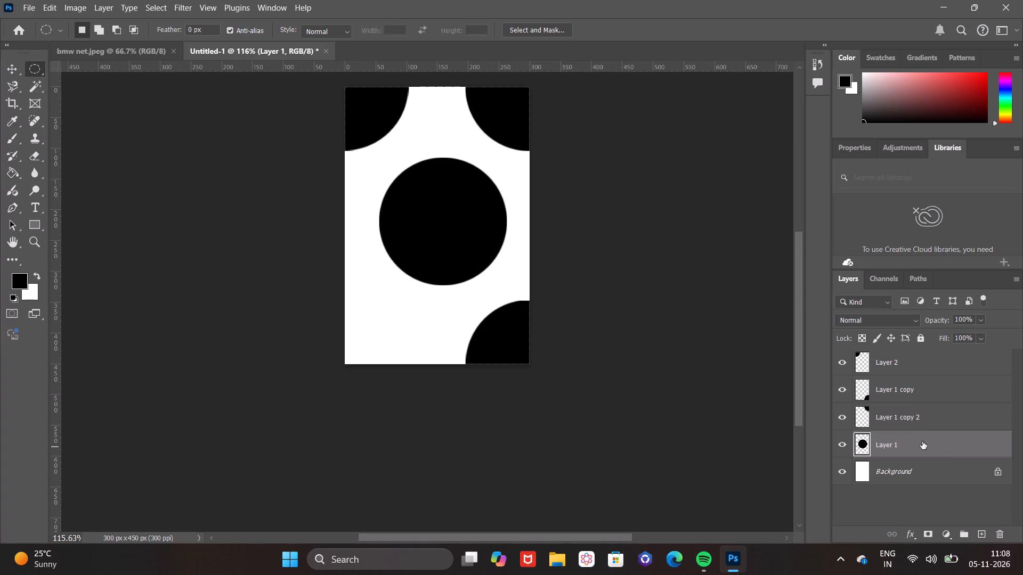
key("ctrl+j")
key("ctrl+t")
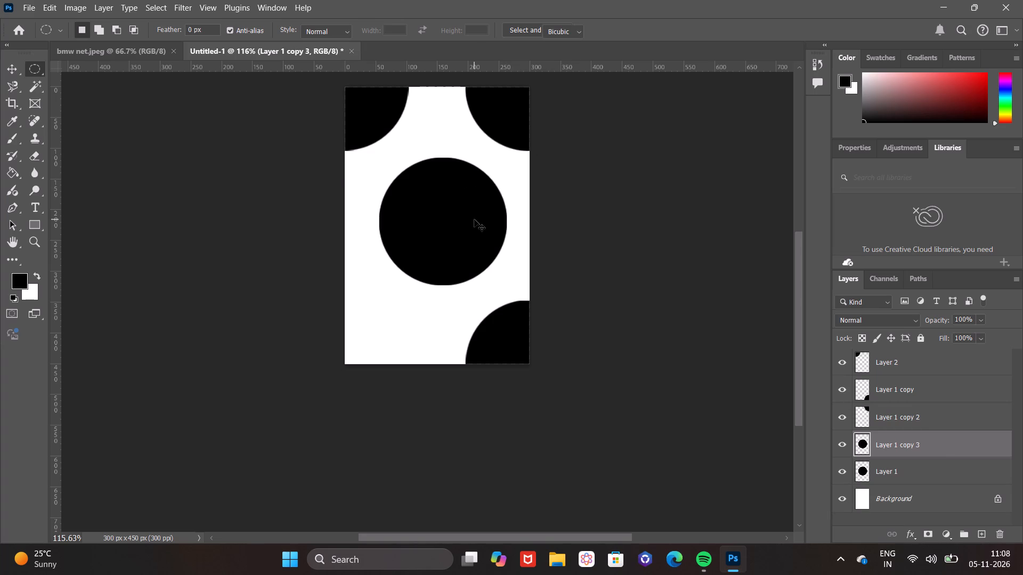
left_click_drag(453, 228, 383, 331)
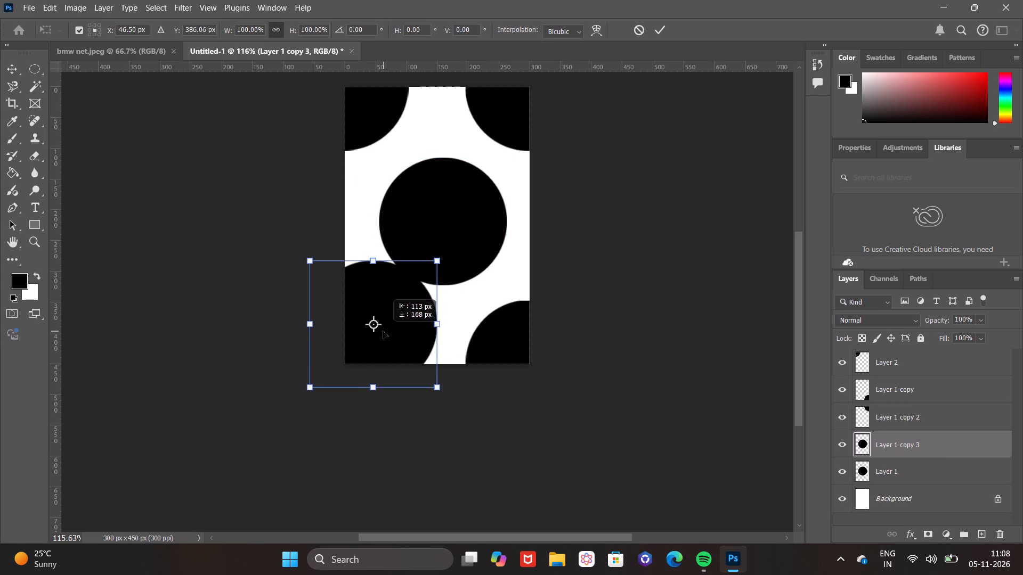
left_click_drag(383, 331, 361, 366)
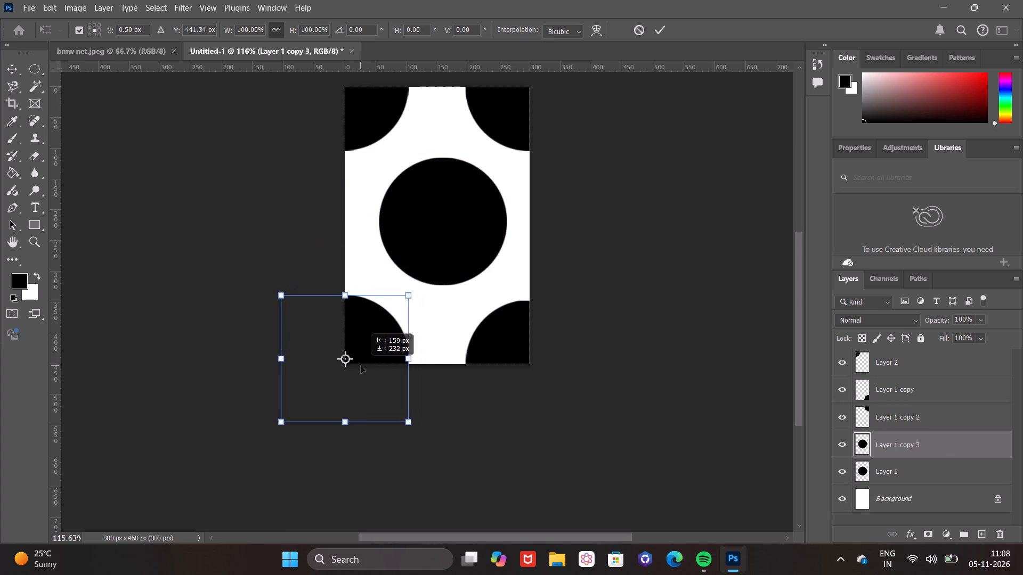
left_click_drag(361, 366, 360, 367)
left_click(657, 27)
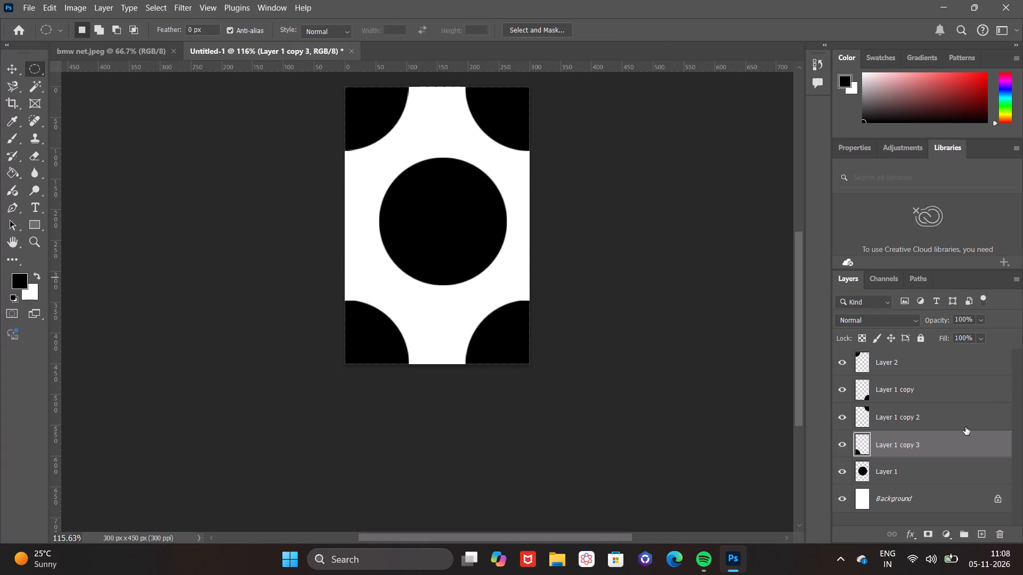
Hide the white Background layer and merge the five circle layers, Layer 2 through Layer 1, into one.
left_click(843, 497)
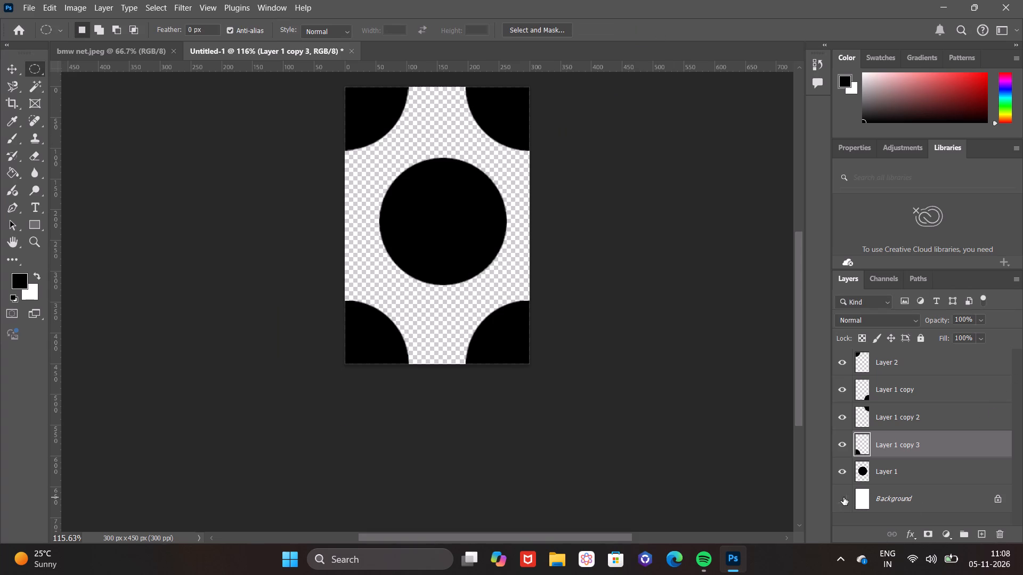
left_click(927, 354)
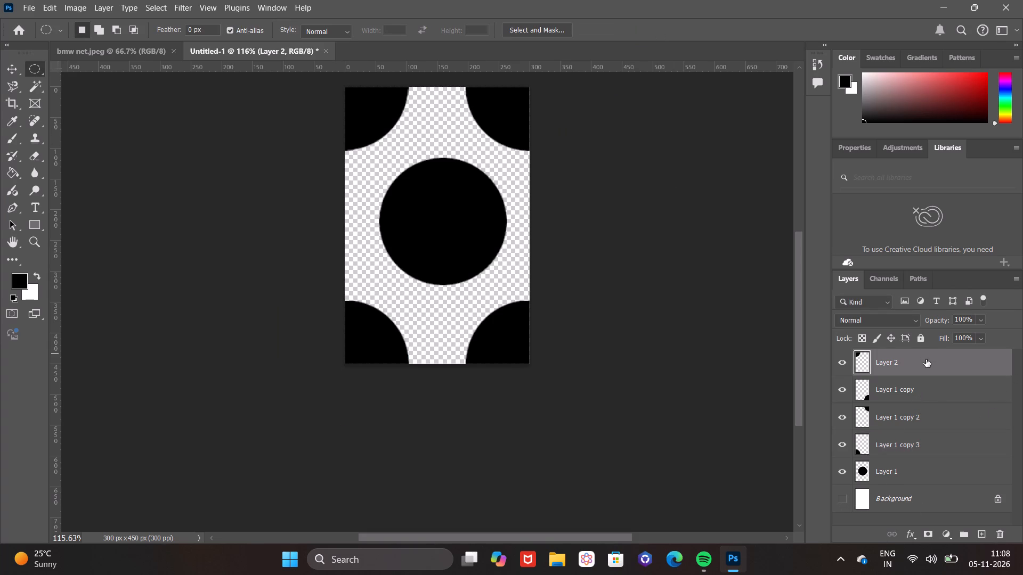
left_click(919, 469, "shift")
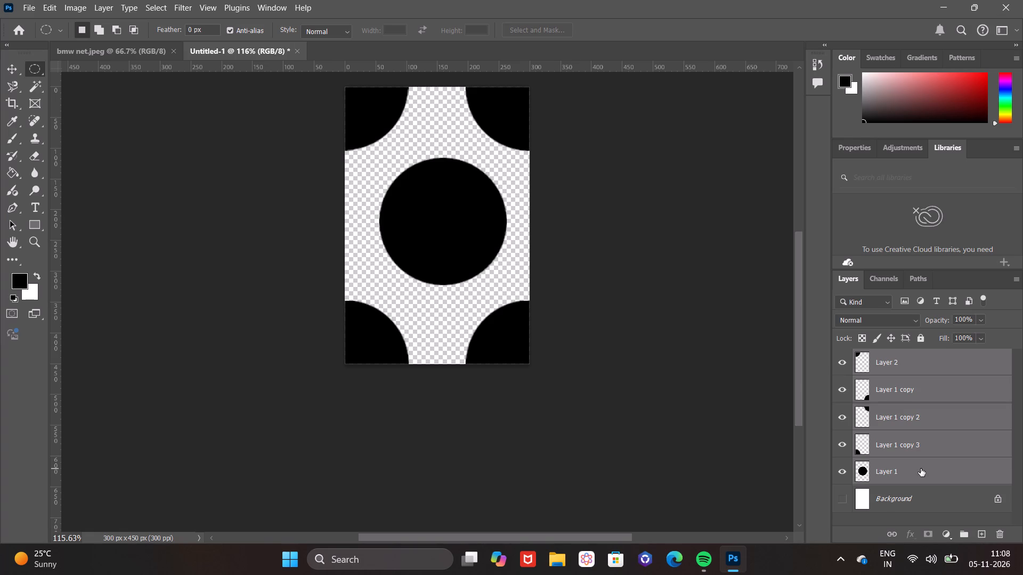
key("ctrl+e")
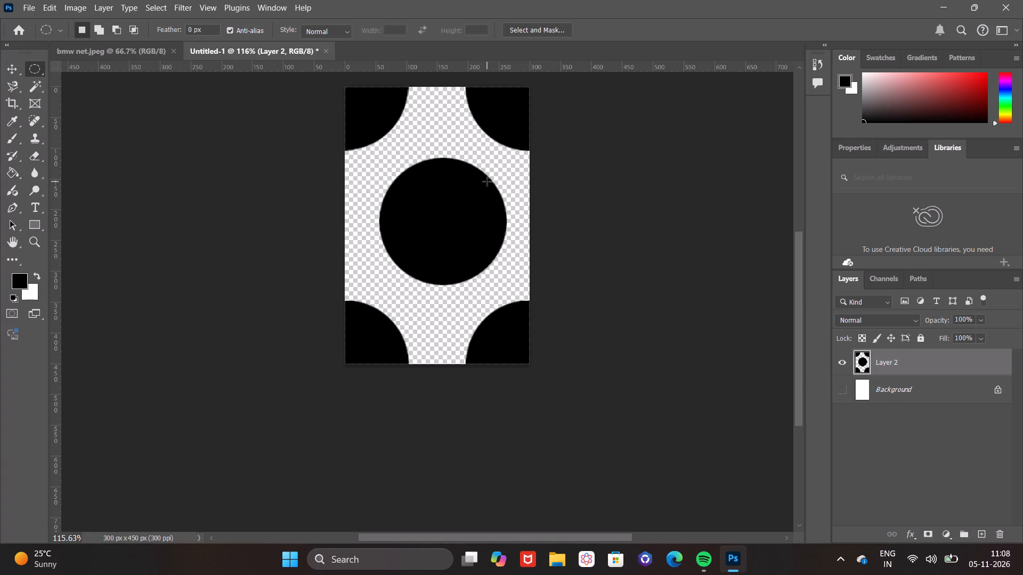
Define the transparent black-circle tile as a pattern, keeping the name Pattern 1.
left_click(40, 4)
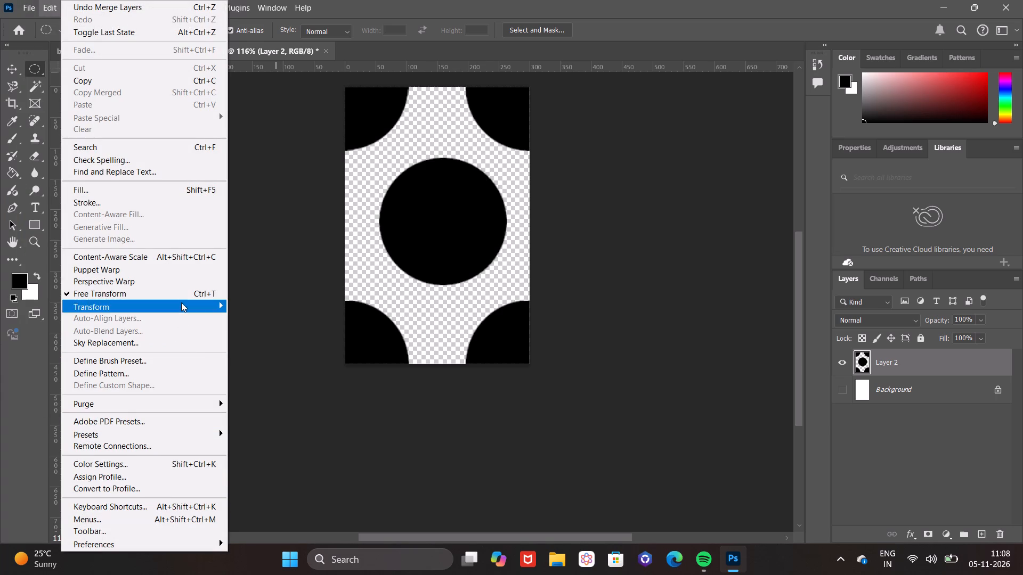
left_click(149, 369)
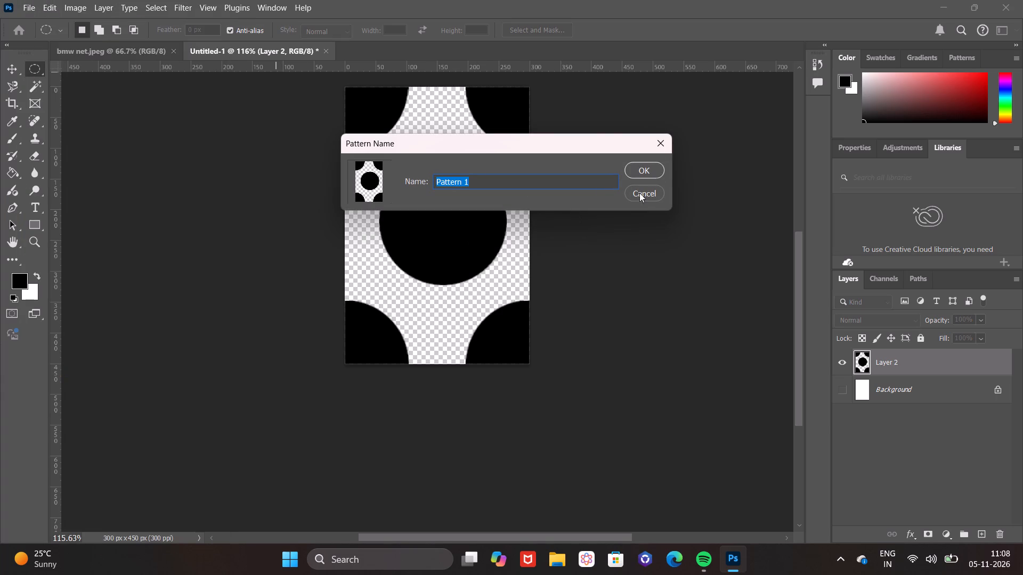
left_click(644, 167)
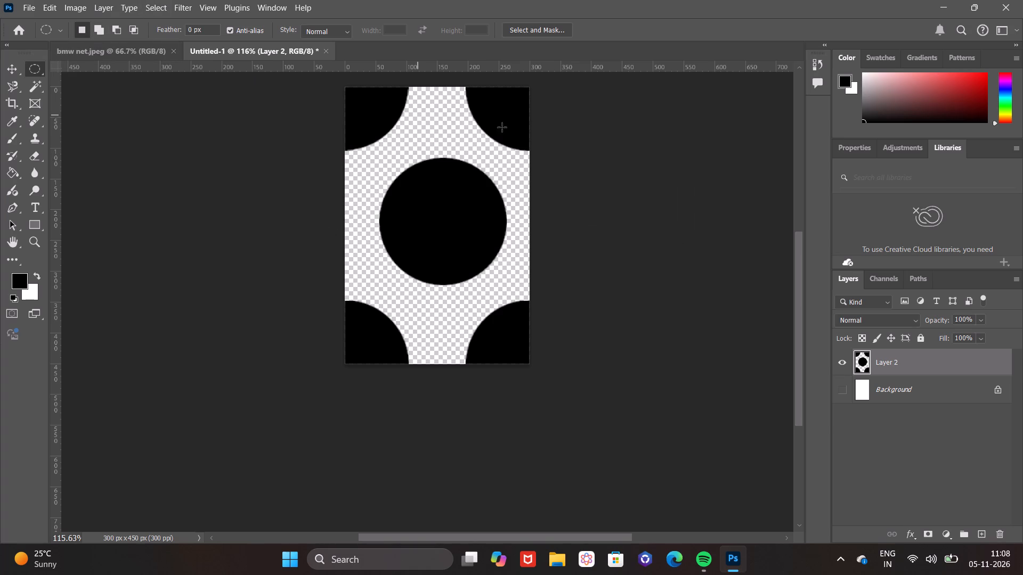
Close the Untitled-1 tile document without saving its changes, leaving bmw net.jpeg open.
left_click(149, 50)
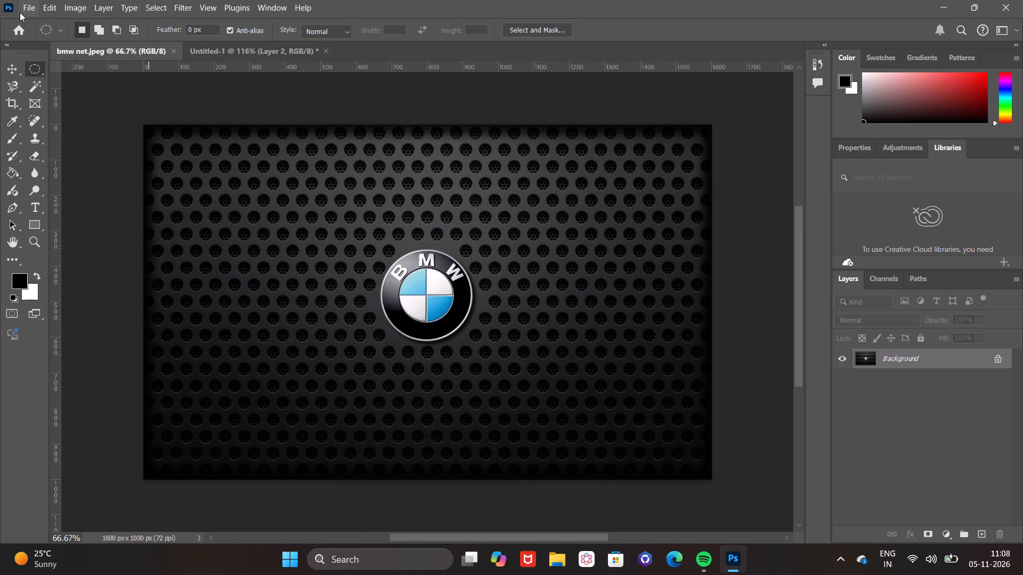
left_click(326, 51)
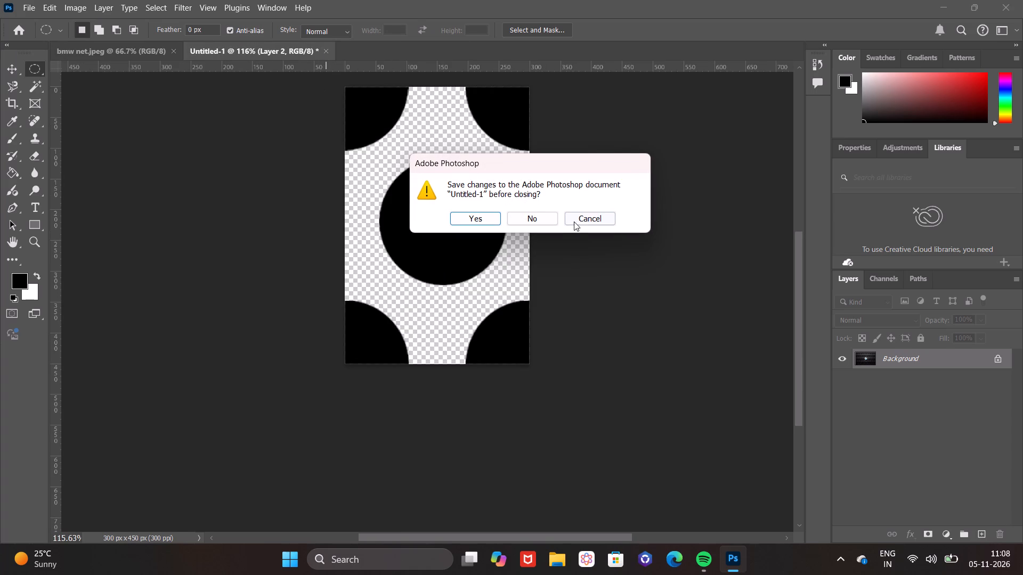
left_click(545, 218)
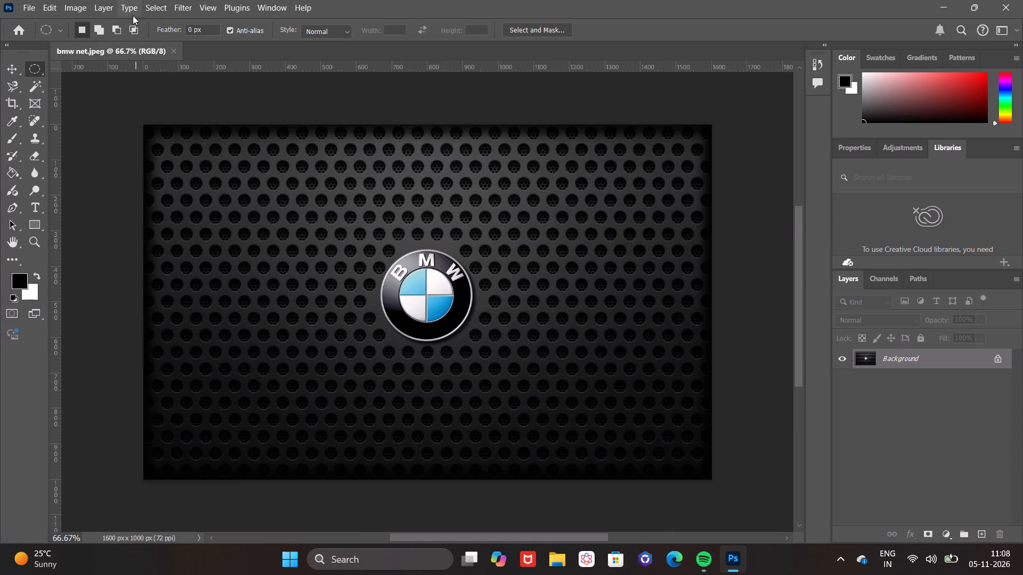
Browse the new-document presets for Photo, Art & Illustration, Web, Mobile and Film & Video, and close the dialog without creating a document.
key("ctrl+n")
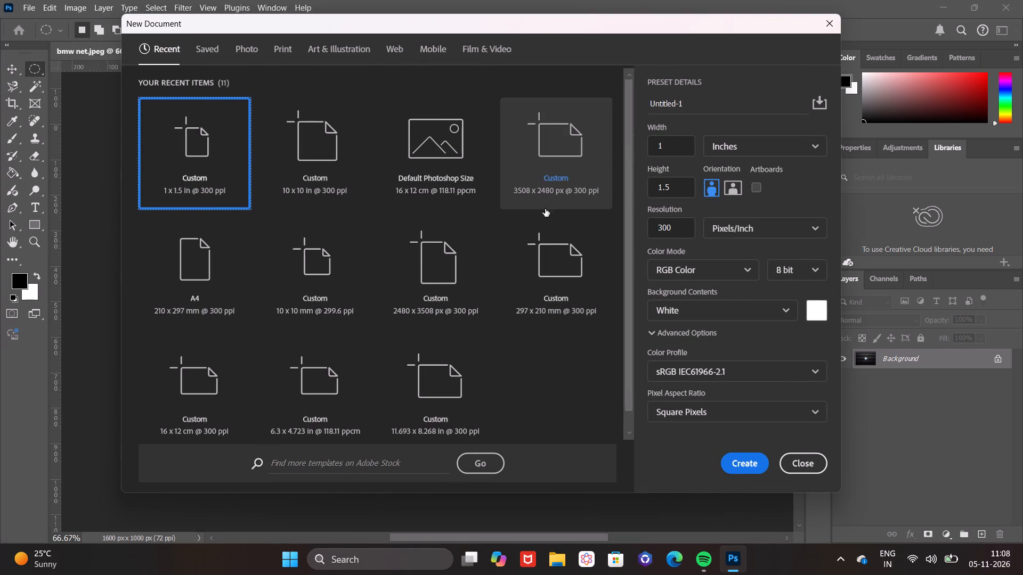
left_click(207, 48)
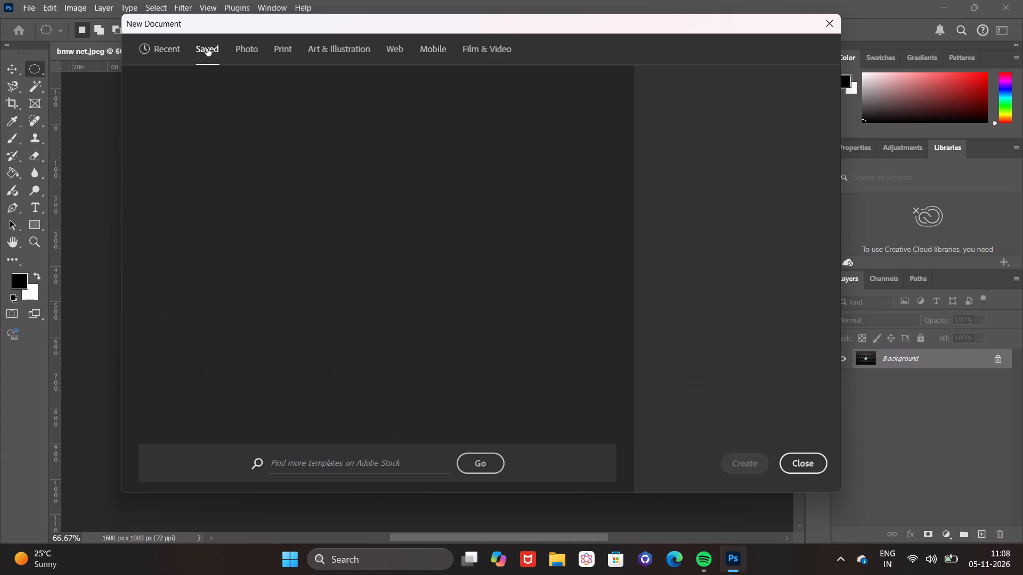
left_click(236, 50)
left_click(473, 50)
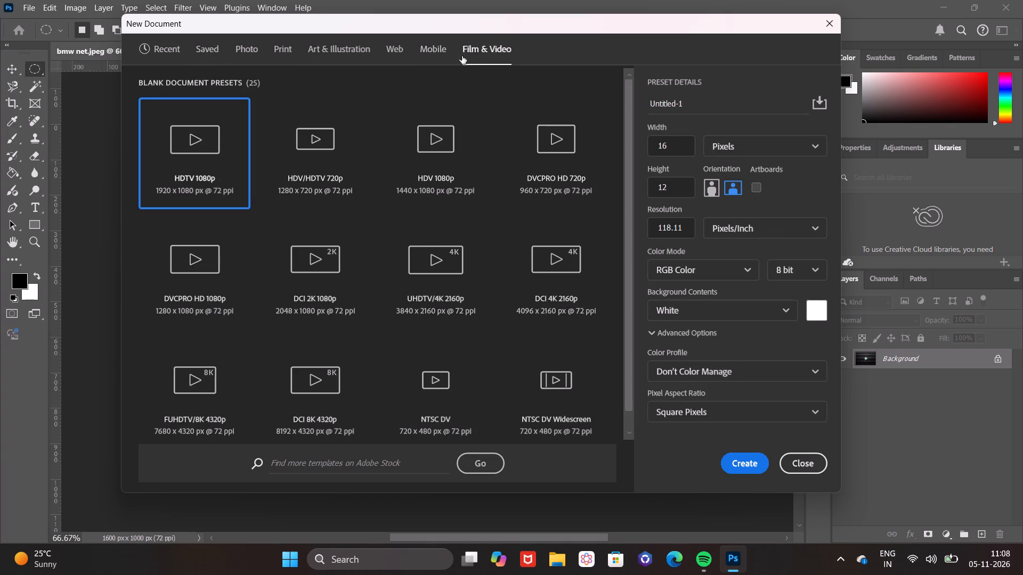
left_click(426, 55)
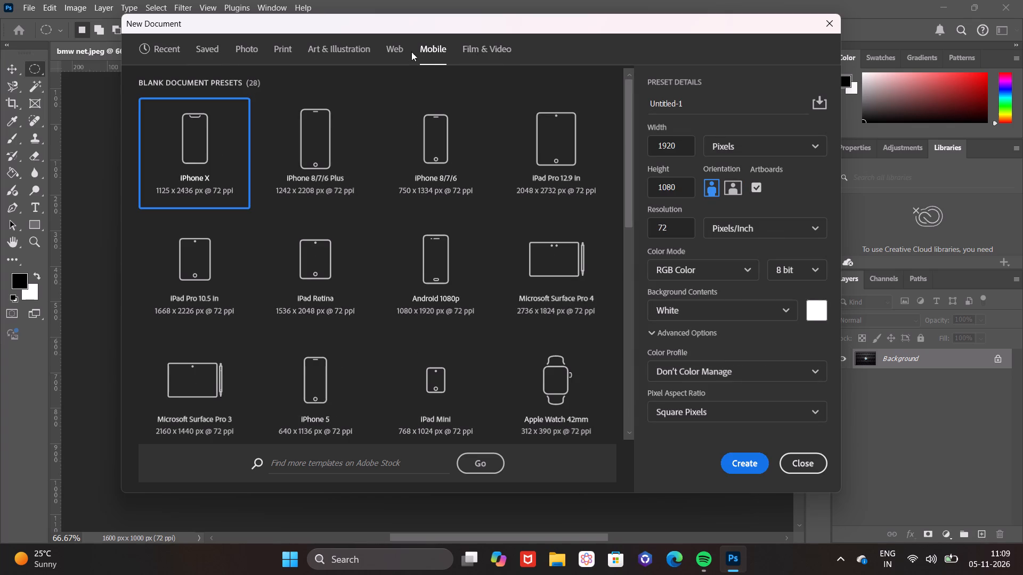
left_click(410, 48)
left_click(397, 47)
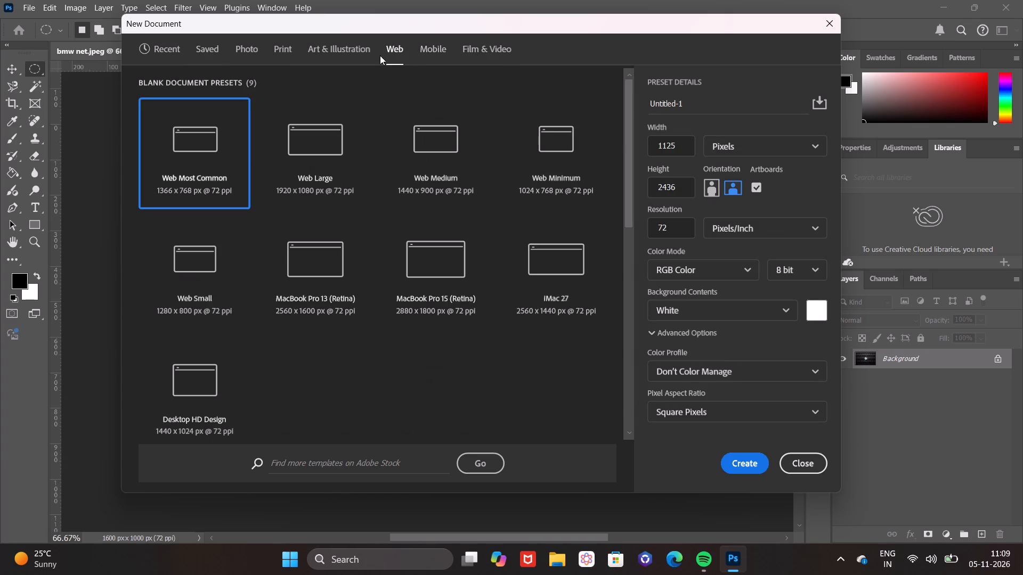
left_click(343, 48)
left_click(294, 45)
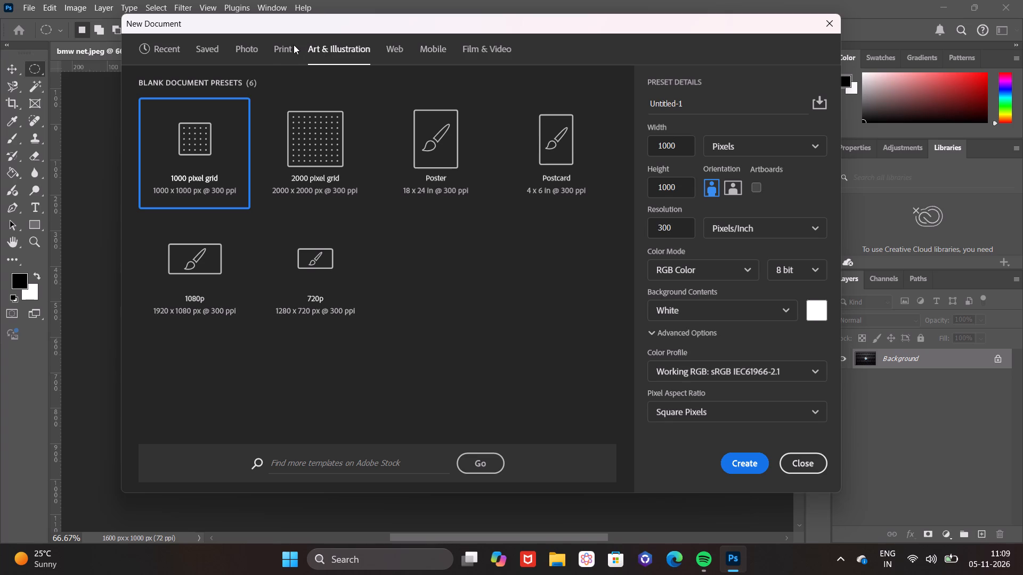
left_click(249, 51)
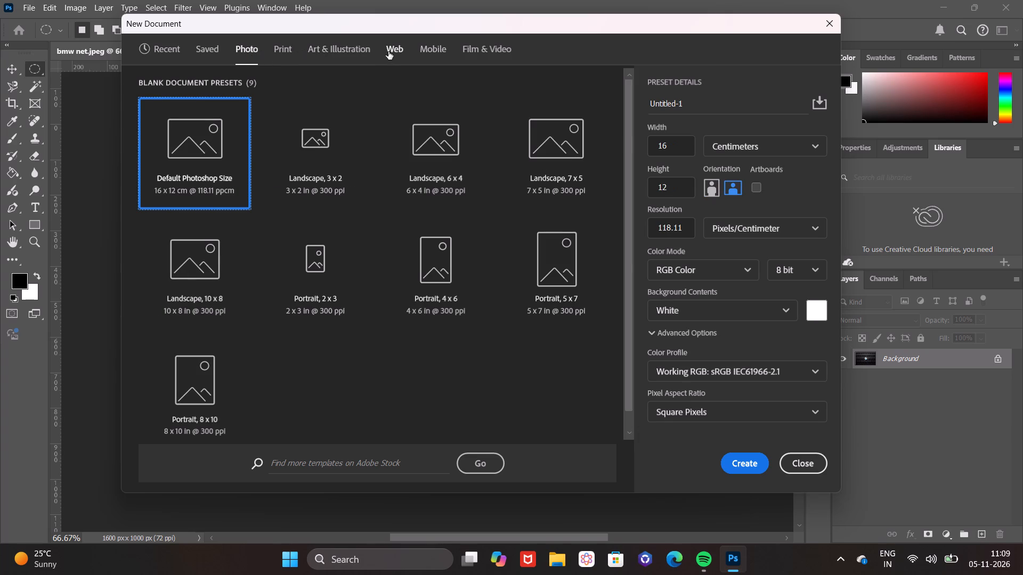
left_click(482, 48)
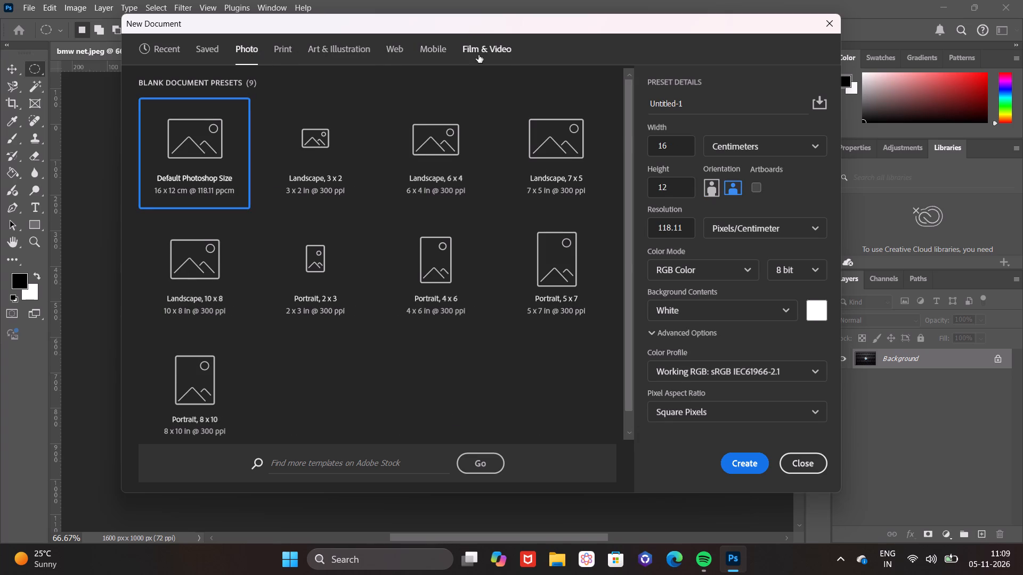
scroll(348, 263, "down", 4)
scroll(348, 263, "up", 4)
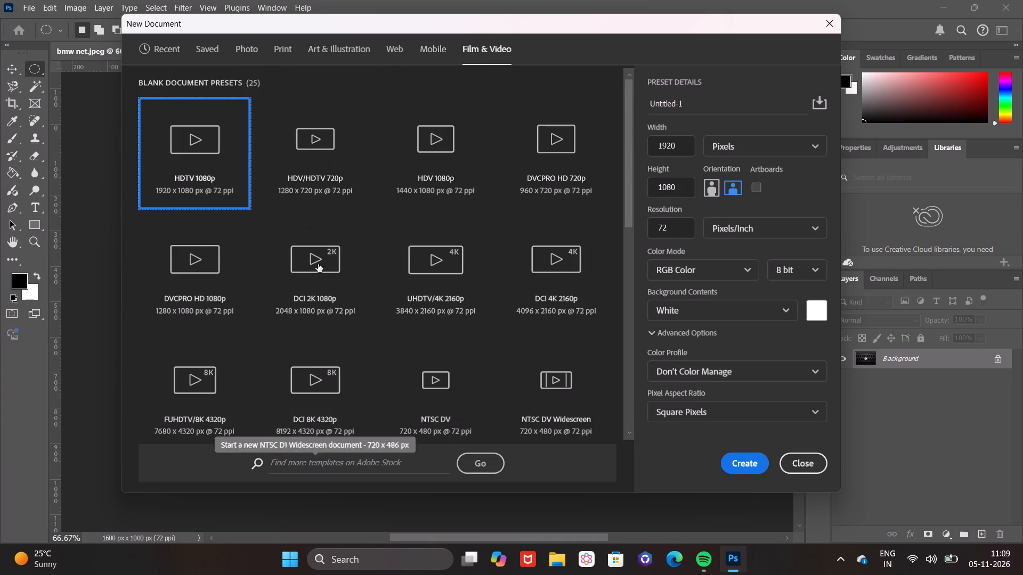
left_click(196, 51)
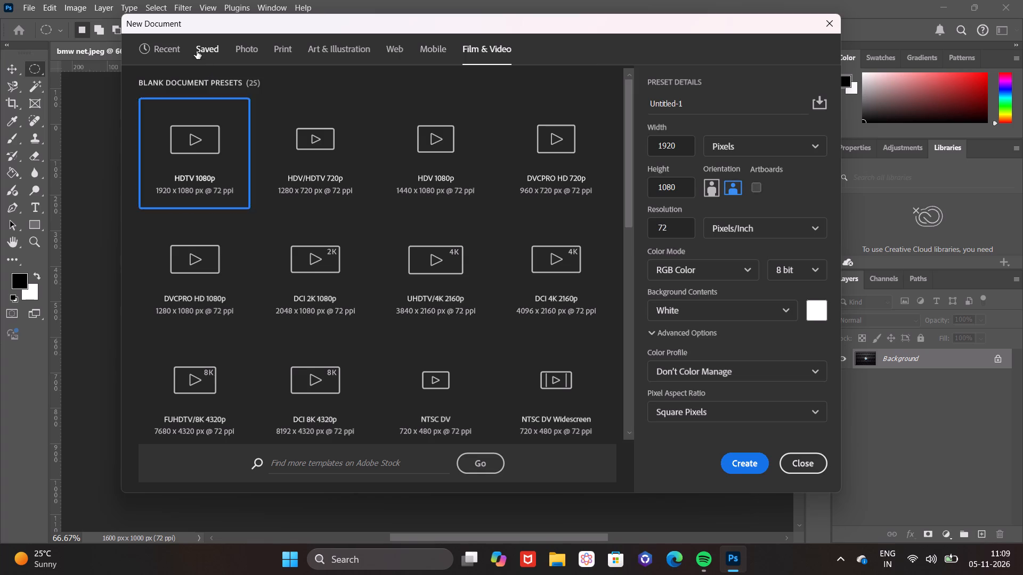
left_click(239, 50)
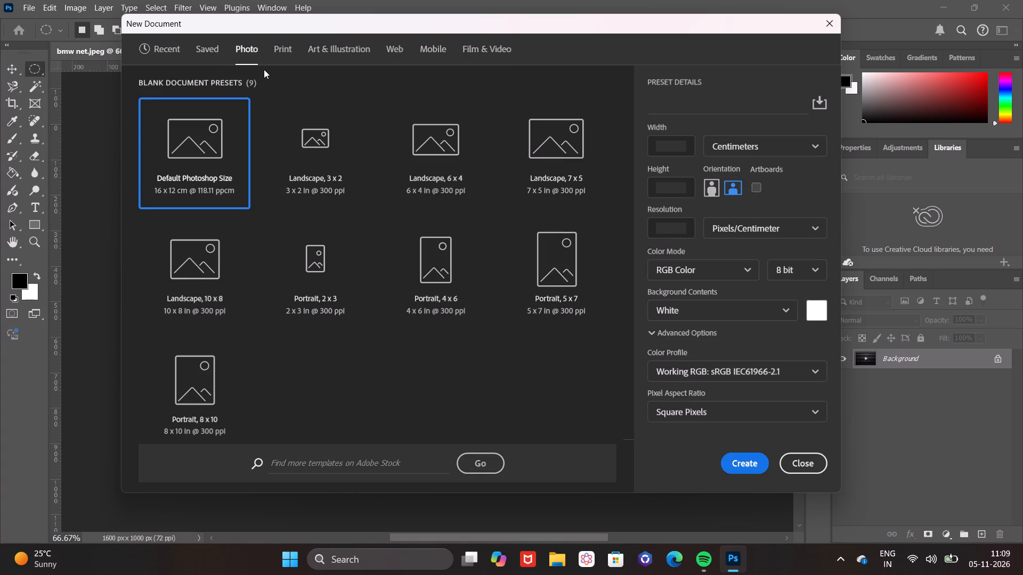
left_click(832, 26)
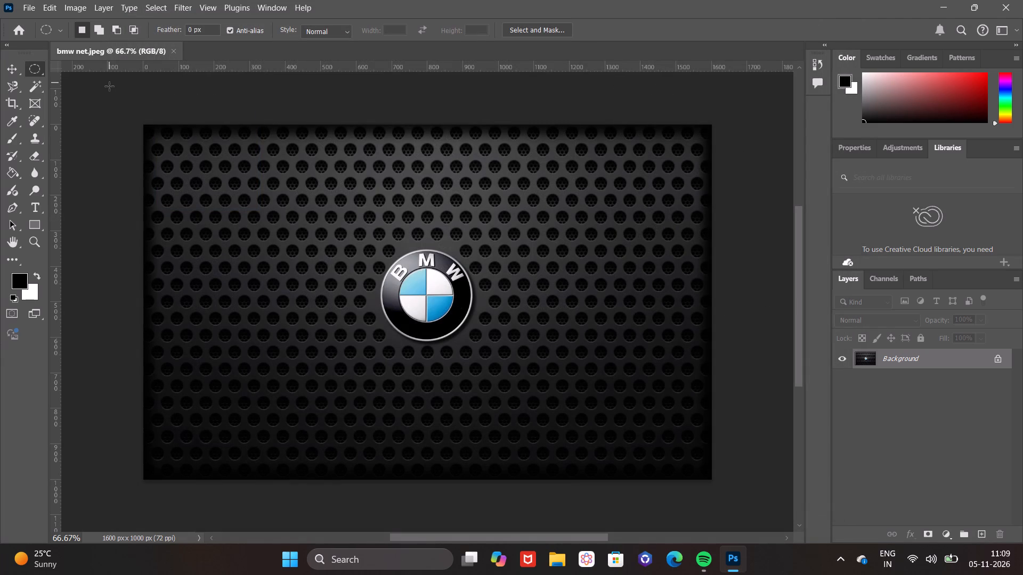
Create a new document from the Photo preset Landscape, 6 x 4, at 300 ppi with a white background.
key("ctrl+n")
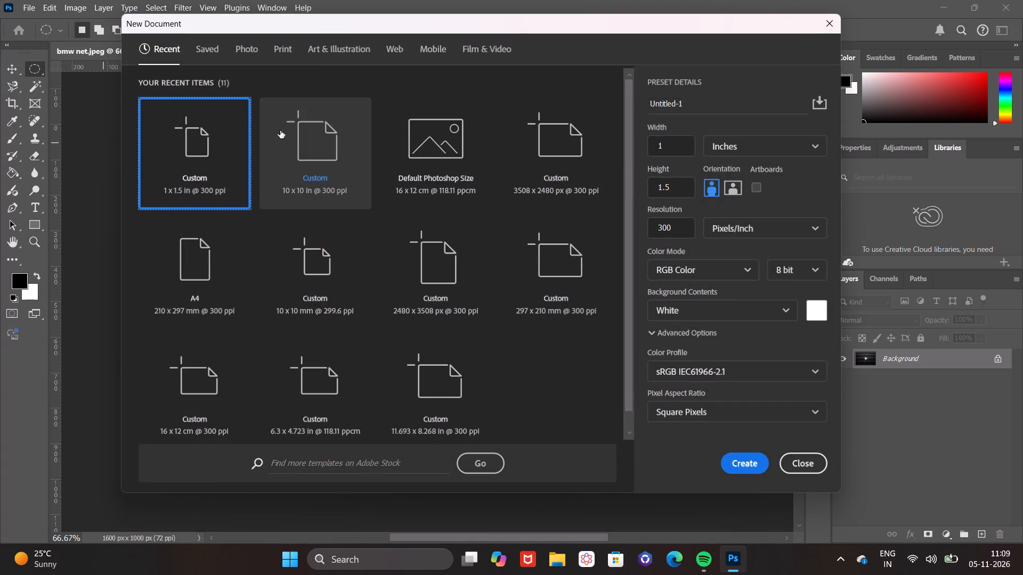
left_click(279, 51)
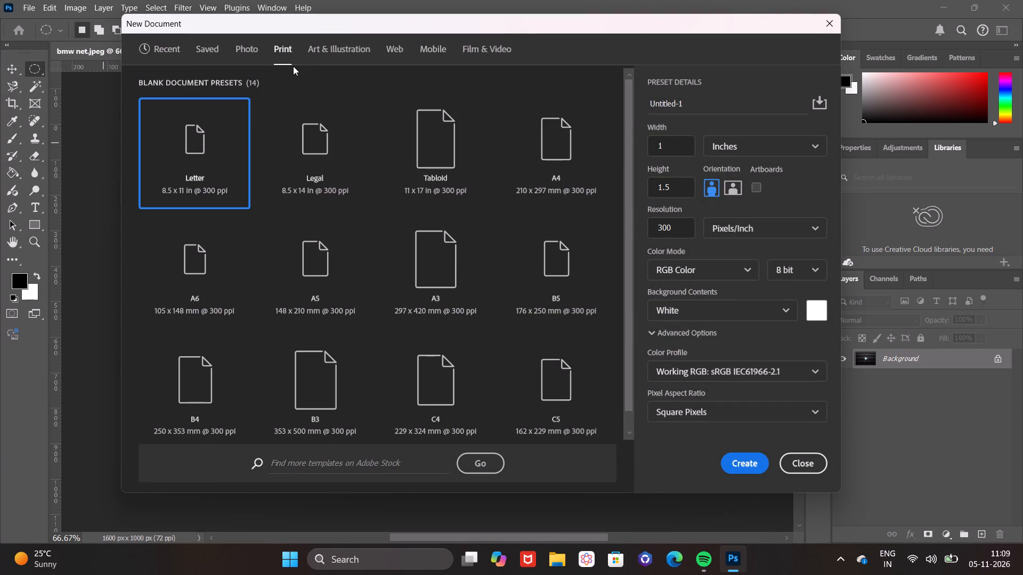
left_click(241, 50)
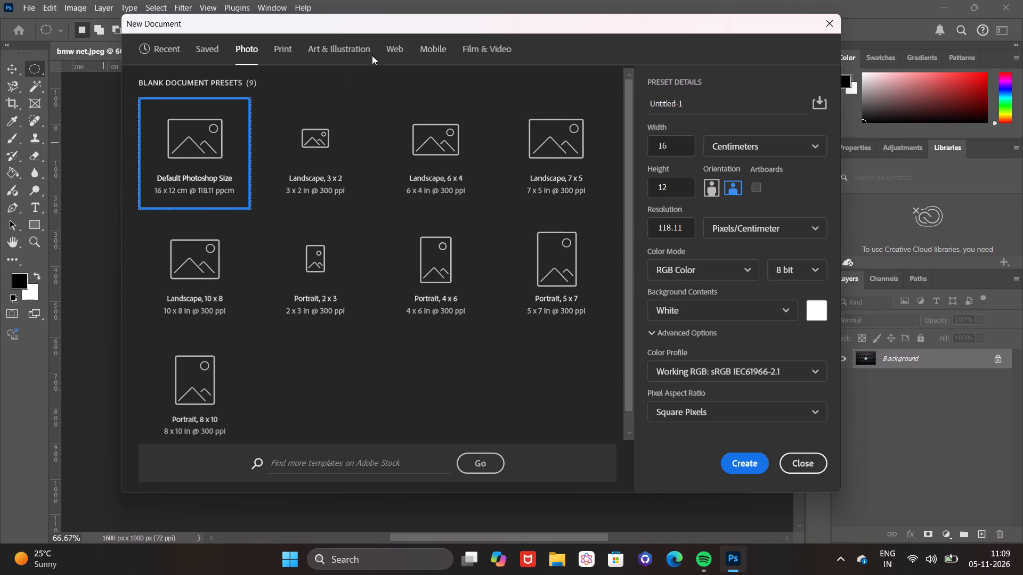
left_click(323, 160)
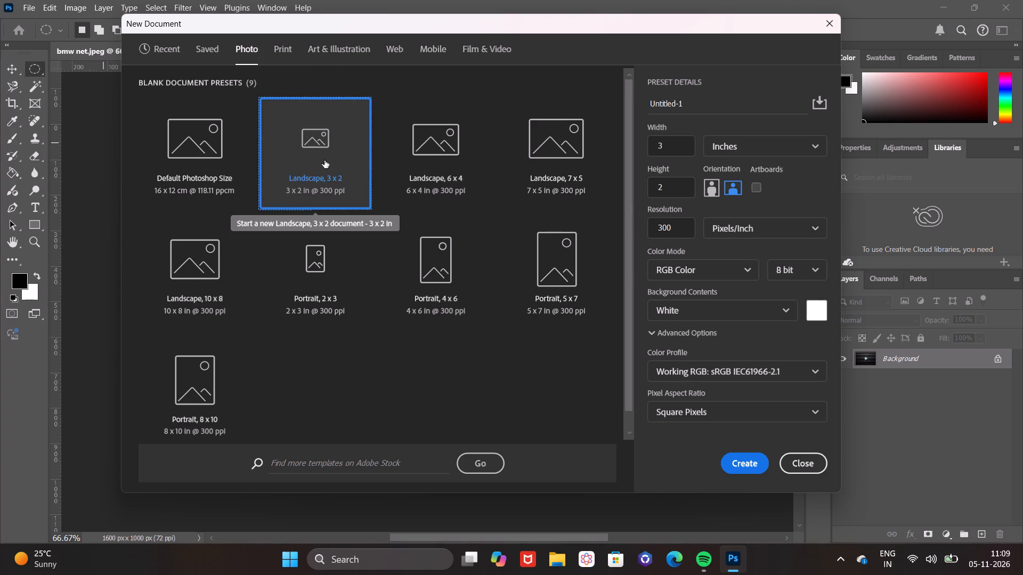
left_click(437, 169)
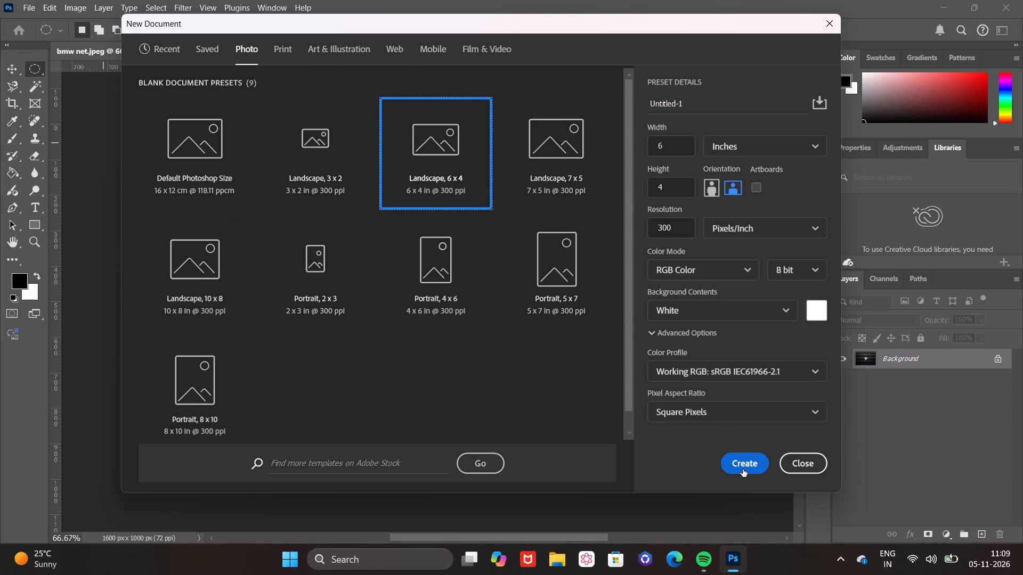
left_click(743, 469)
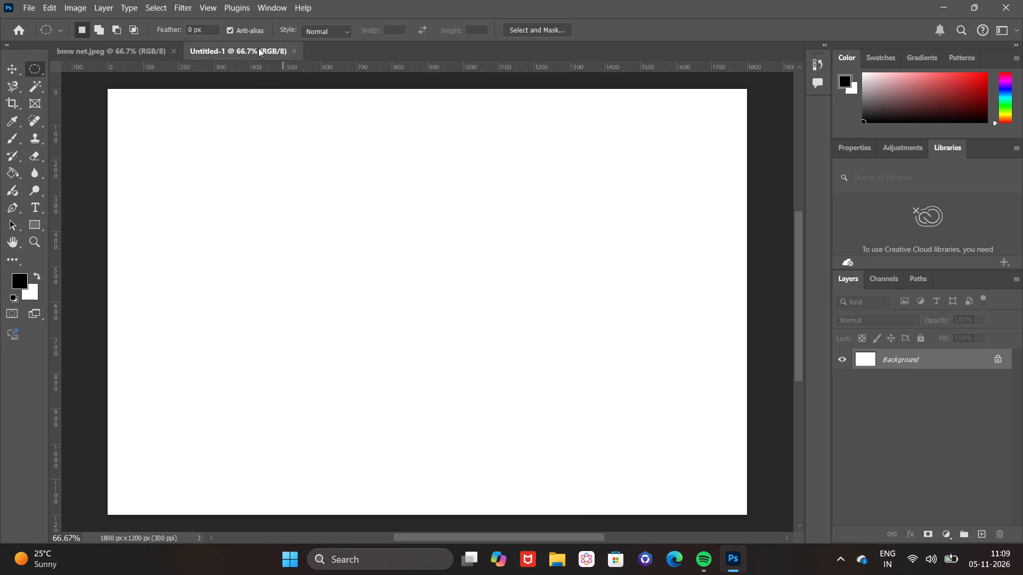
Arrange bmw net.jpeg and the new Untitled-1 document side by side in a 2-up vertical layout, fitting each image to its window.
left_click_drag(257, 46, 273, 56)
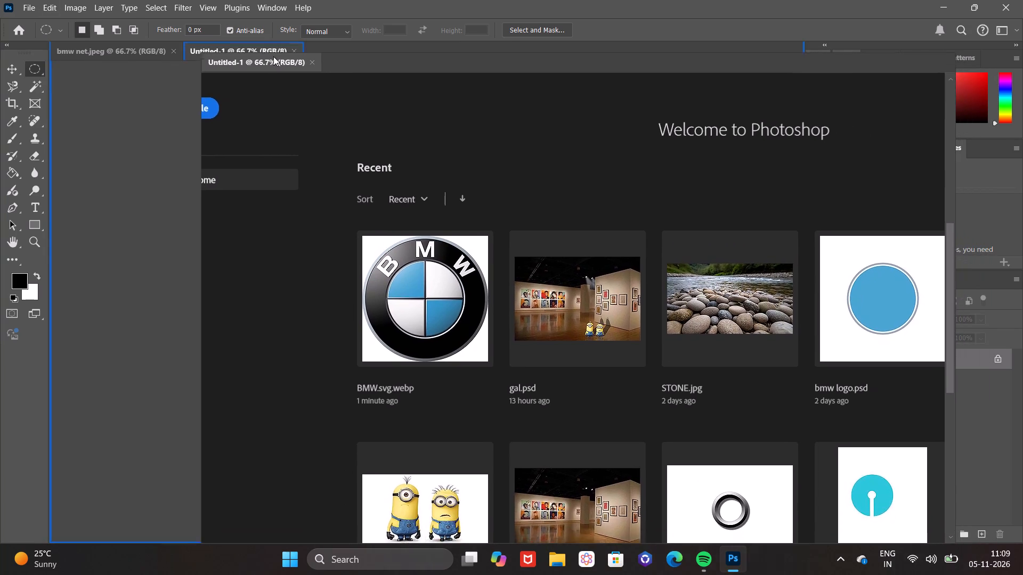
left_click_drag(273, 56, 250, 50)
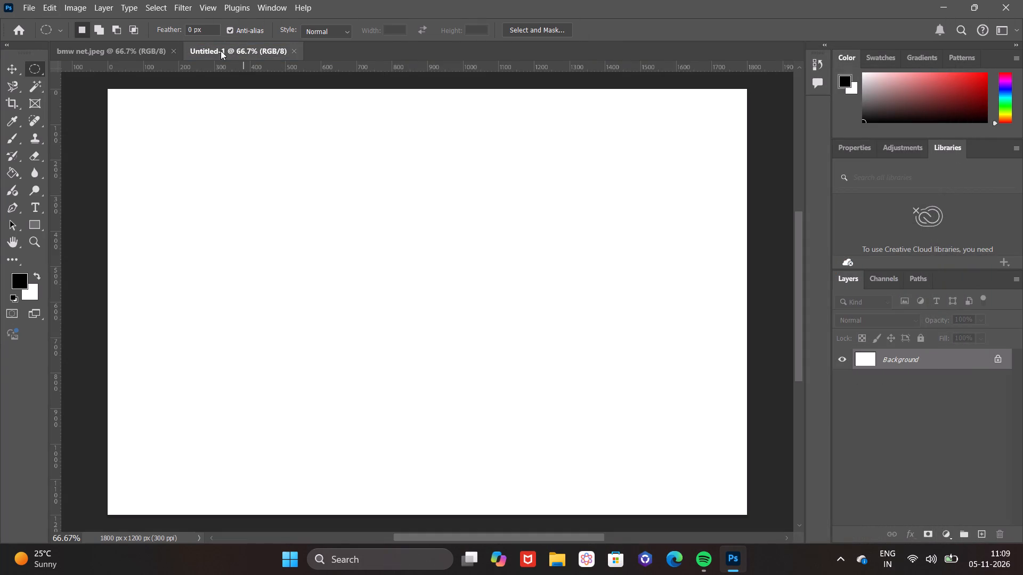
left_click_drag(222, 51, 297, 80)
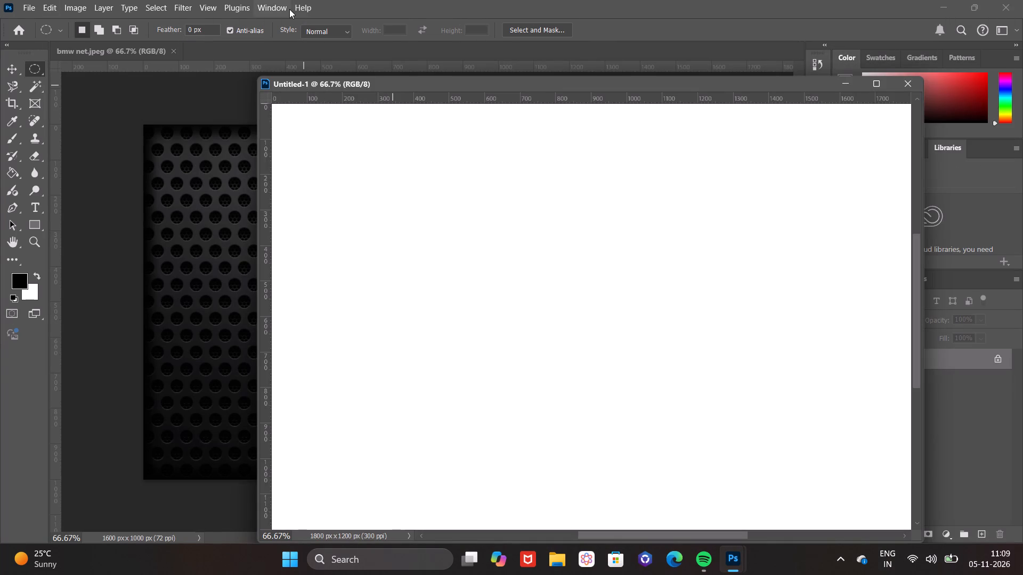
left_click(289, 9)
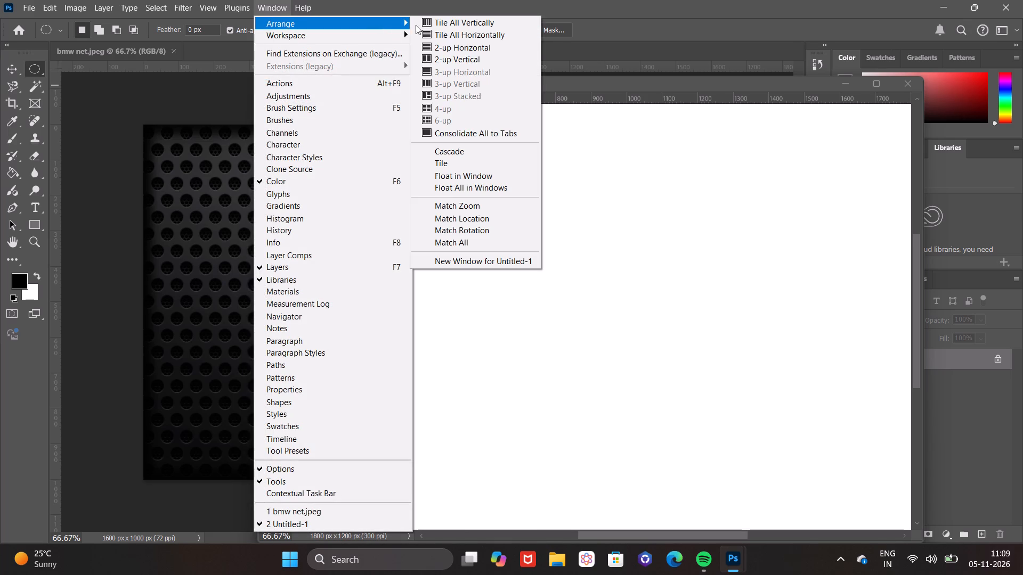
left_click(460, 61)
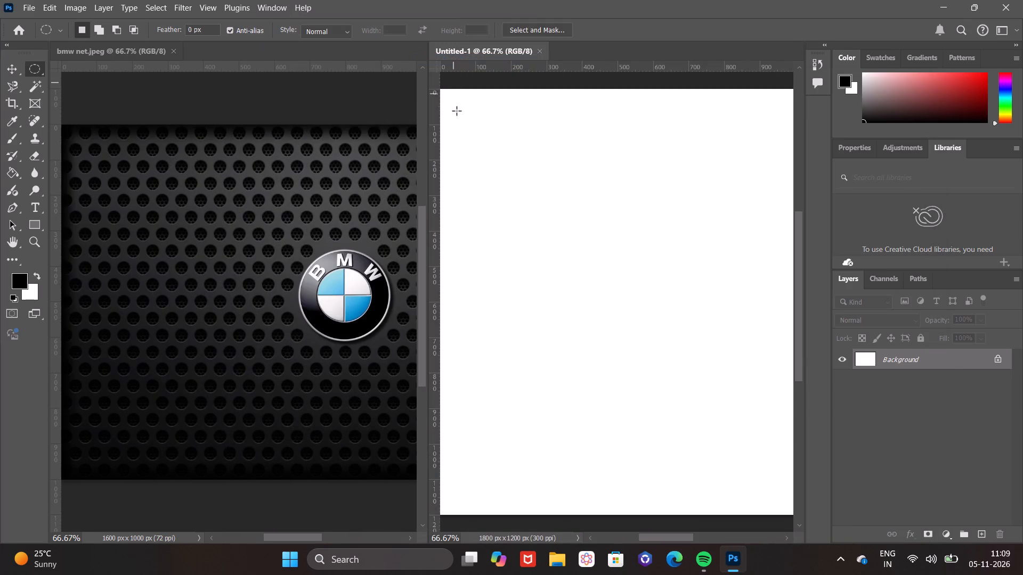
key("alt+0")
key("ctrl+0")
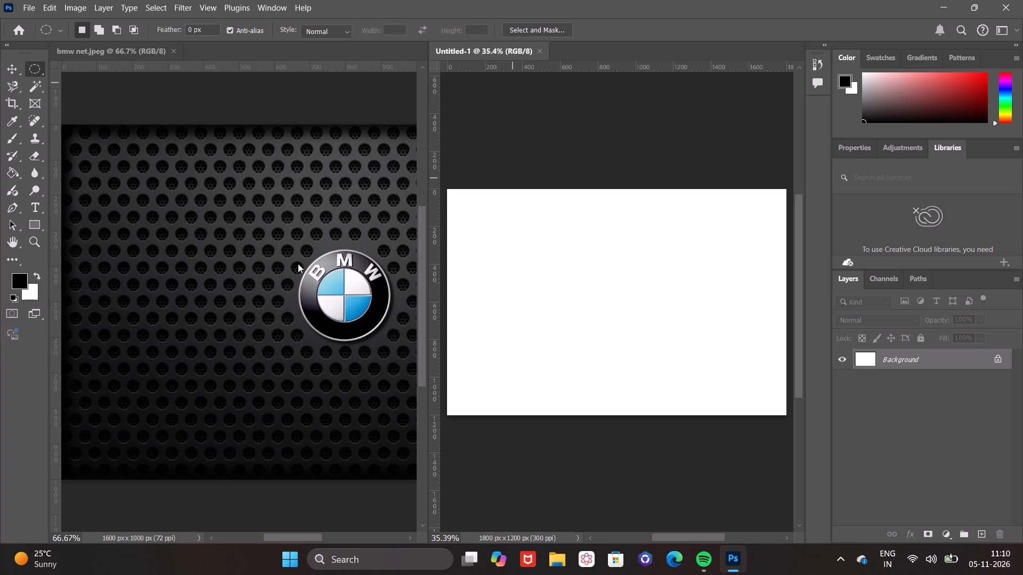
key("ctrl+0")
left_click(298, 264)
key("ctrl+0")
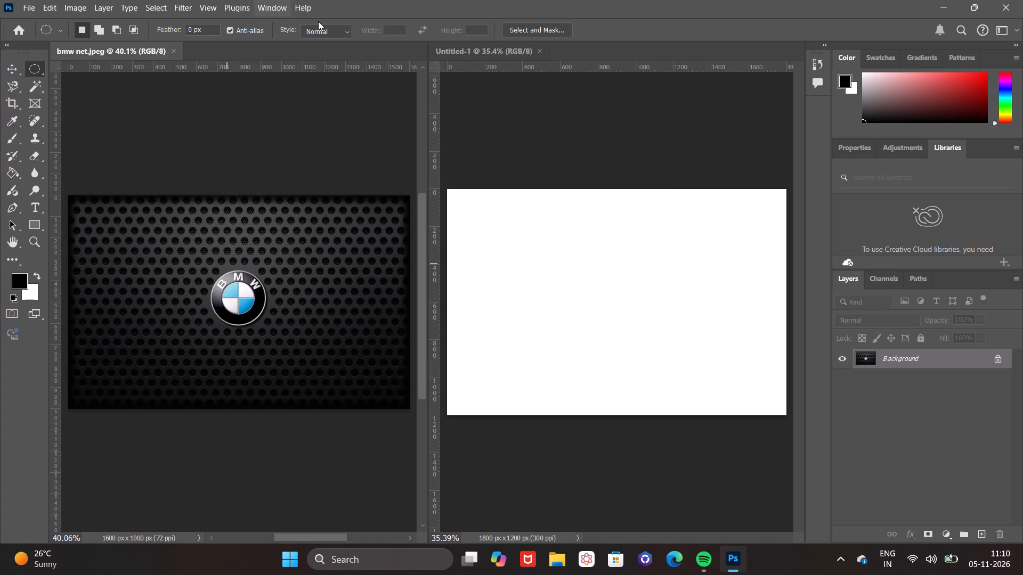
left_click(616, 332)
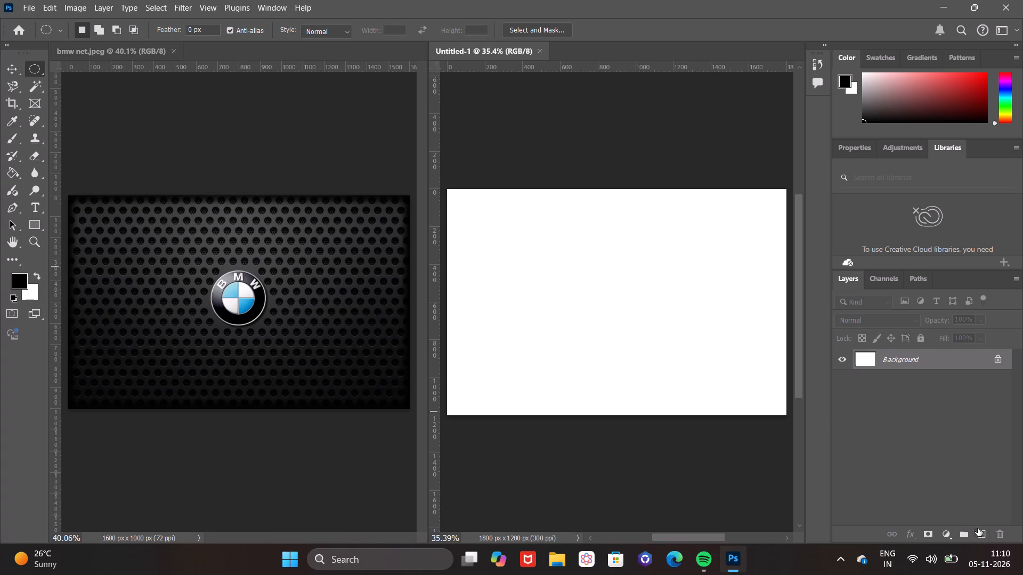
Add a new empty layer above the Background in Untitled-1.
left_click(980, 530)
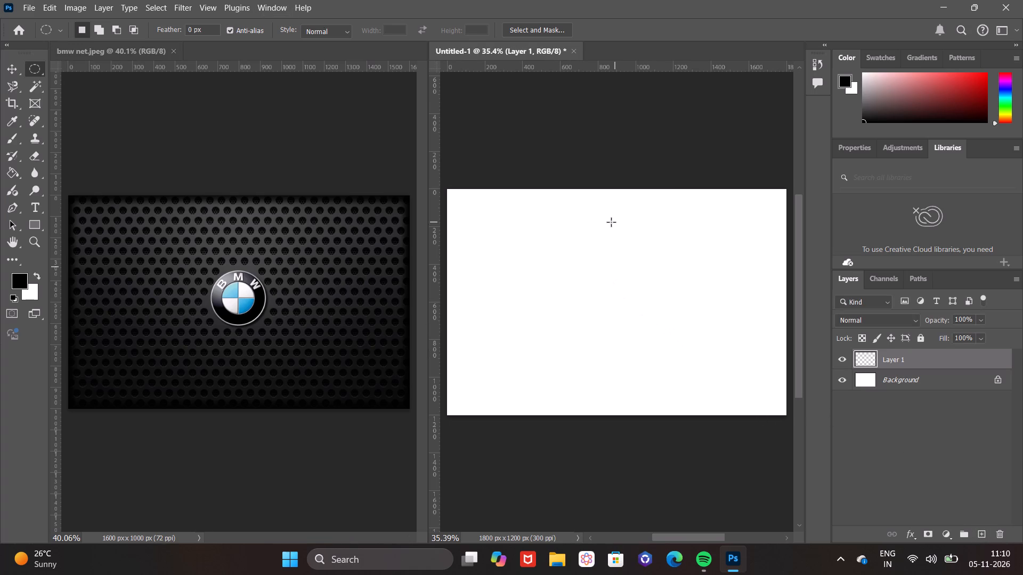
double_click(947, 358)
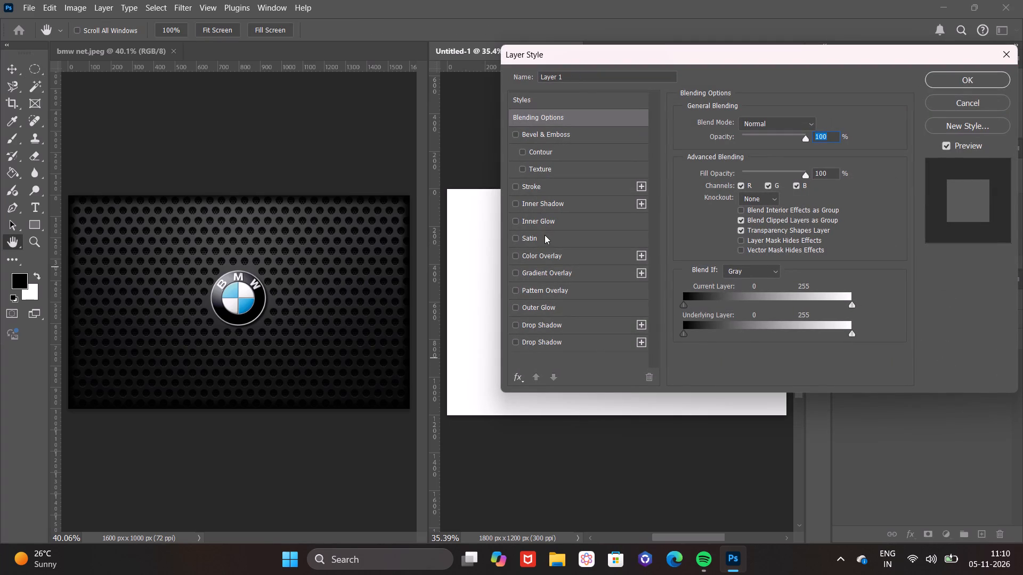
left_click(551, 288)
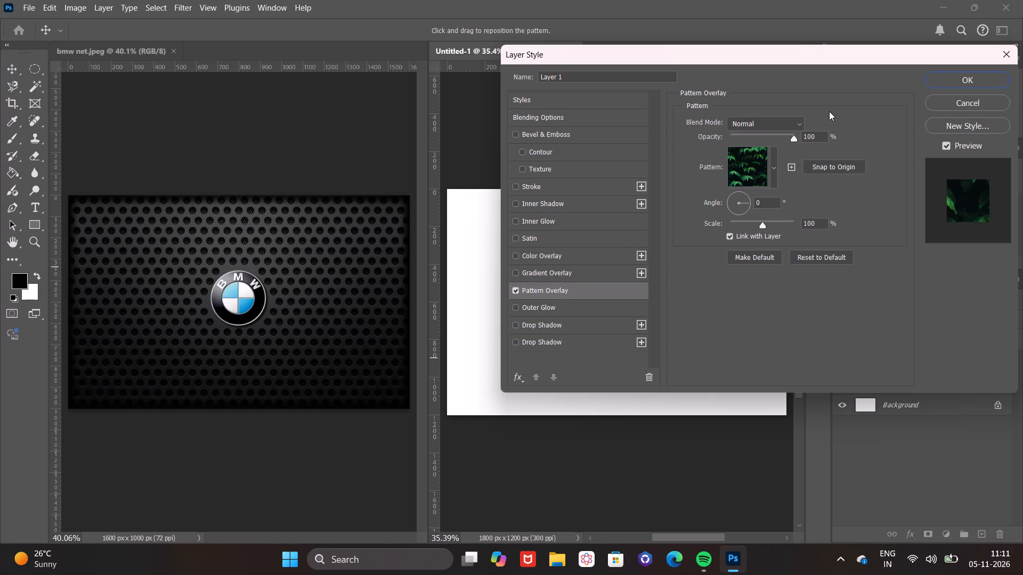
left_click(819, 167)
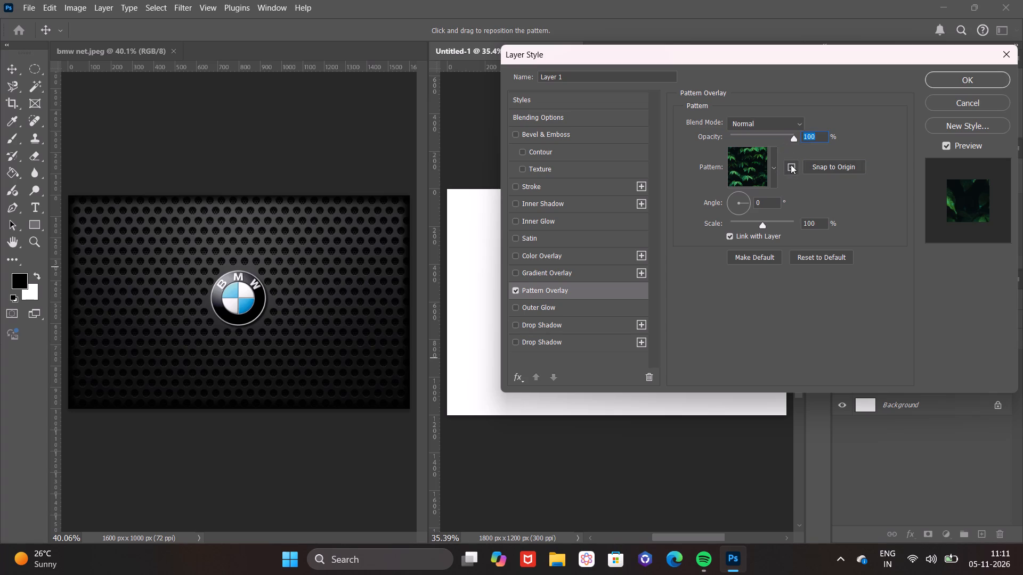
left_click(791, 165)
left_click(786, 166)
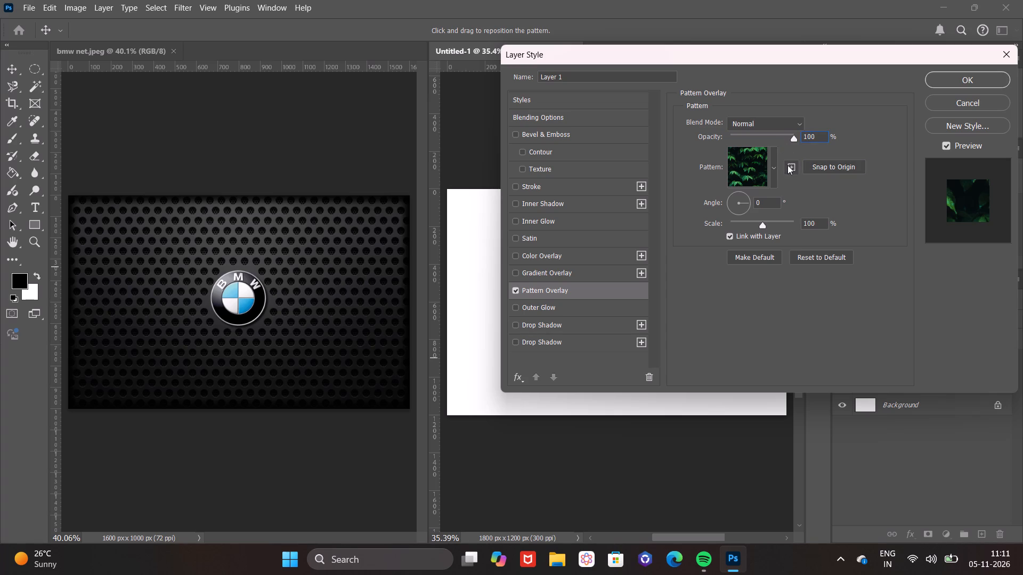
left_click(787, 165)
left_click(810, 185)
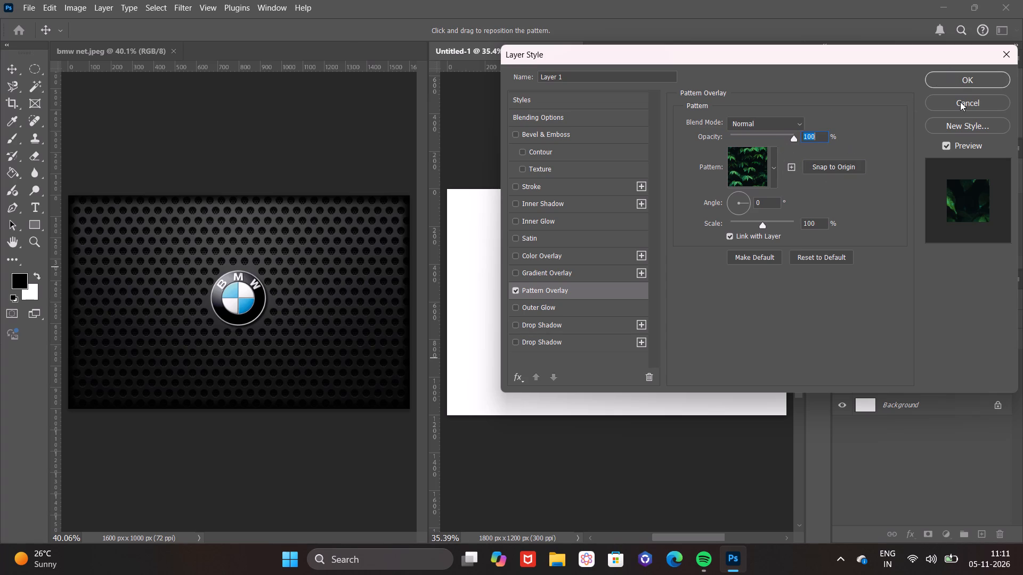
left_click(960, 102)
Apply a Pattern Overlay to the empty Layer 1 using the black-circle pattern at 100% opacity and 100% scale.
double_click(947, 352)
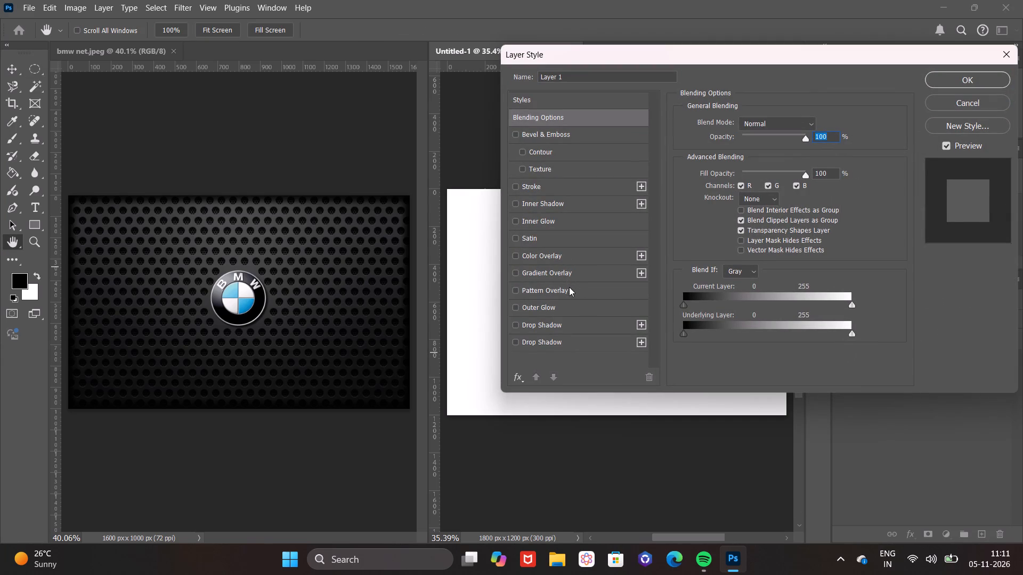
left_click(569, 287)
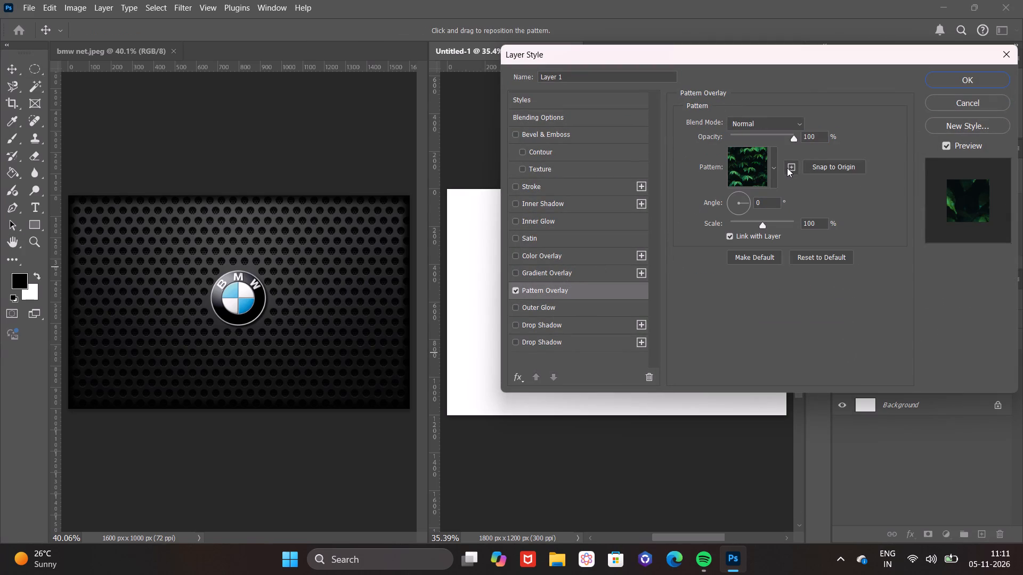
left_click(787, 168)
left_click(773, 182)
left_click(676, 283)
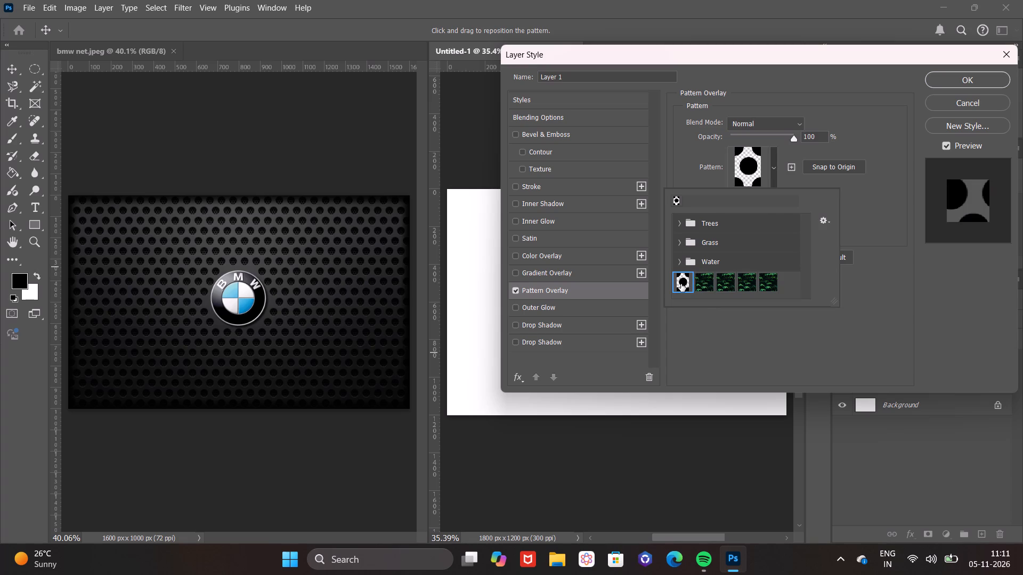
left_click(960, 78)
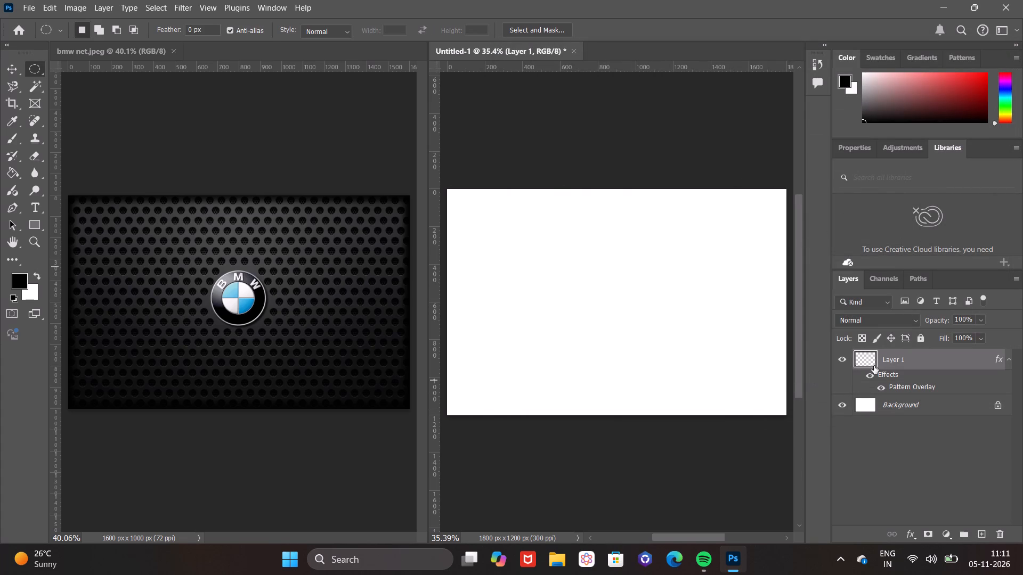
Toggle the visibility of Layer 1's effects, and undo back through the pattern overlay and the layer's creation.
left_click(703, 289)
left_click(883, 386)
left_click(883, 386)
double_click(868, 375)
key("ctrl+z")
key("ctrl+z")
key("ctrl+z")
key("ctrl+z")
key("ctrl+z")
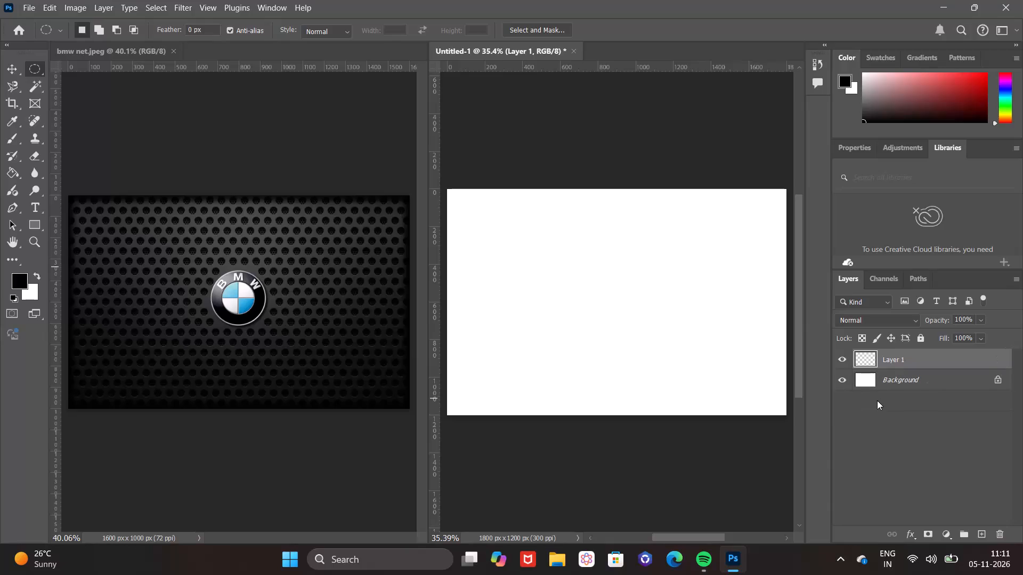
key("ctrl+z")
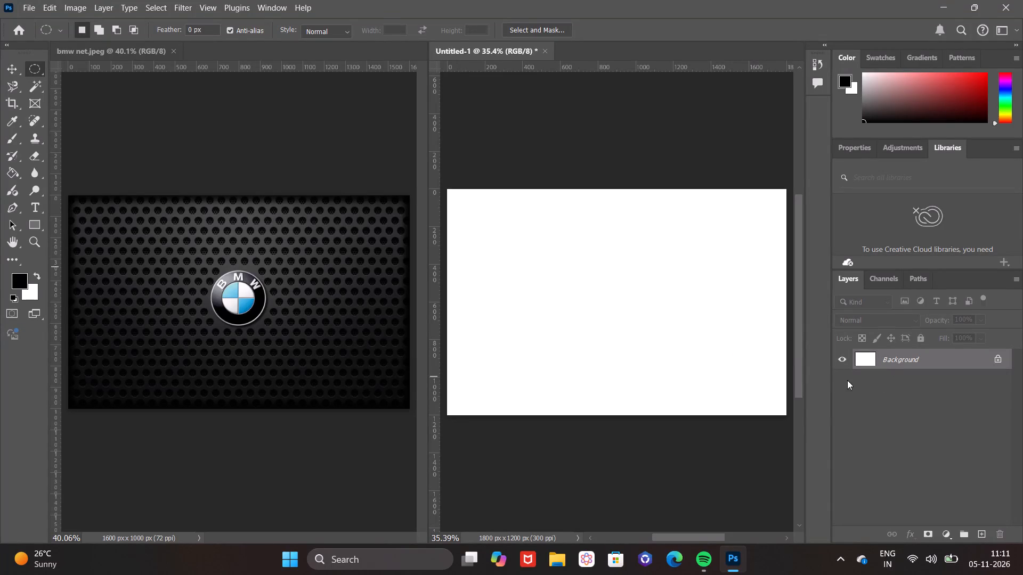
Add a new layer above the Background and fill it with the red foreground colour #cc5656.
left_click(980, 532)
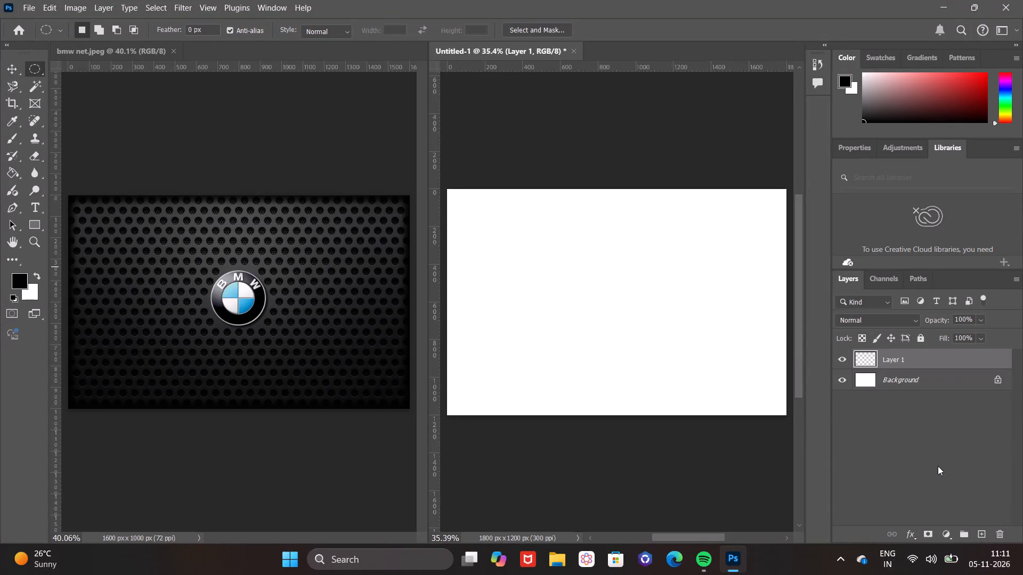
left_click(19, 277)
left_click(419, 151)
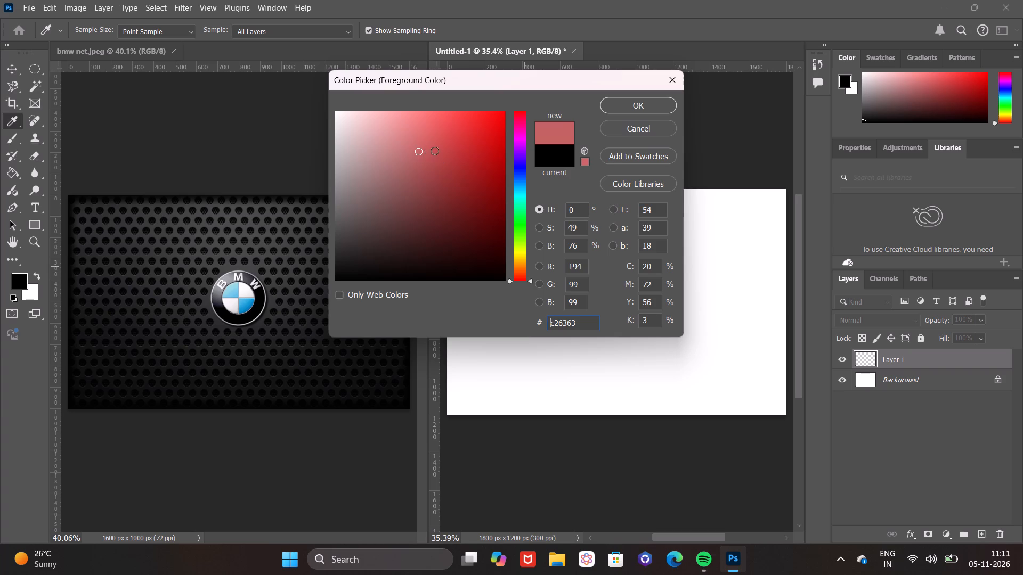
left_click(434, 151)
left_click(434, 144)
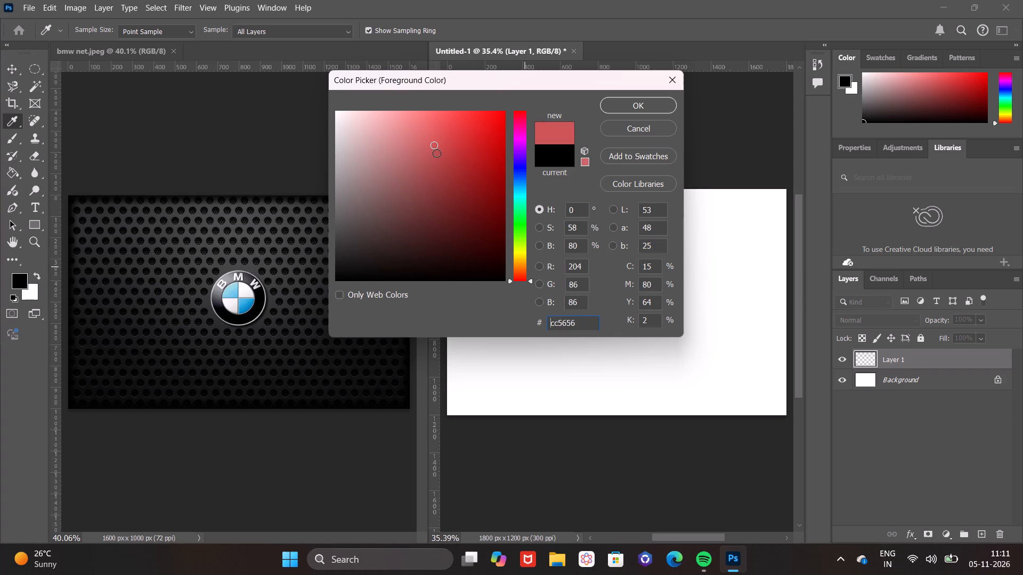
left_click(659, 101)
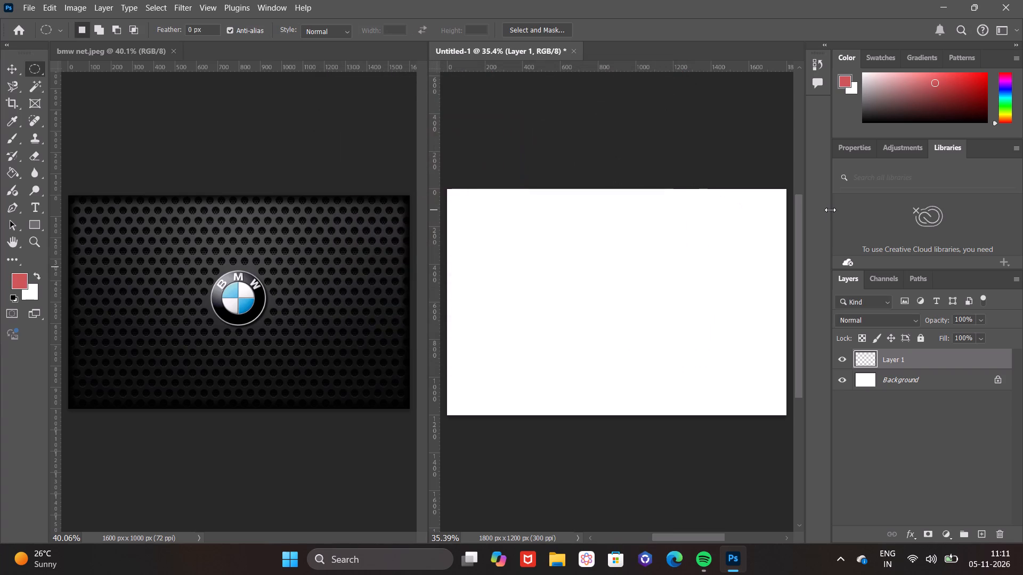
key("alt+BackSpace")
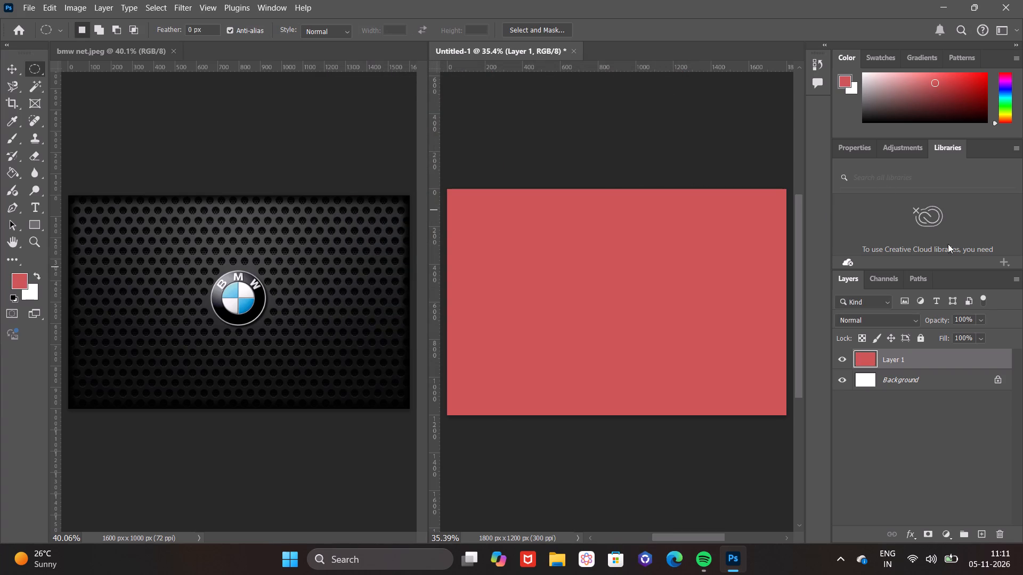
Apply a Pattern Overlay to the red Layer 1 using the black-circle pattern at 23% scale.
left_click(953, 358)
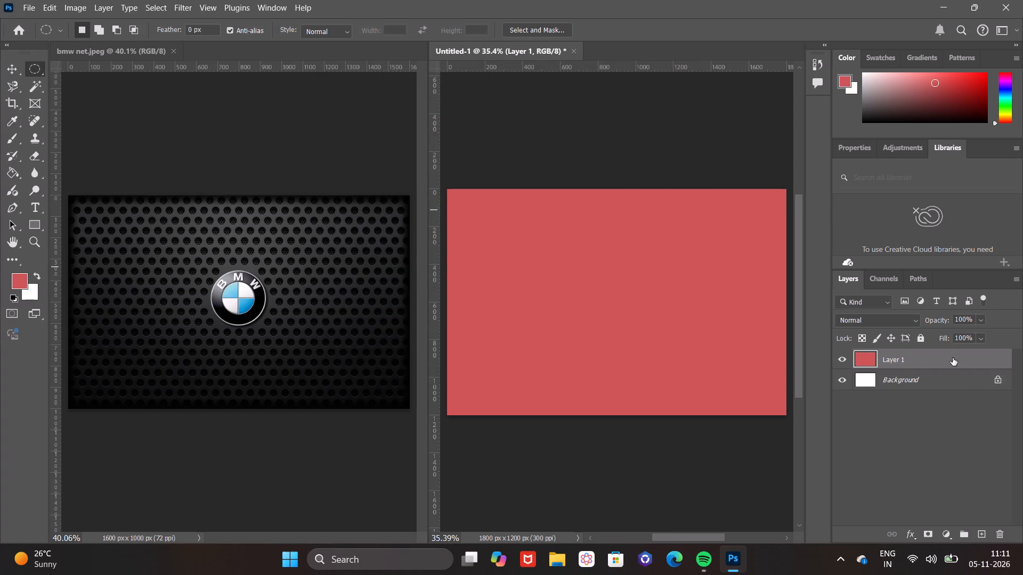
double_click(953, 358)
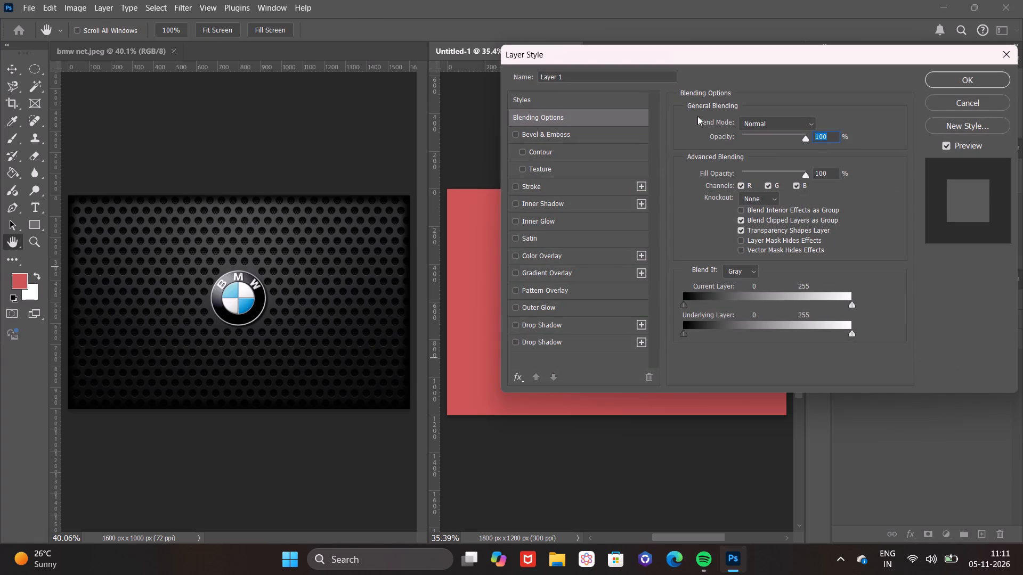
left_click(560, 292)
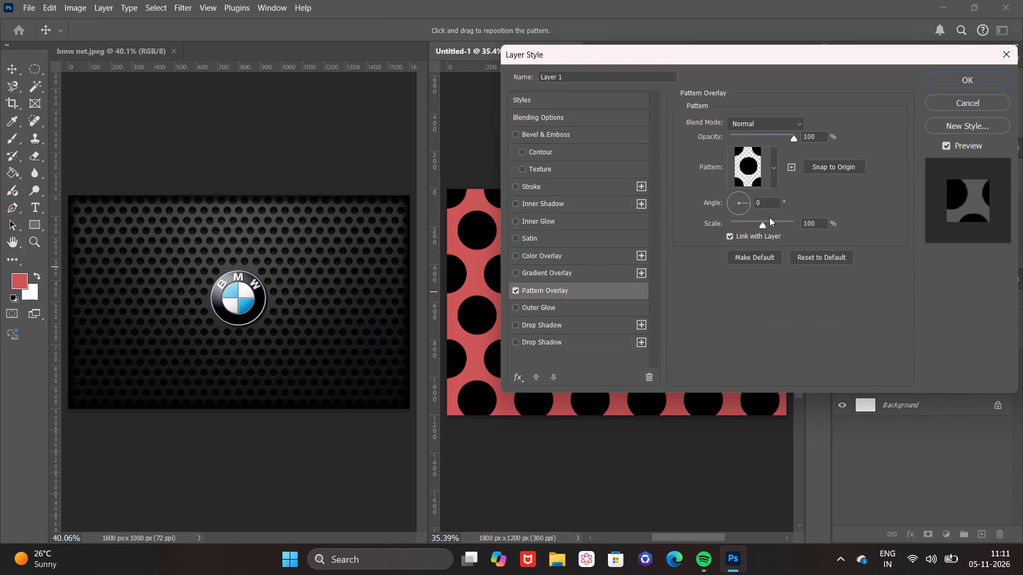
left_click_drag(761, 223, 740, 230)
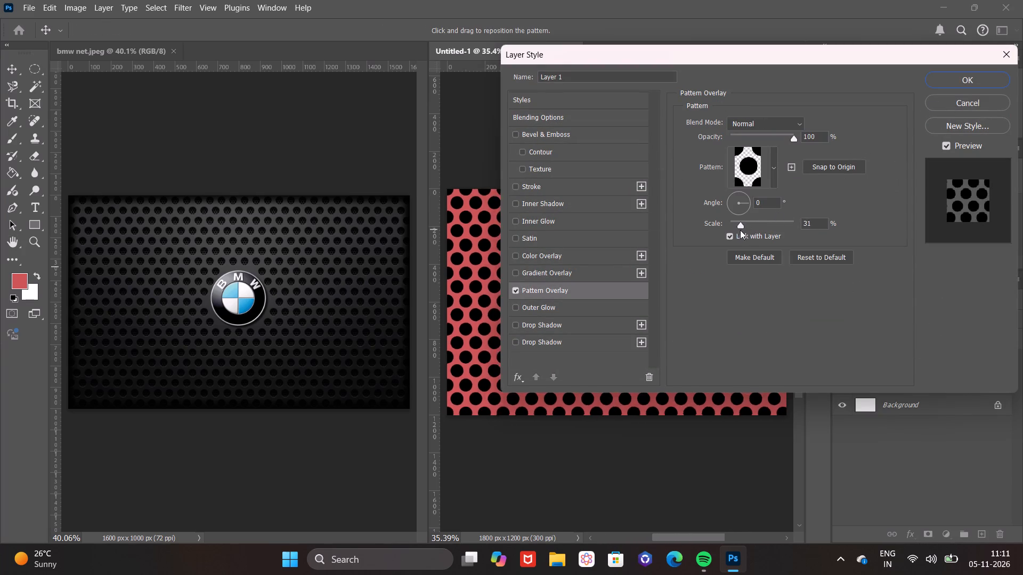
left_click_drag(740, 230, 737, 231)
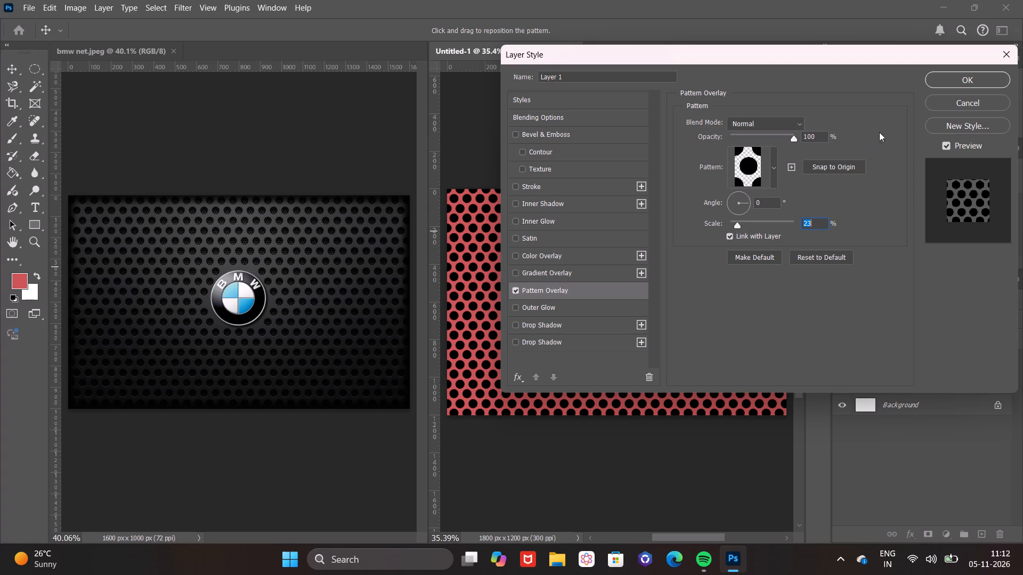
left_click_drag(875, 57, 514, 191)
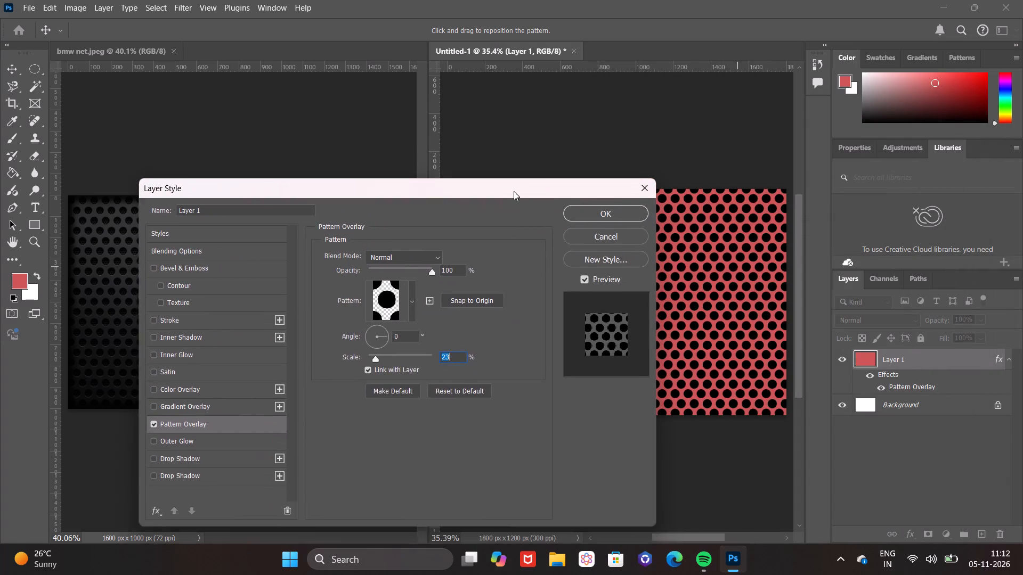
left_click_drag(514, 191, 902, 84)
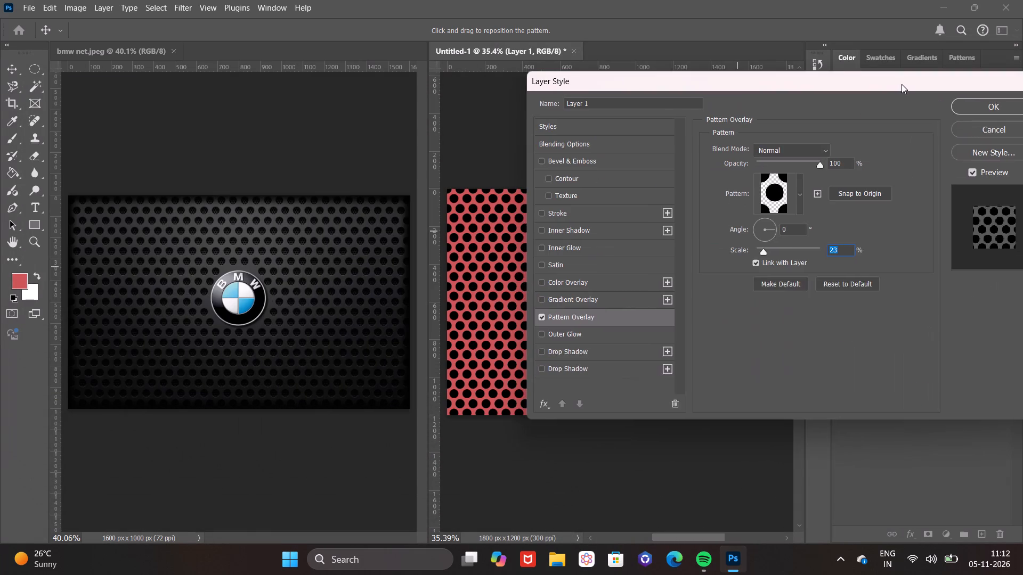
left_click_drag(902, 84, 1022, 124)
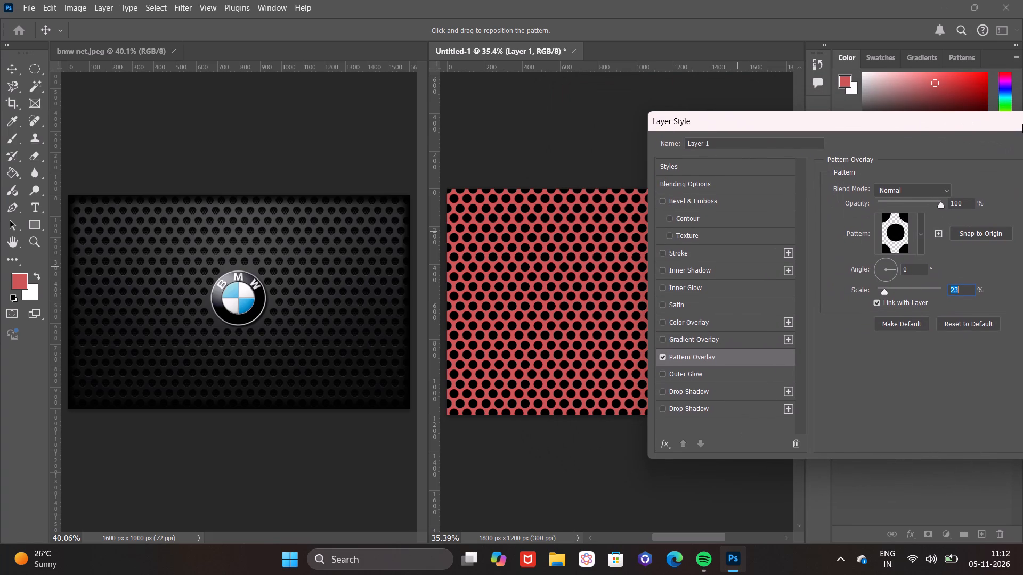
left_click_drag(1022, 124, 723, 71)
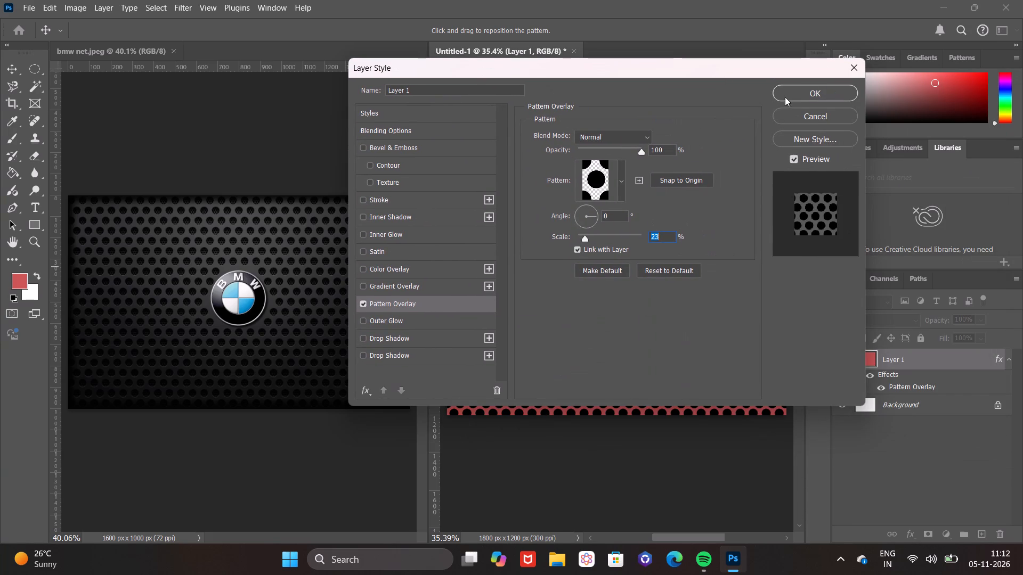
left_click(821, 93)
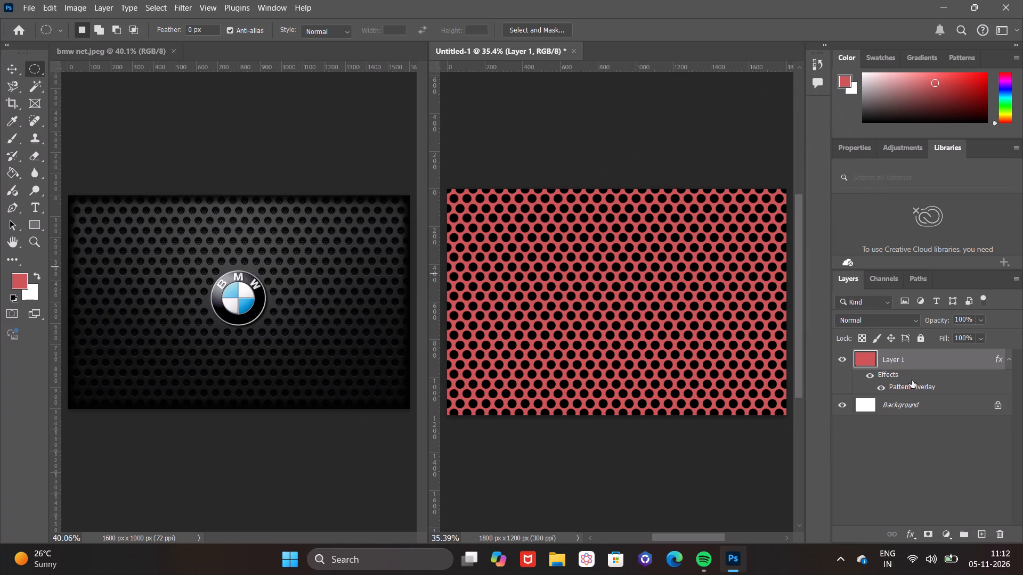
Set Layer 1's fill to 0%, leaving its opacity at 100%, and keep the layer selected.
left_click(980, 339)
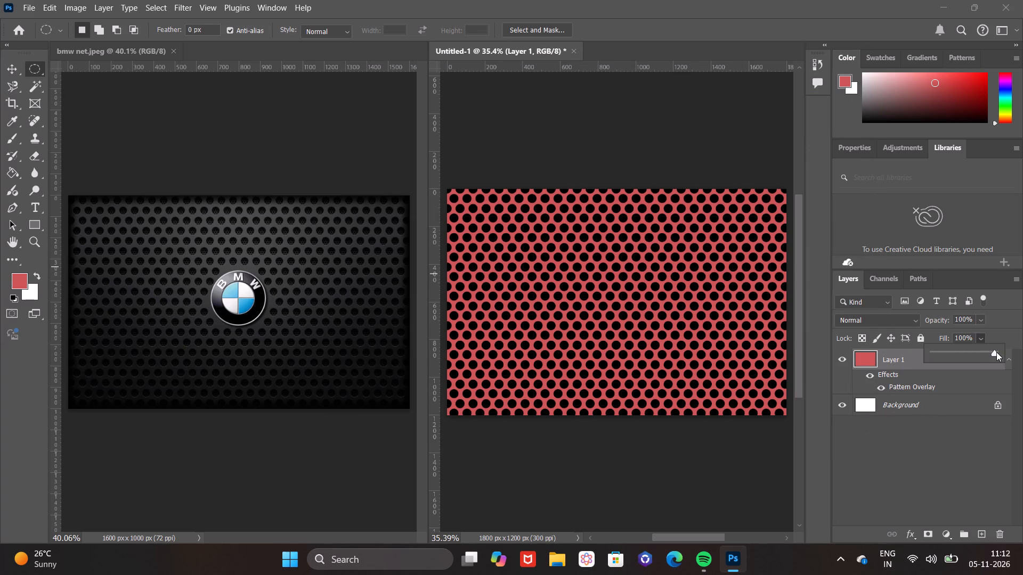
left_click_drag(996, 352, 910, 370)
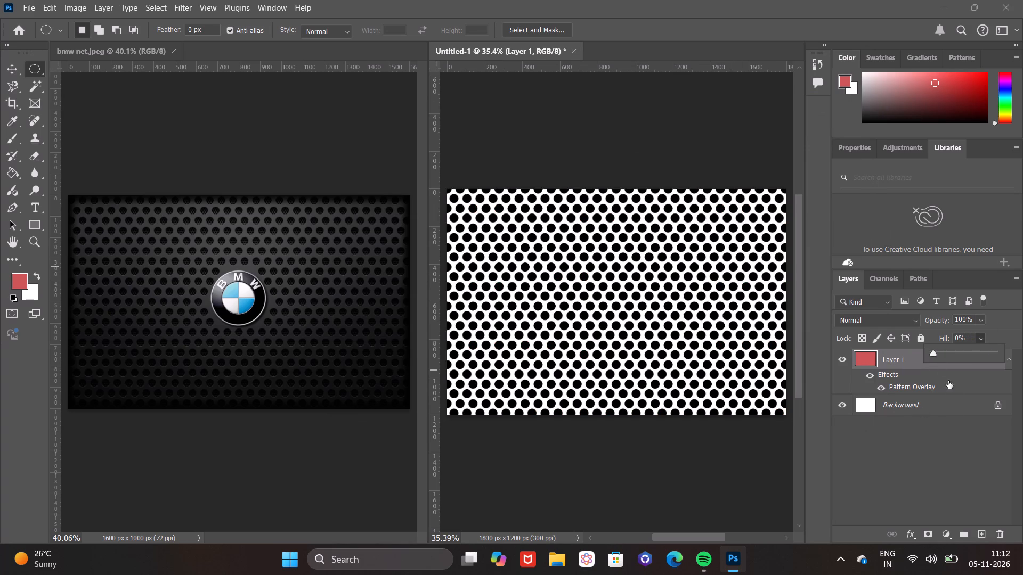
left_click(937, 447)
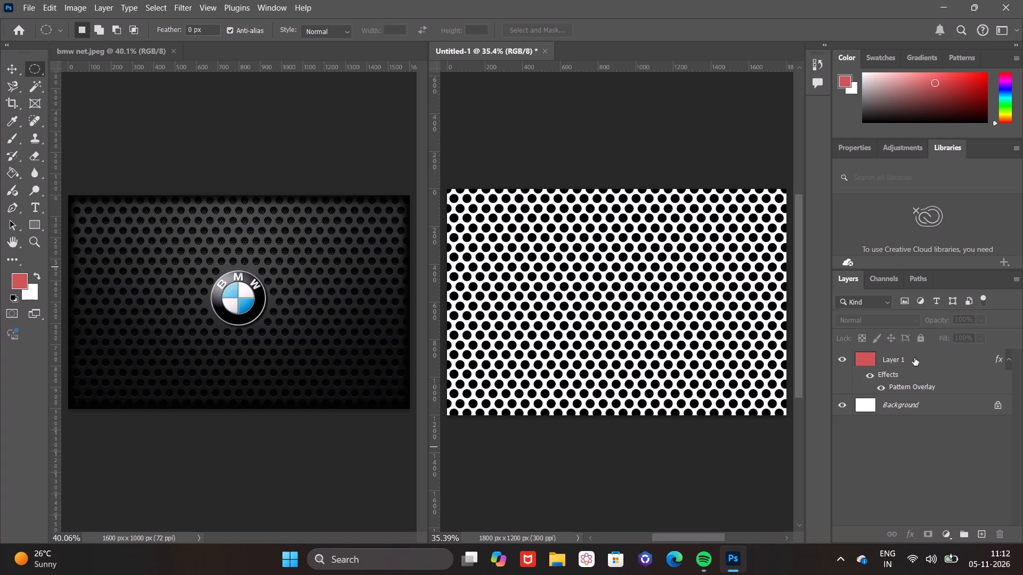
left_click(914, 358)
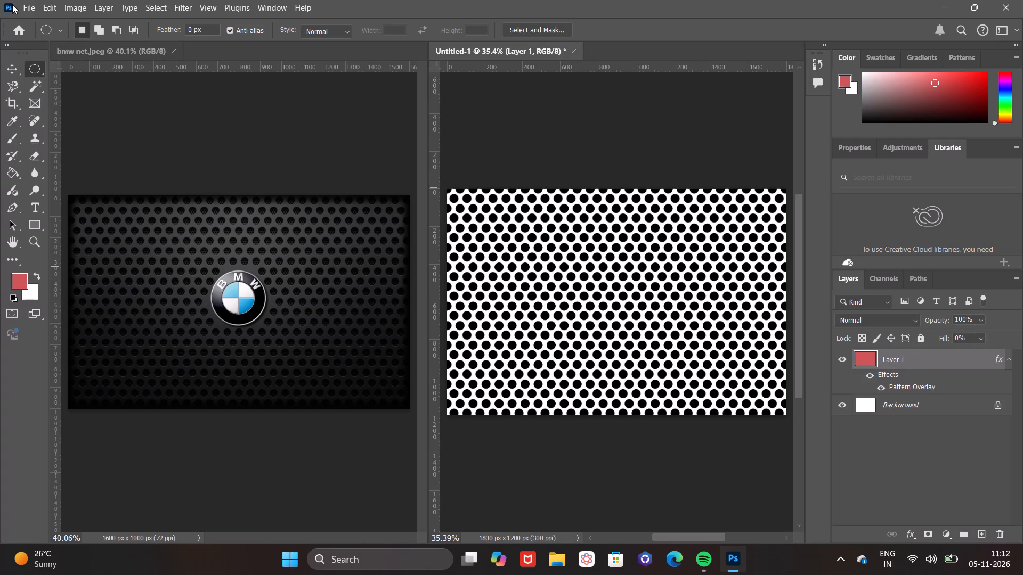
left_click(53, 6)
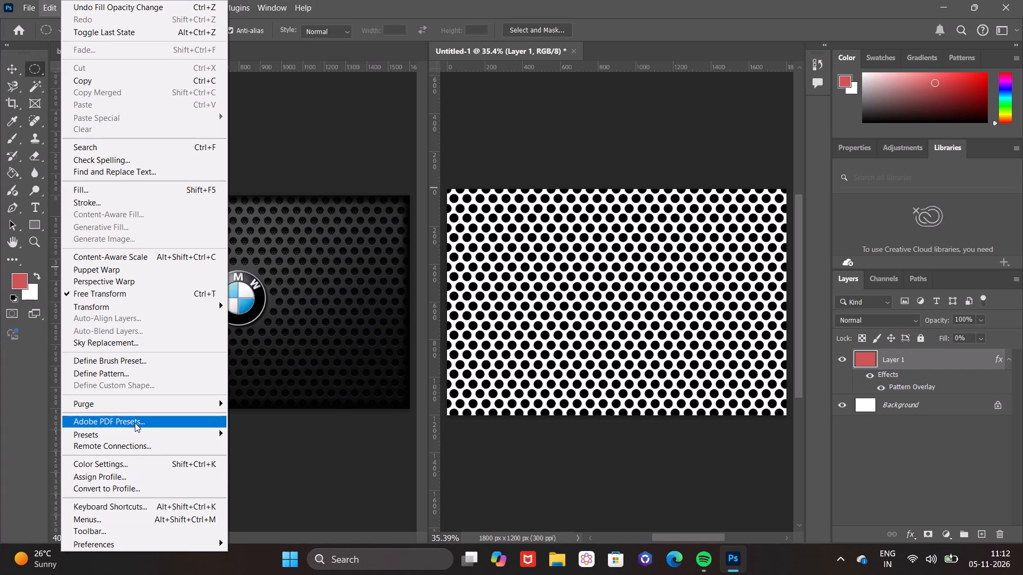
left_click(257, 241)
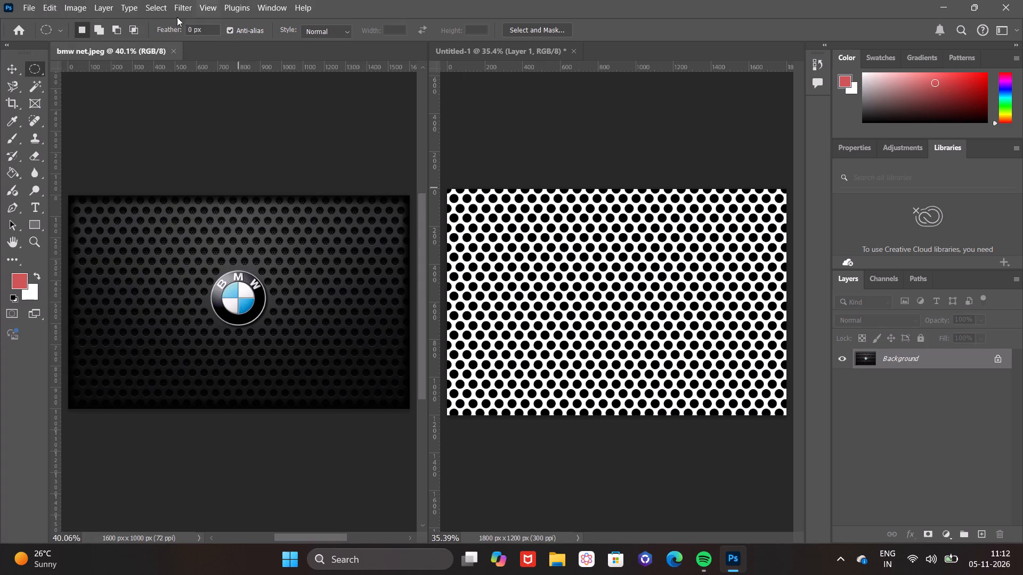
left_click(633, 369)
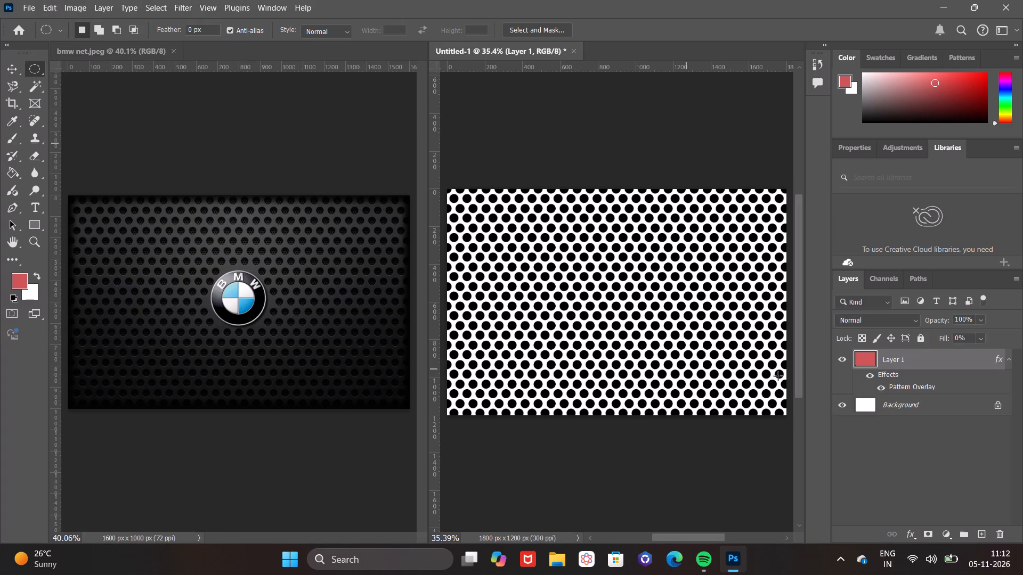
Rasterize the layer style of Layer 1 in Untitled-1.
left_click(930, 362)
right_click(931, 361)
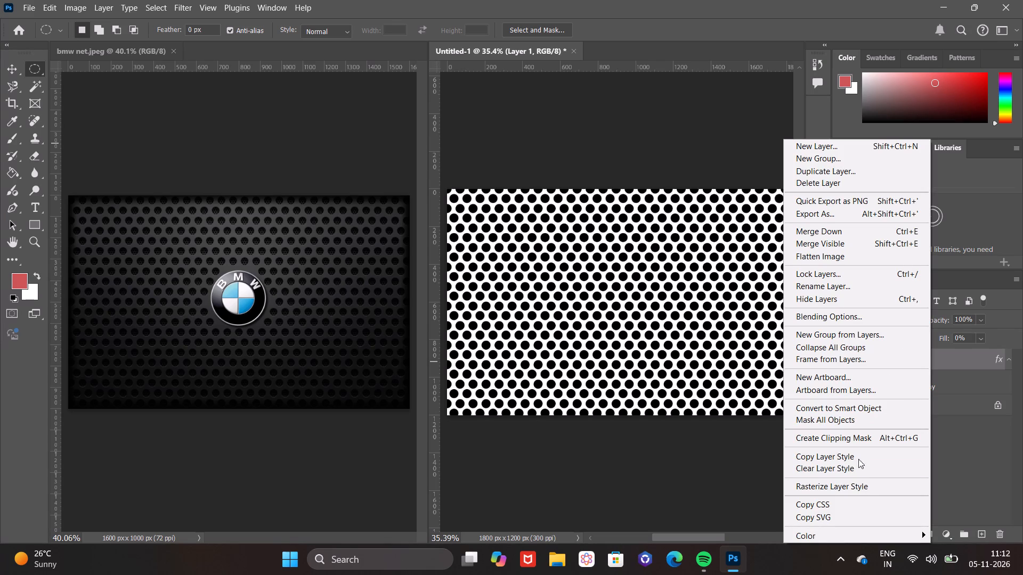
left_click(863, 488)
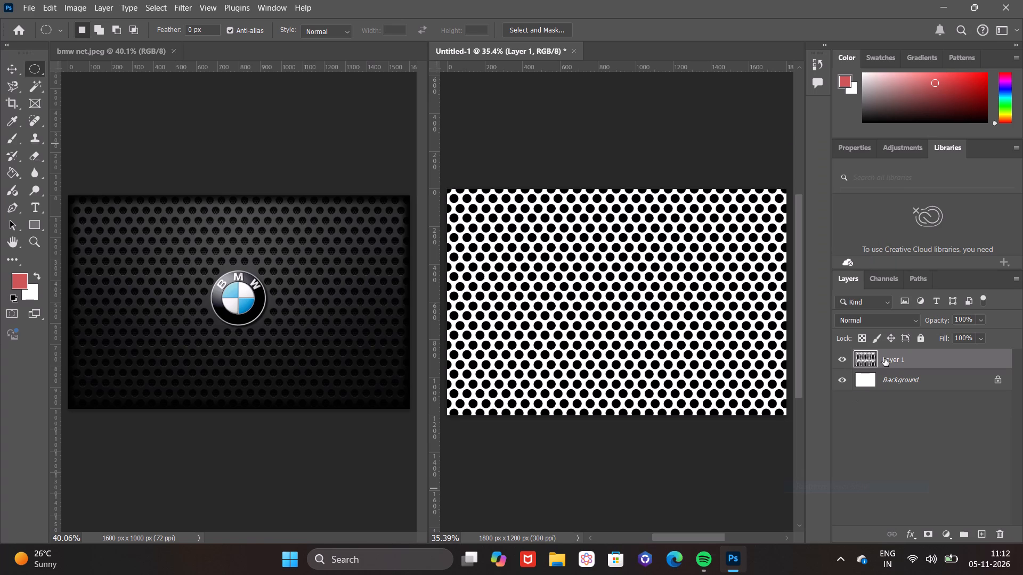
Select the pixels of Layer 1 and delete the black circles, keeping the selection active.
right_click(870, 357)
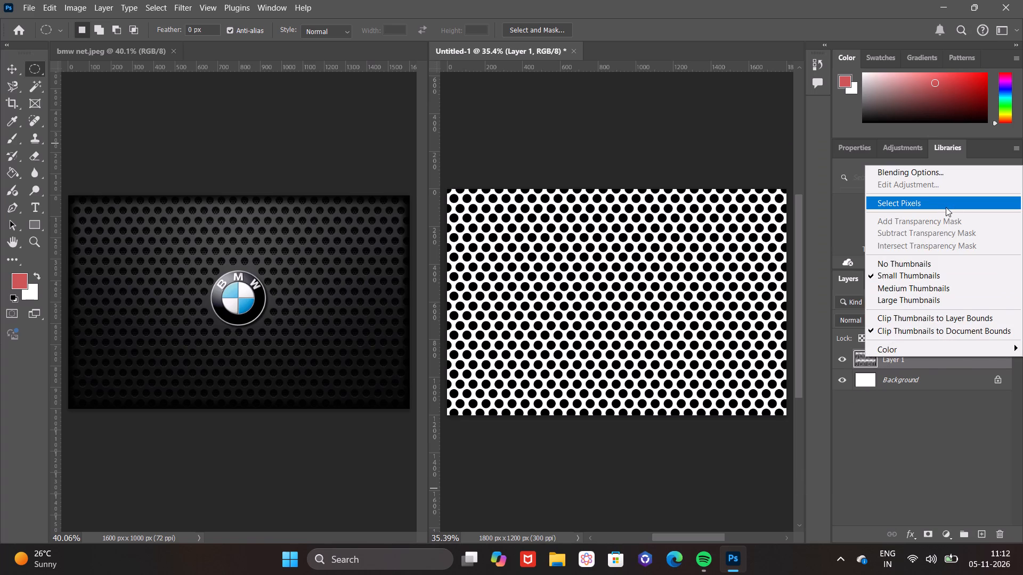
left_click(946, 207)
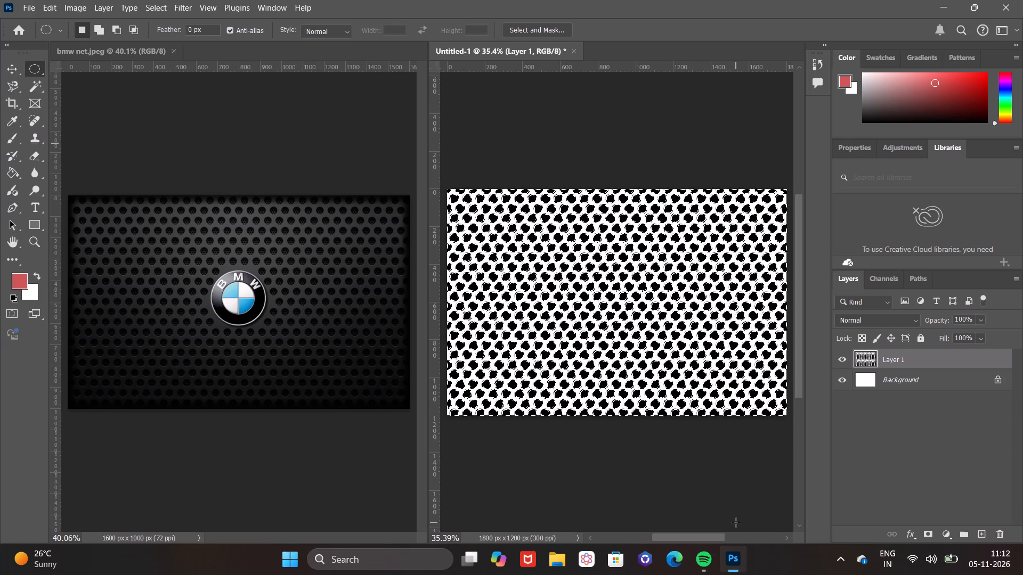
key("Delete")
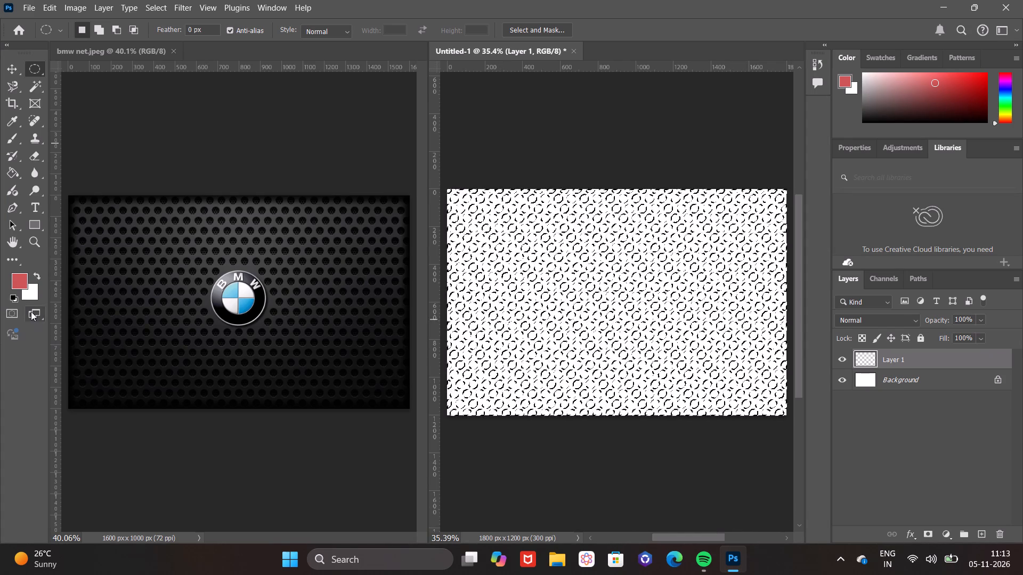
Sample dark grey #404040 from the bmw net.jpeg mesh, fill Layer 1's selected circles with it, and refill them with the white background colour.
left_click(12, 124)
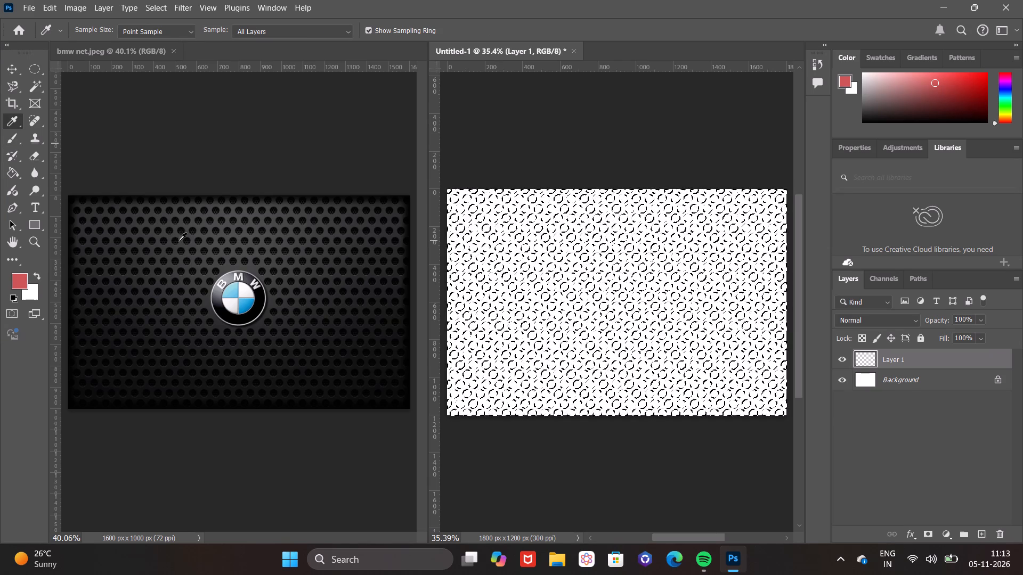
left_click(181, 242)
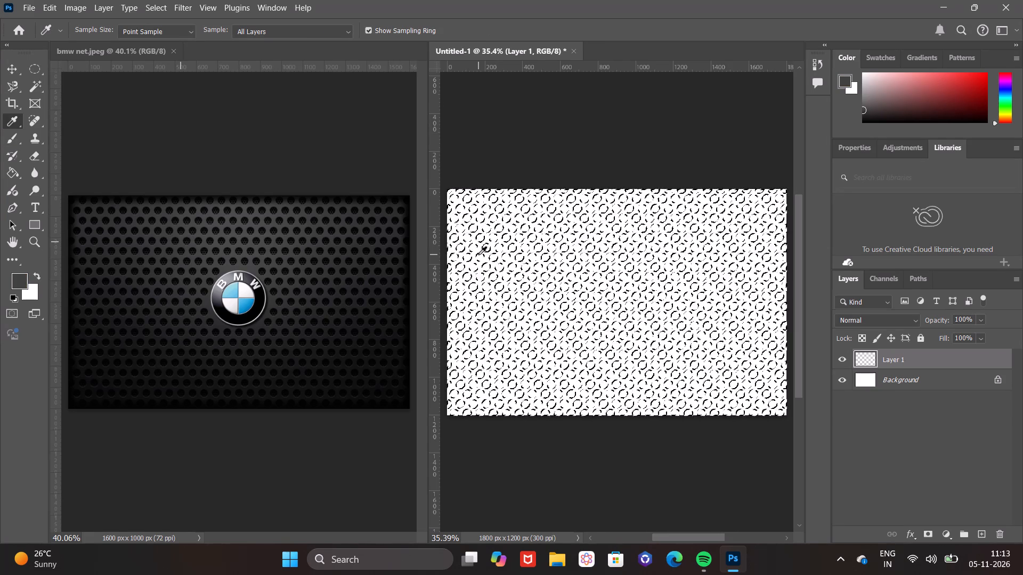
key("alt+BackSpace")
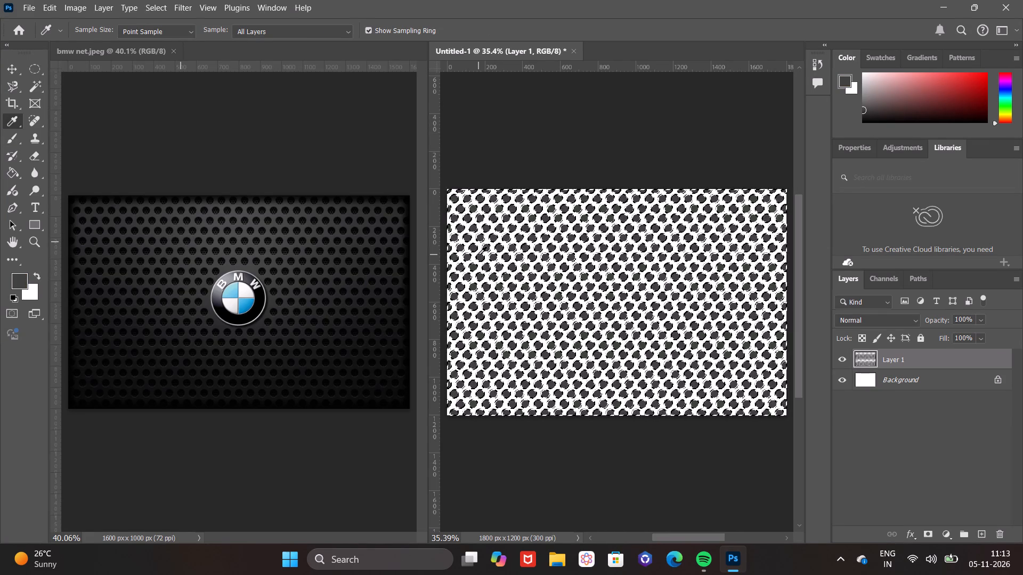
key("ctrl+BackSpace")
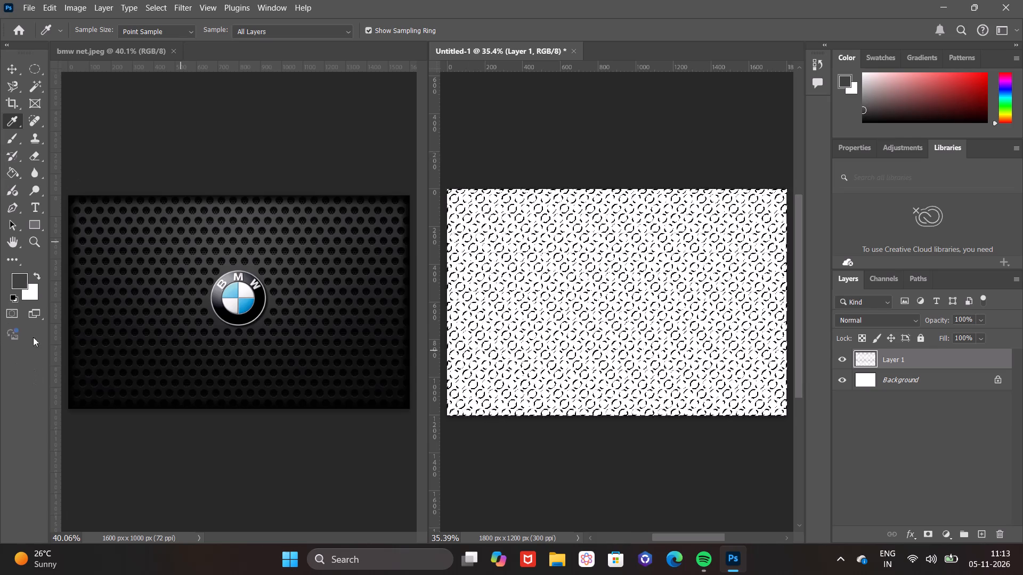
Set the background colour to dark grey #444444 sampled from the mesh in bmw net.jpeg.
left_click(31, 294)
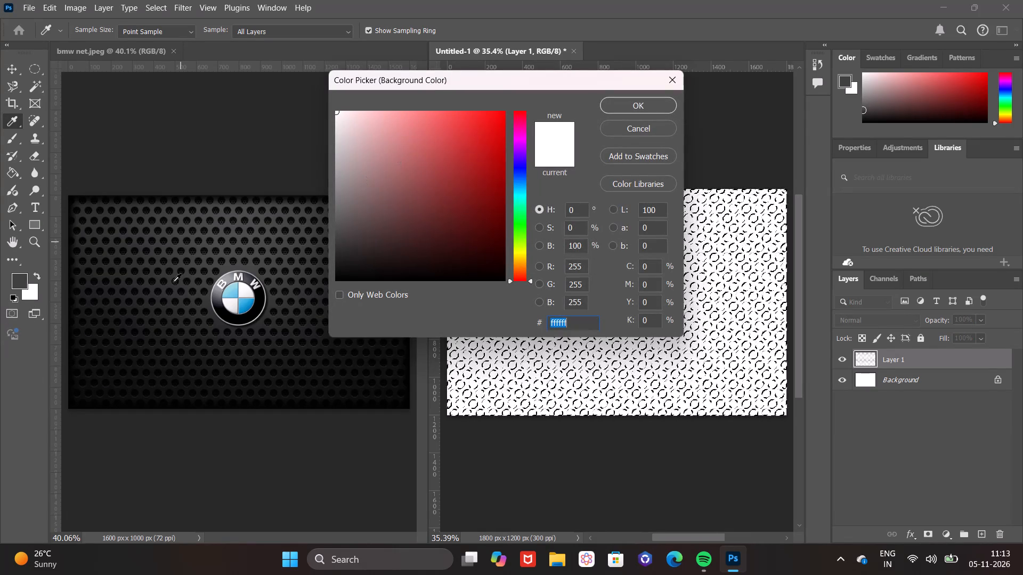
left_click(194, 241)
left_click(193, 241)
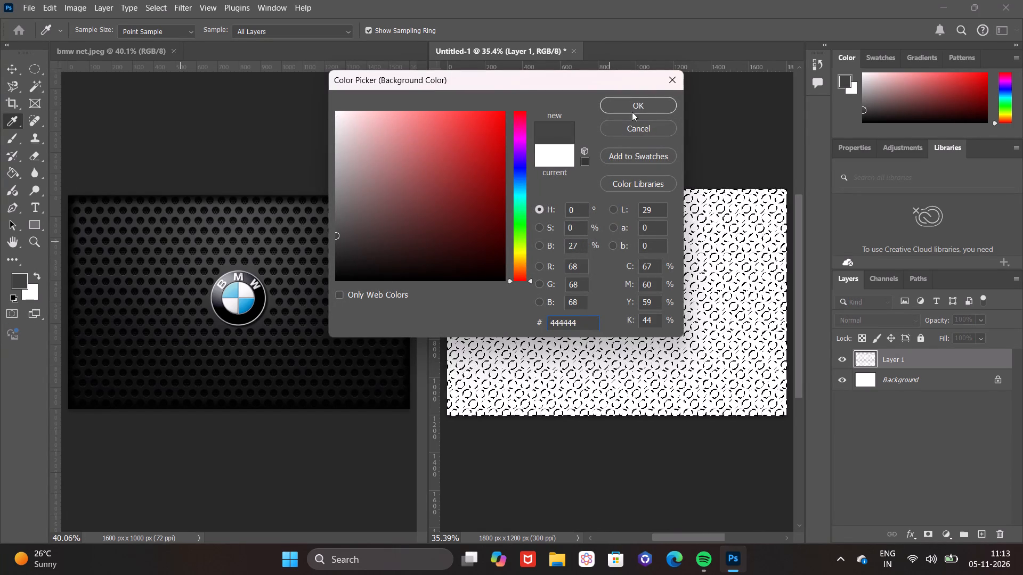
left_click(637, 104)
Fill the selected circles on Layer 1 alternately with the foreground and background greys, ending with the foreground grey #404040.
key("alt+BackSpace")
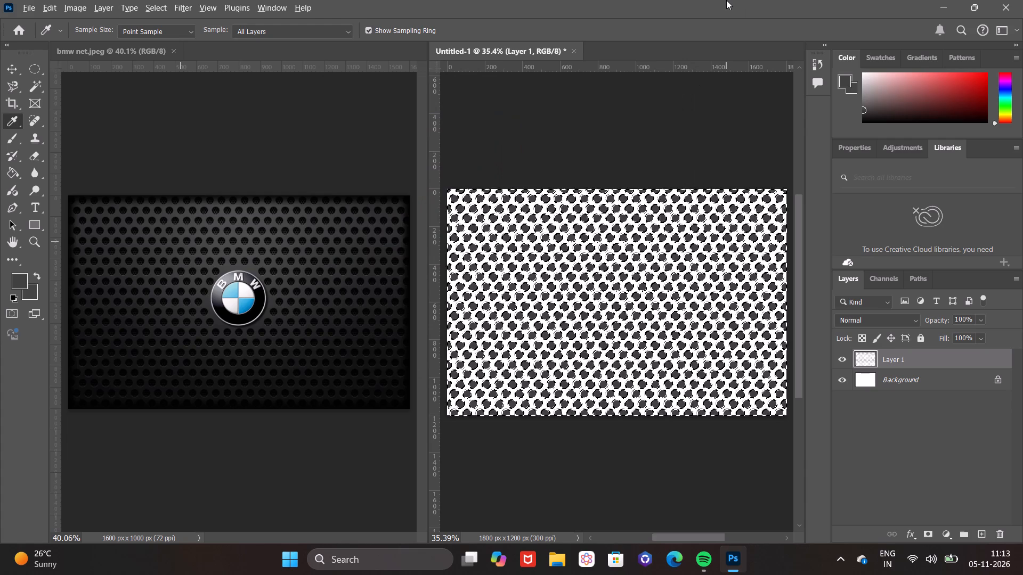
key("ctrl+BackSpace")
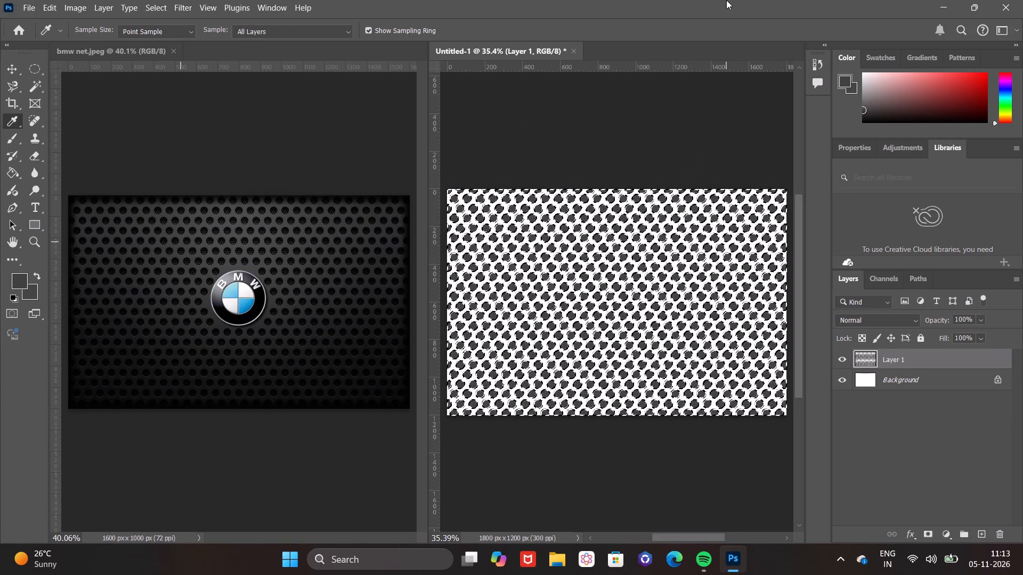
key("ctrl+BackSpace")
key("alt+BackSpace")
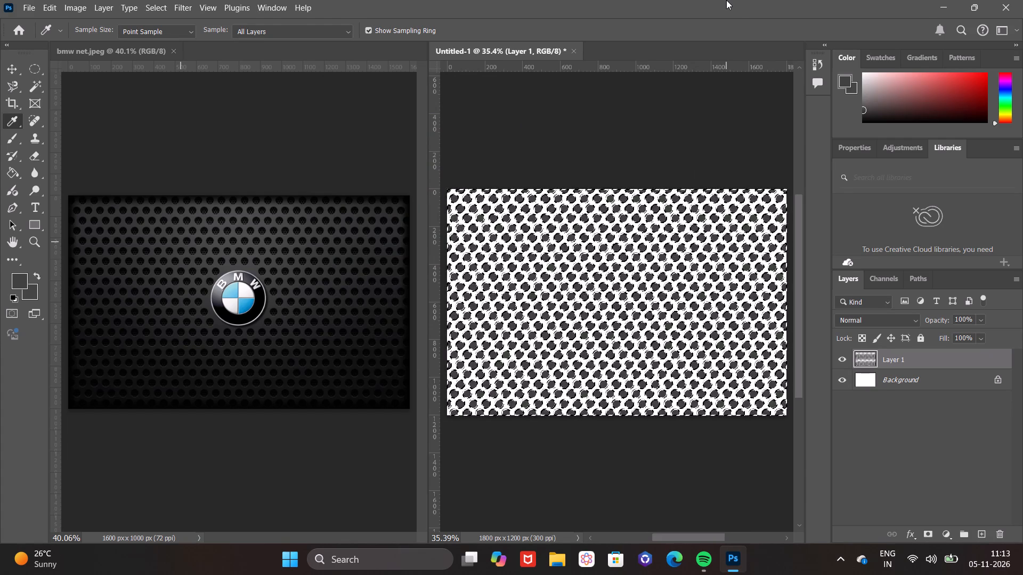
key("alt+BackSpace")
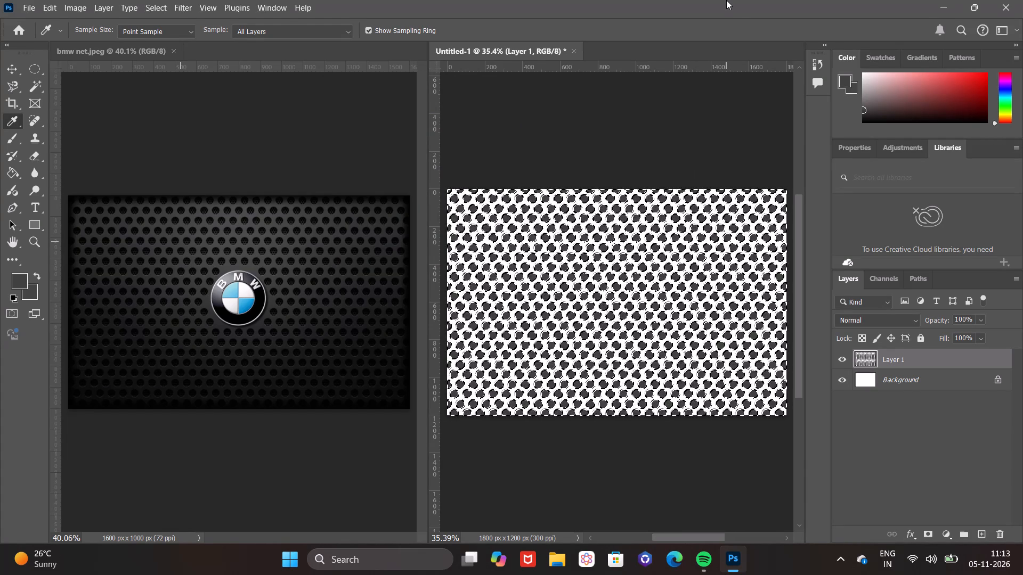
Set the foreground colour to off-white #f8f6f6.
left_click(15, 284)
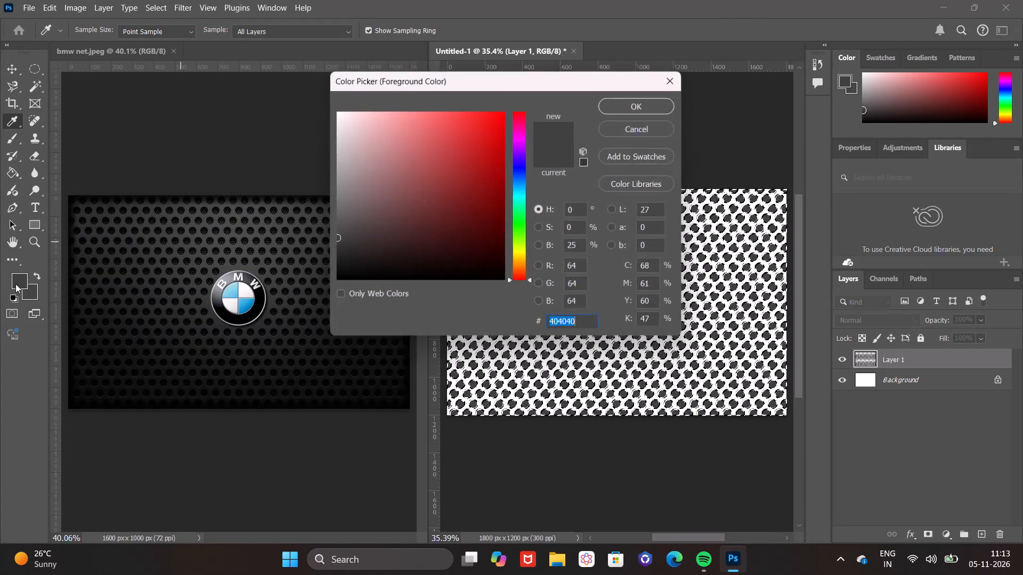
left_click(337, 116)
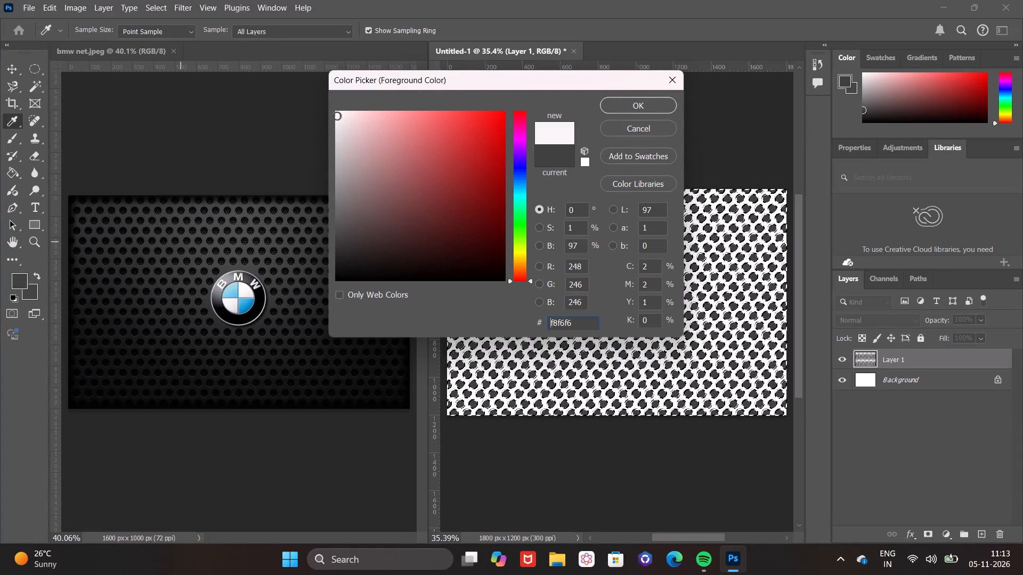
left_click(651, 106)
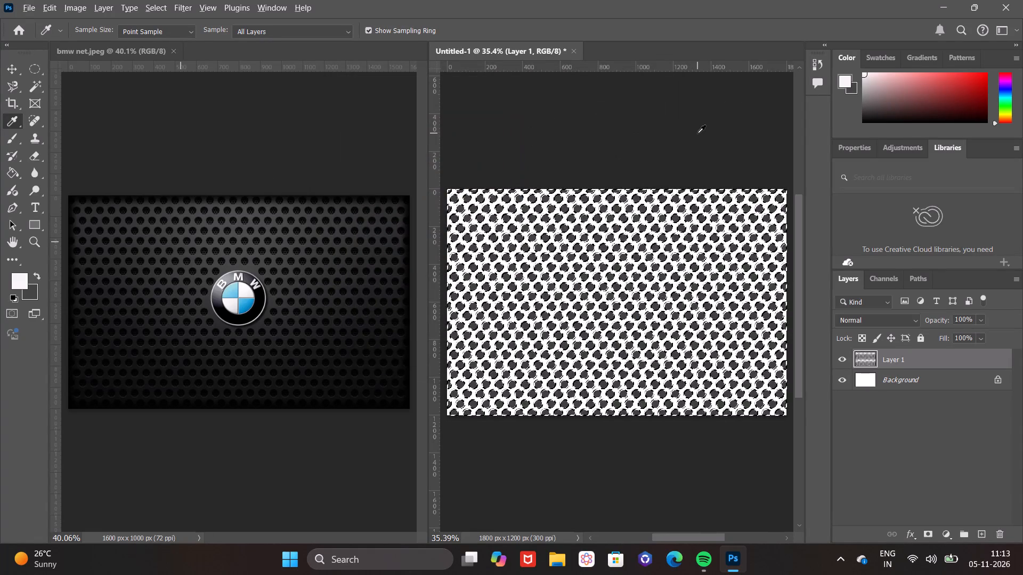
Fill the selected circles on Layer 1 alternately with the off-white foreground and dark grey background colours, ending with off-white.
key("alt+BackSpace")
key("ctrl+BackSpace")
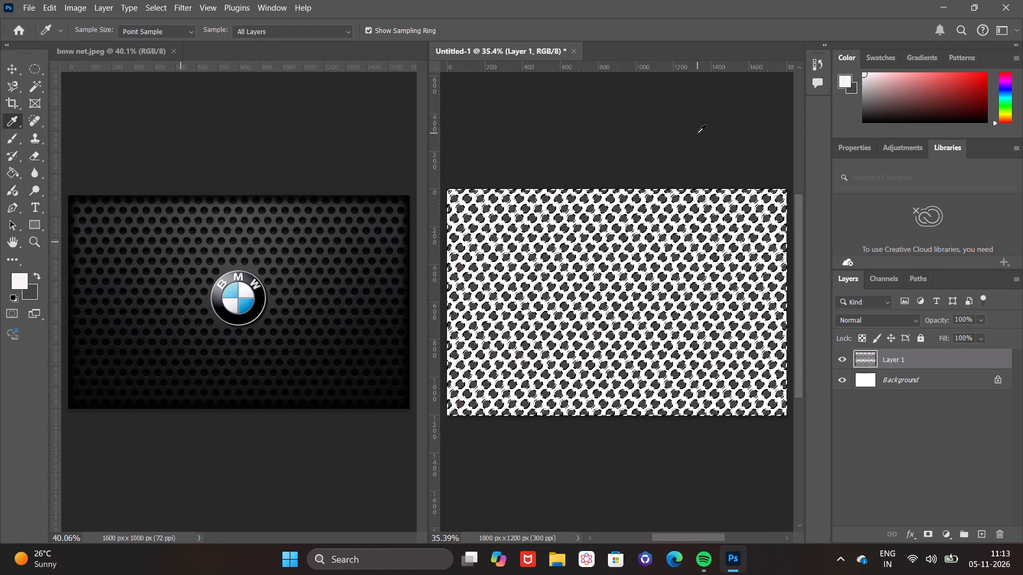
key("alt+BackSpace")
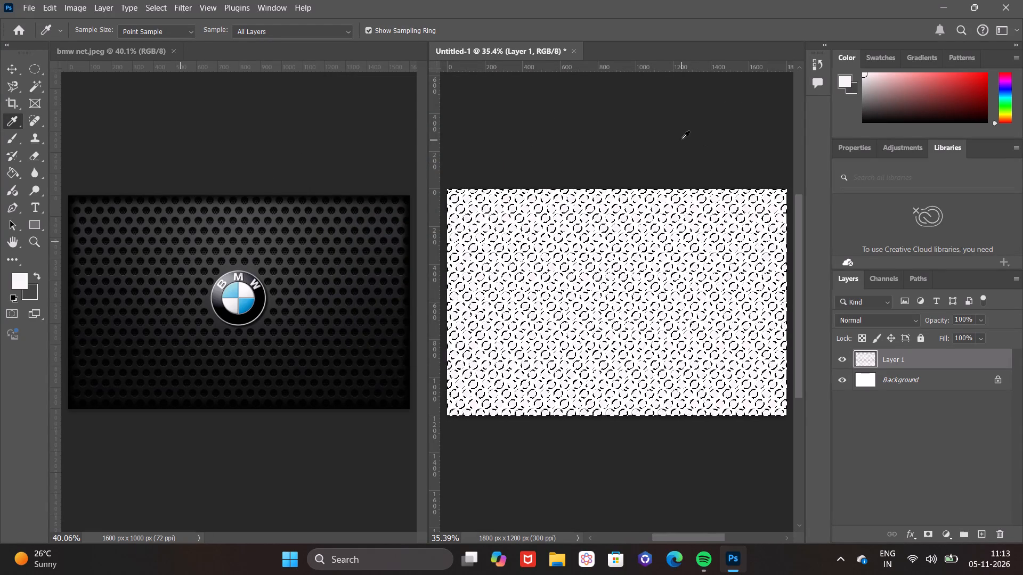
Undo the off-white and grey fills on Layer 1, going back to the solid black circles.
key("ctrl+z")
key("ctrl+z")
key("ctrl+z")
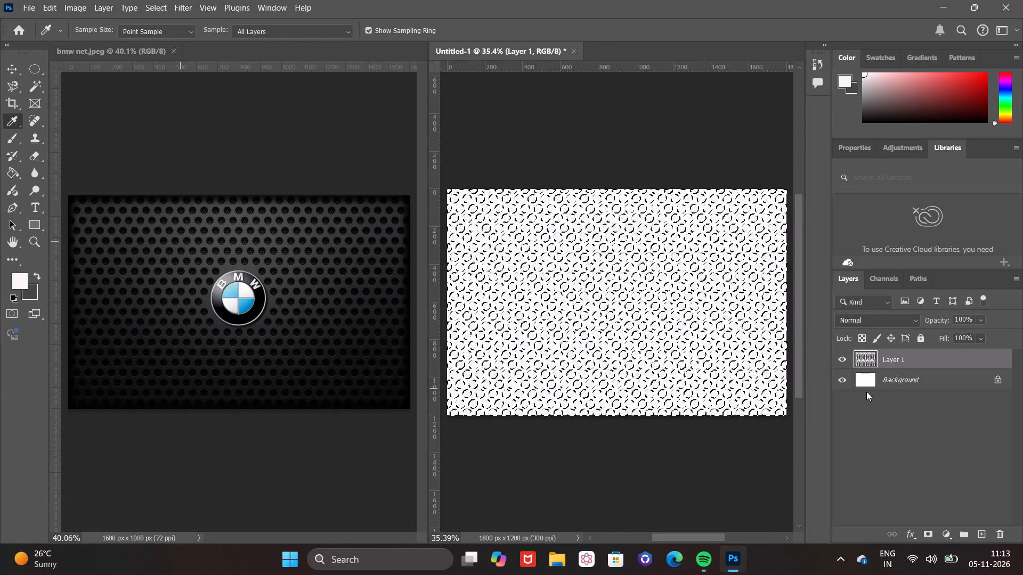
key("ctrl+z")
key("ctrl+z")
key("ctrl+z")
key("ctrl+z")
key("ctrl+z")
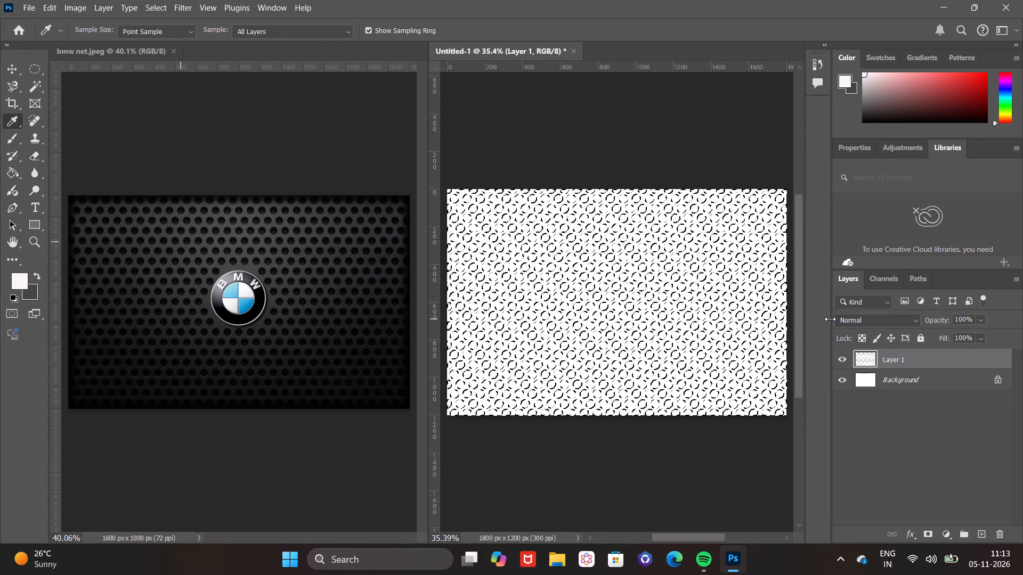
key("ctrl+z")
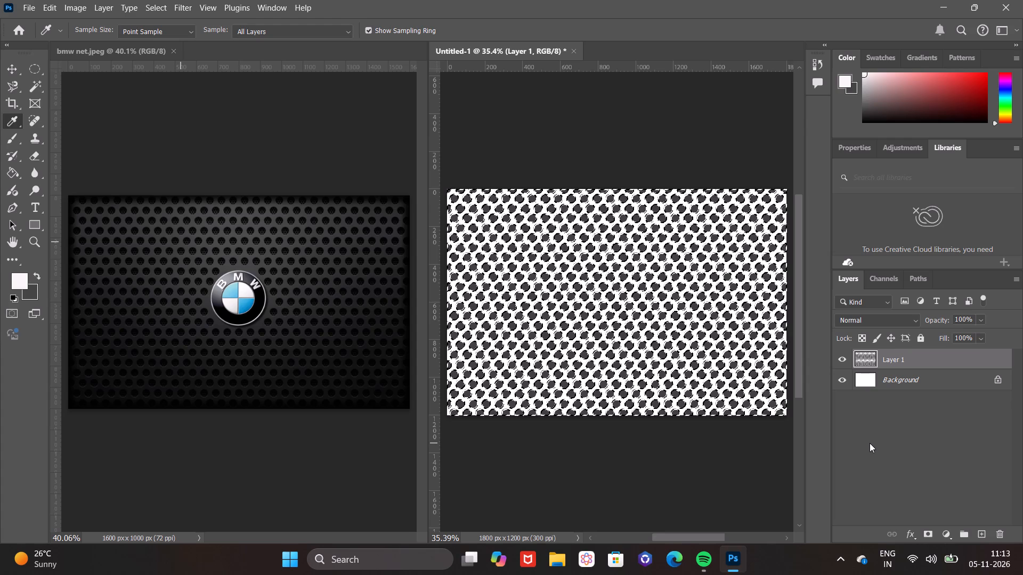
key("ctrl+z")
key("ctrl+z")
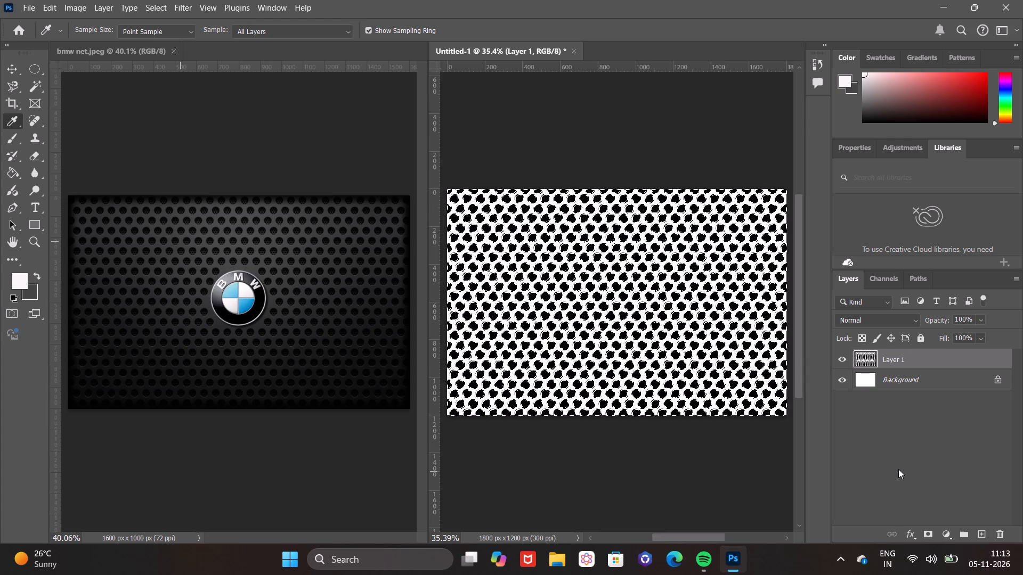
Deselect the circles and add a new empty layer above Layer 1.
left_click(896, 464)
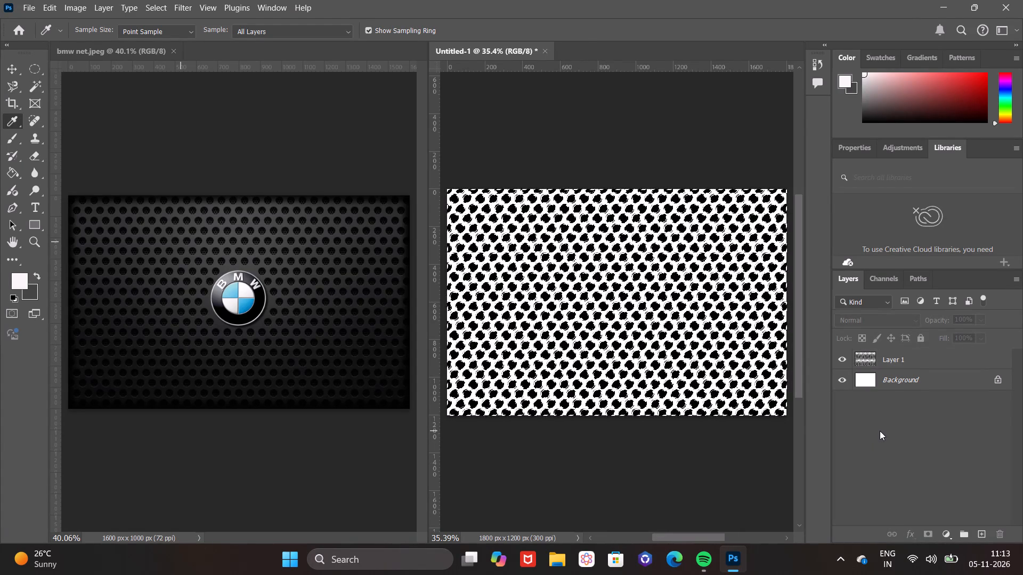
key("ctrl+d")
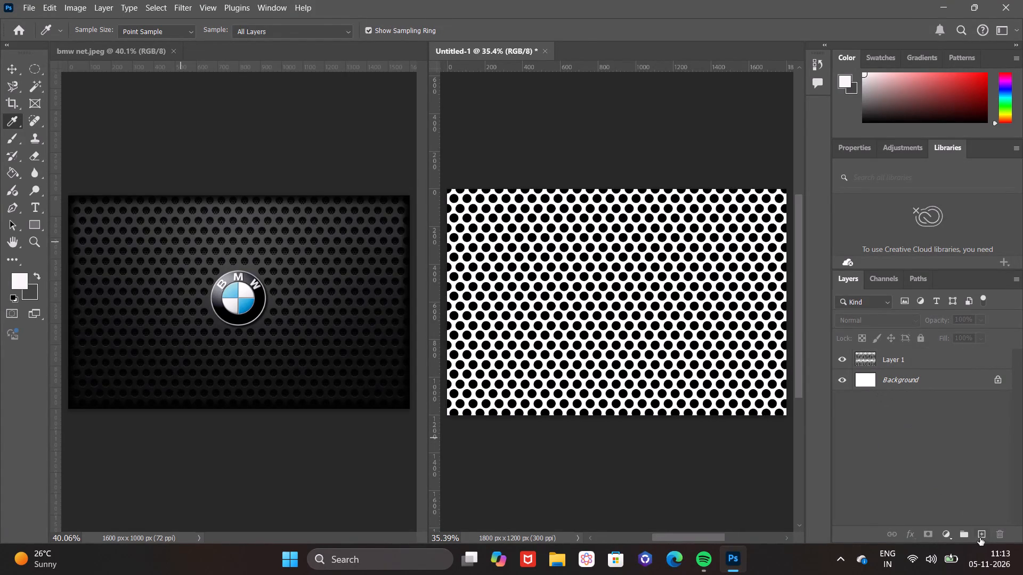
left_click(980, 538)
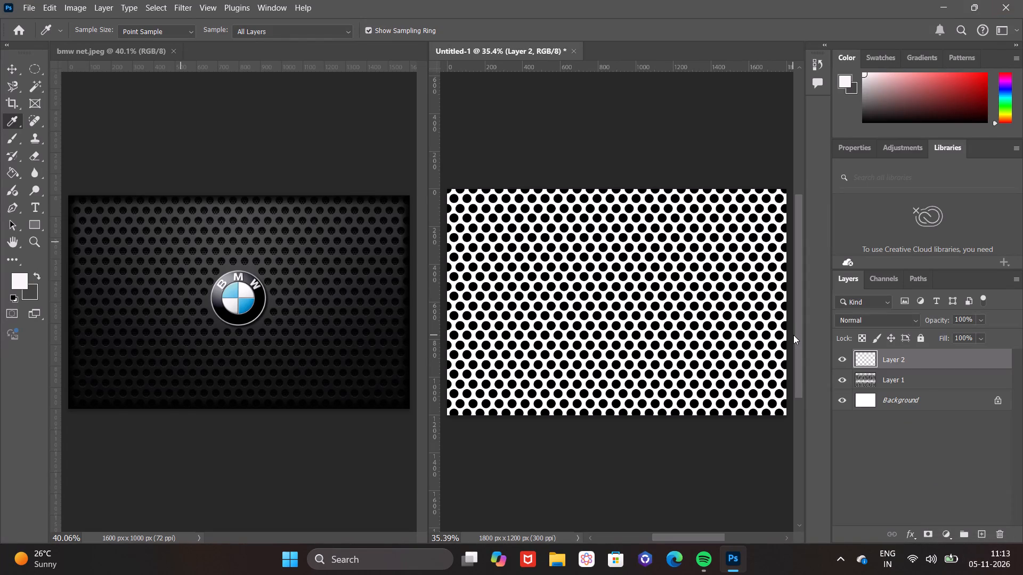
Toggle Layer 1's visibility to compare the canvas with and without the circles, leaving it hidden.
left_click(842, 382)
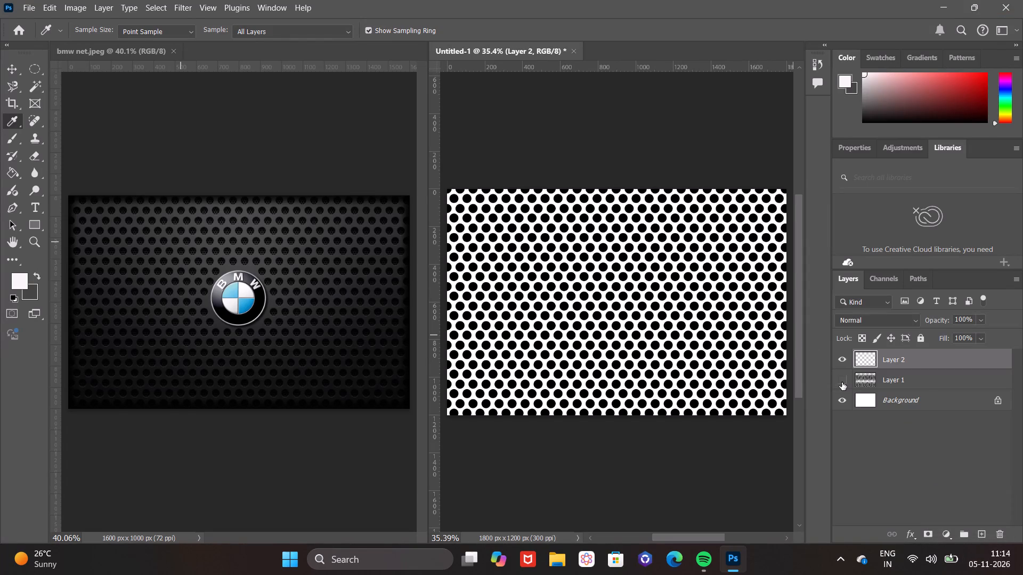
left_click(843, 382)
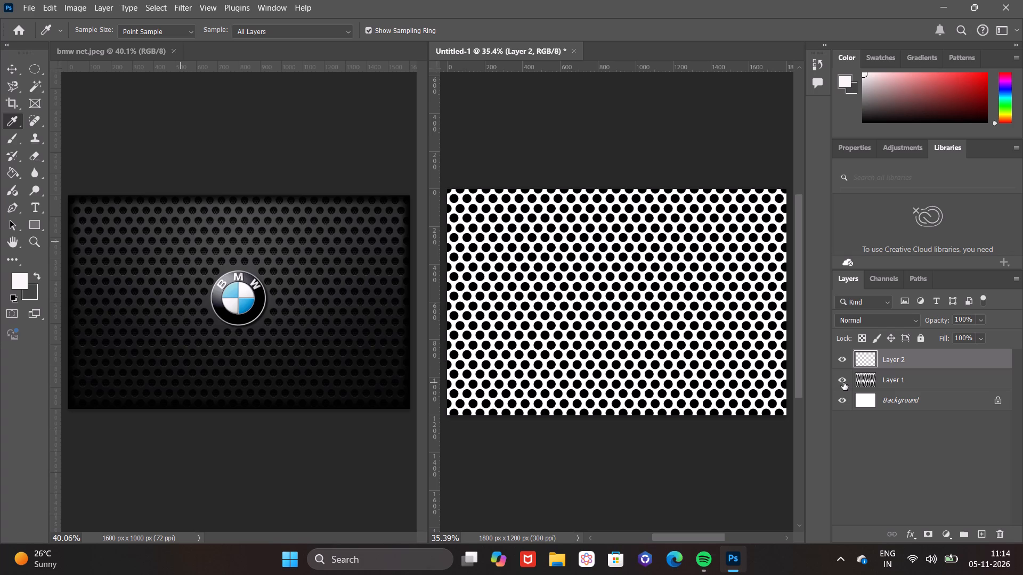
left_click(843, 382)
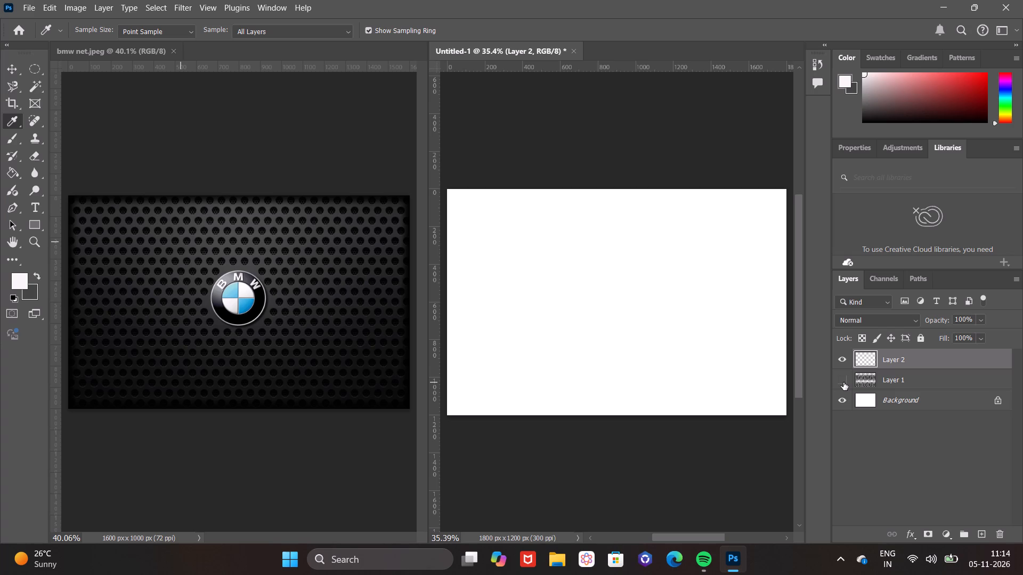
left_click(843, 382)
left_click(843, 382)
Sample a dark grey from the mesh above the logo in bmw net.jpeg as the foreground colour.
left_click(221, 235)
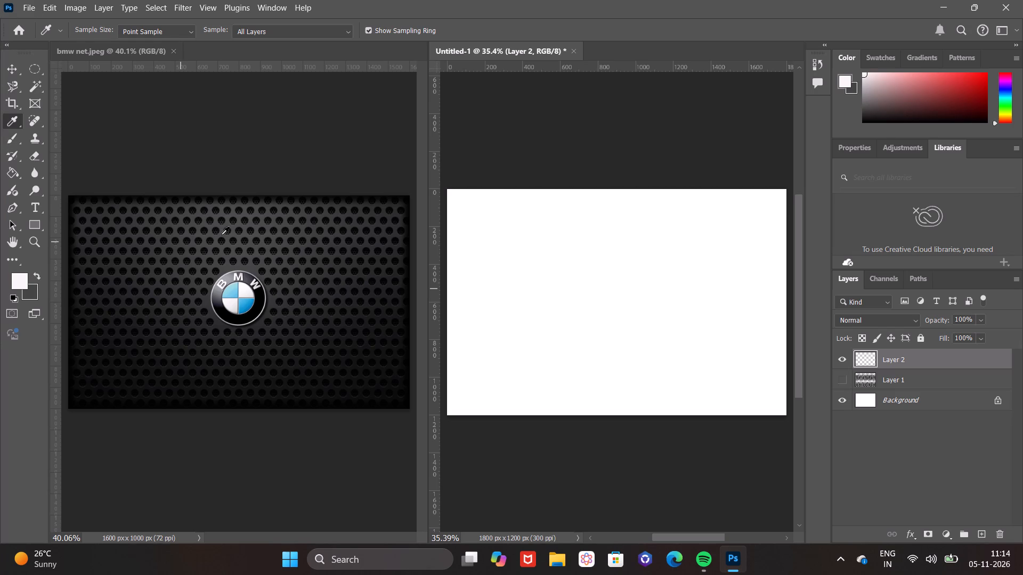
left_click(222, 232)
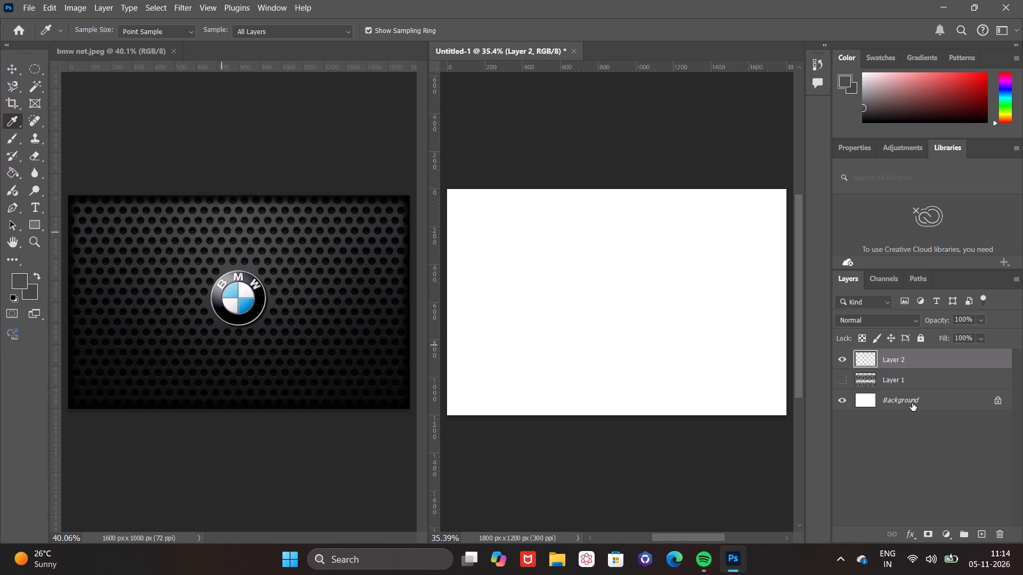
Show Layer 1, select its circle pixels, invert the selection to the area between them, and make Layer 2 active.
left_click(915, 385)
left_click(846, 382)
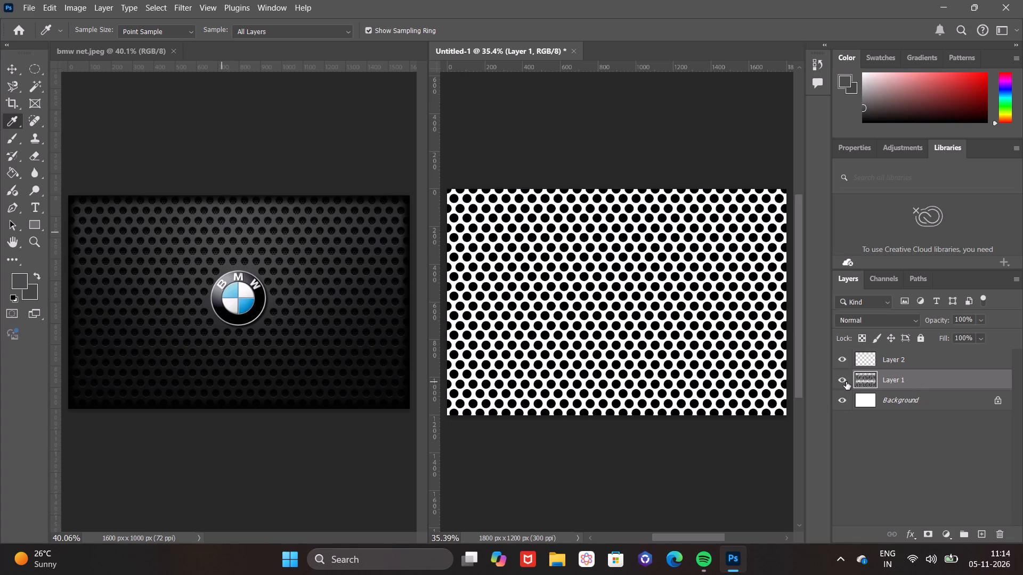
right_click(872, 379)
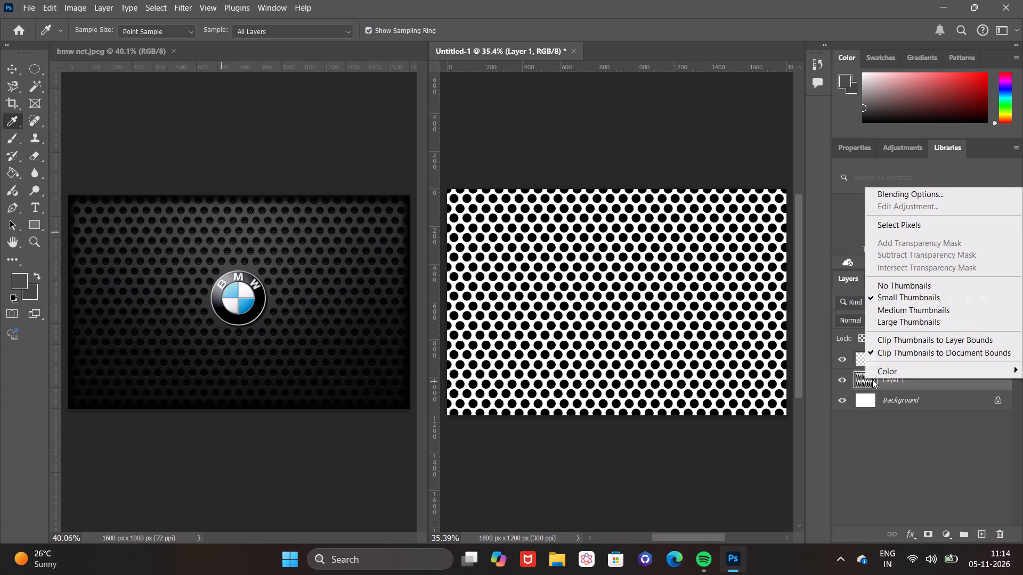
left_click(882, 226)
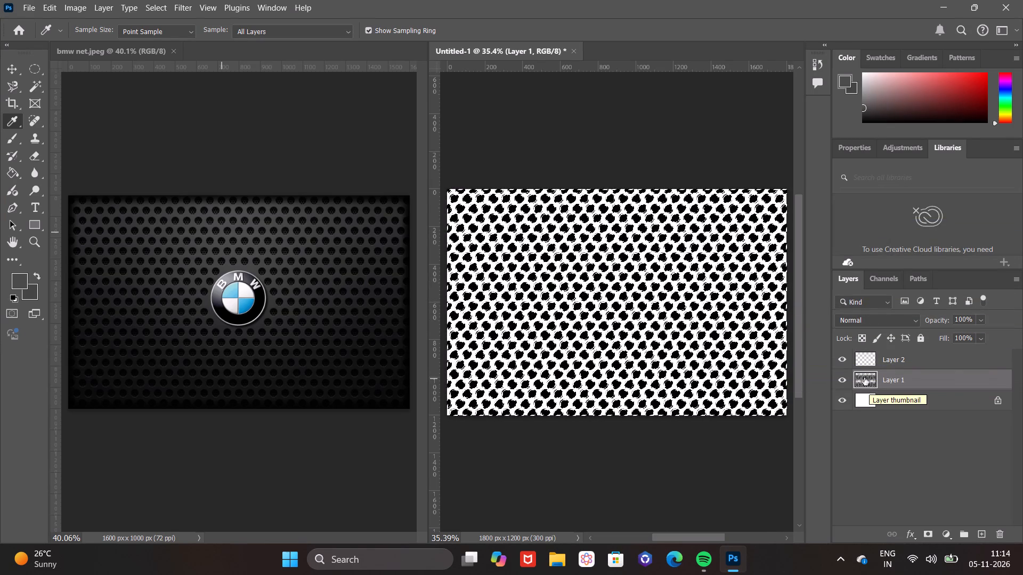
right_click(704, 354)
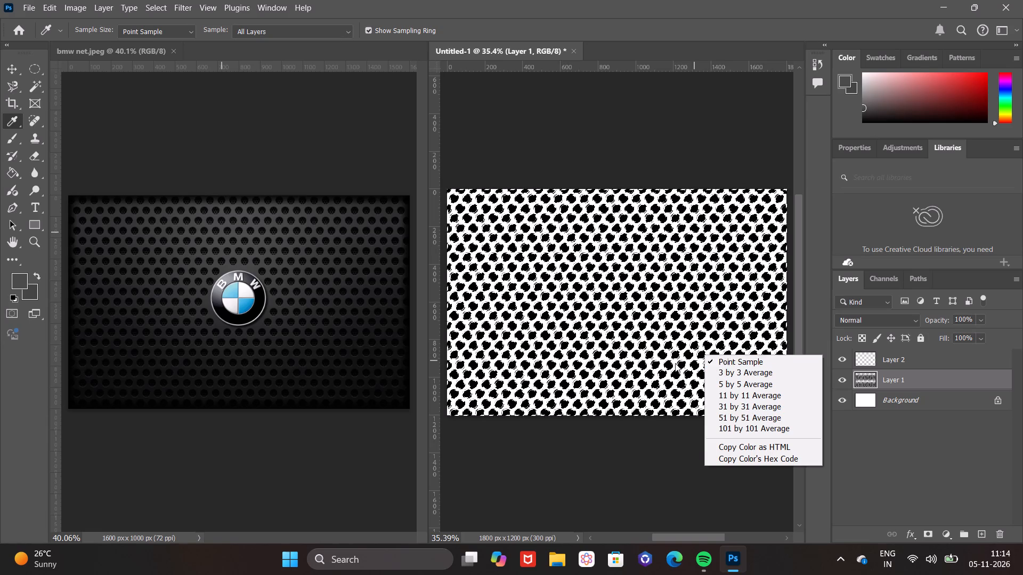
left_click(683, 453)
left_click(34, 71)
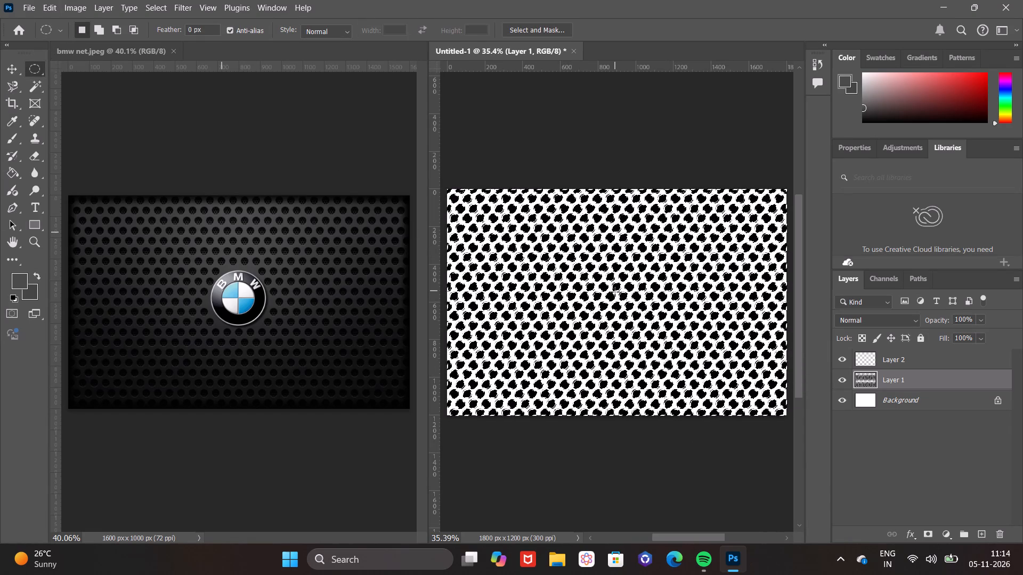
key("ctrl+shift+i")
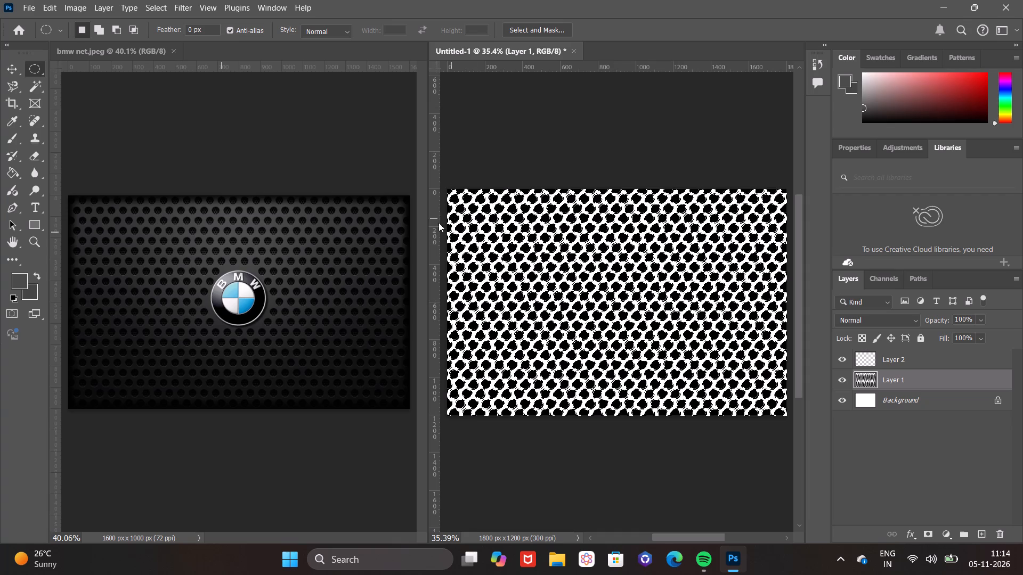
left_click(890, 358)
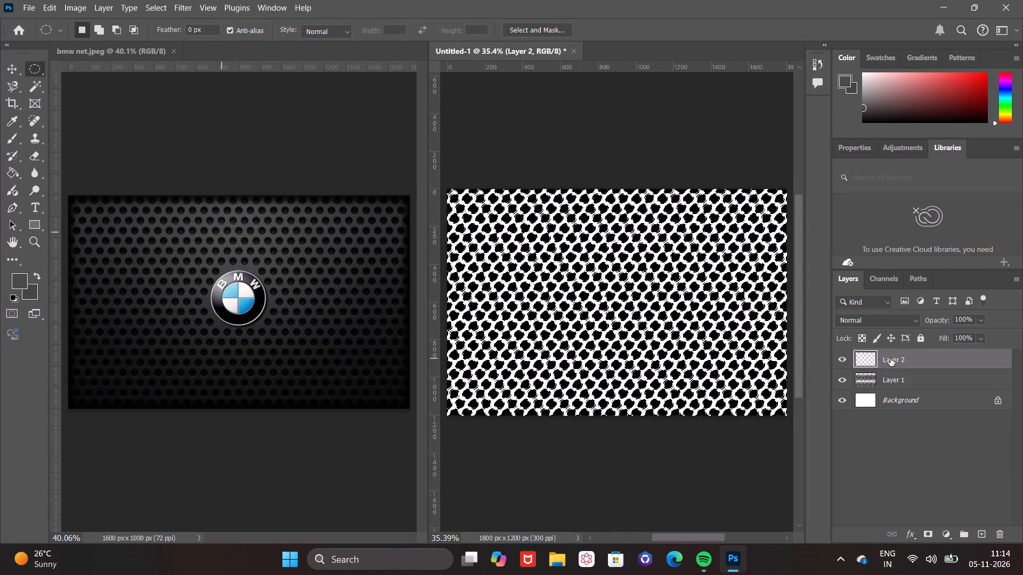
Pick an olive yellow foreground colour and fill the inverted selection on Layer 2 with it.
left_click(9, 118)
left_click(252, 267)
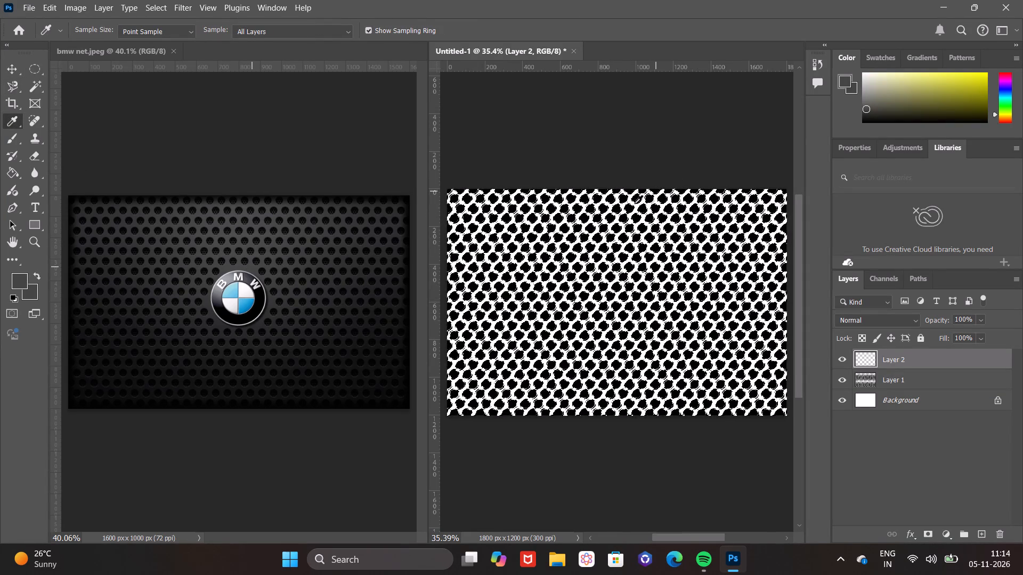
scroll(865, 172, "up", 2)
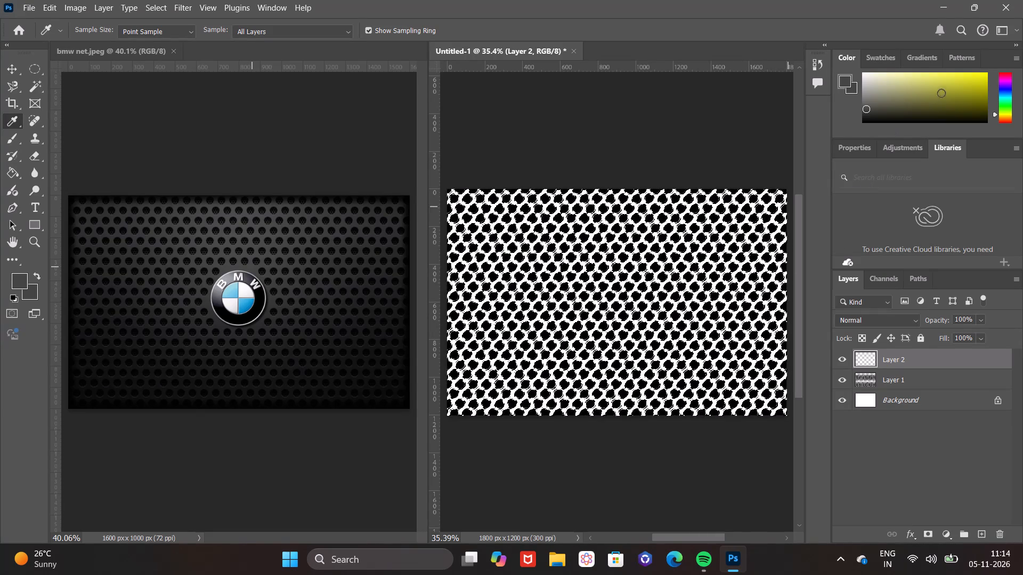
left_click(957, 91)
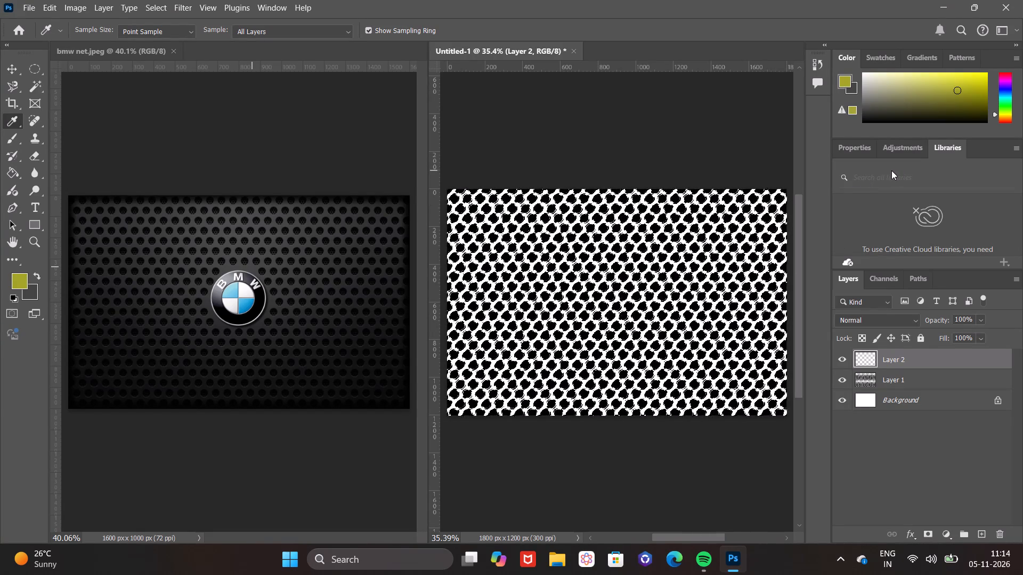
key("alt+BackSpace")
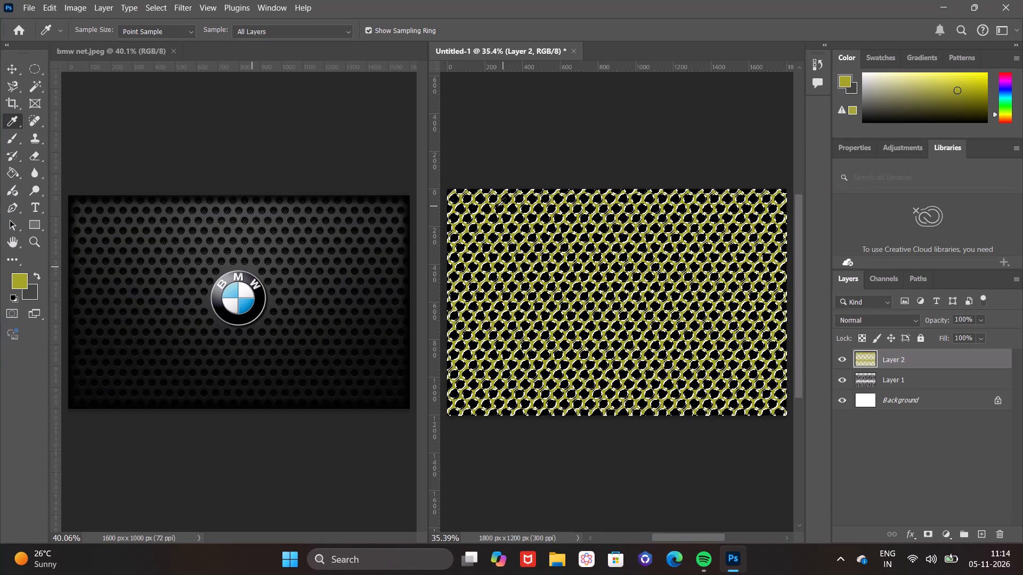
Fill the selected area between the circles on Layer 2 with dark grey sampled from the mesh in bmw net.jpeg, clearing and refilling it once.
left_click(321, 256)
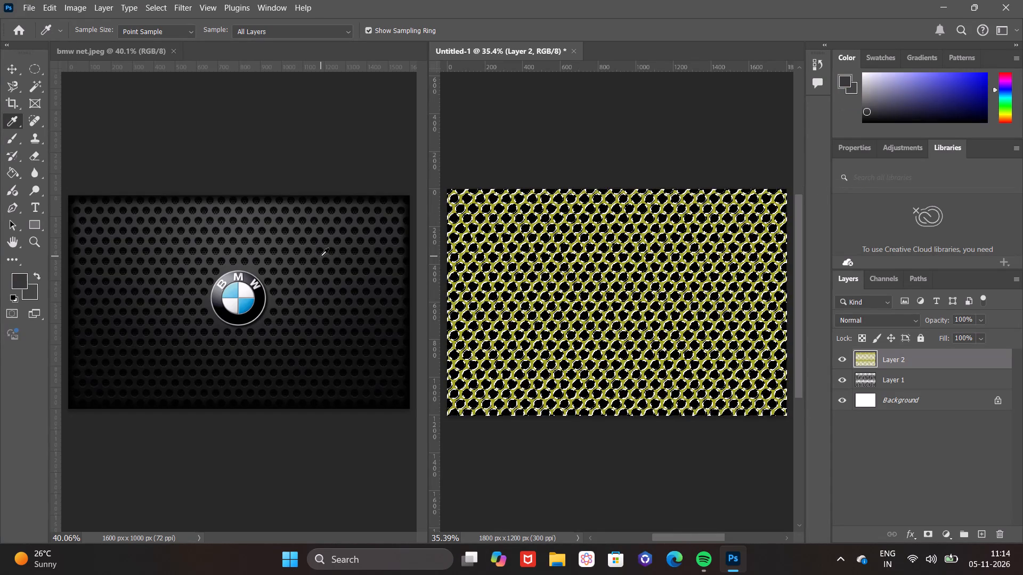
key("alt+BackSpace")
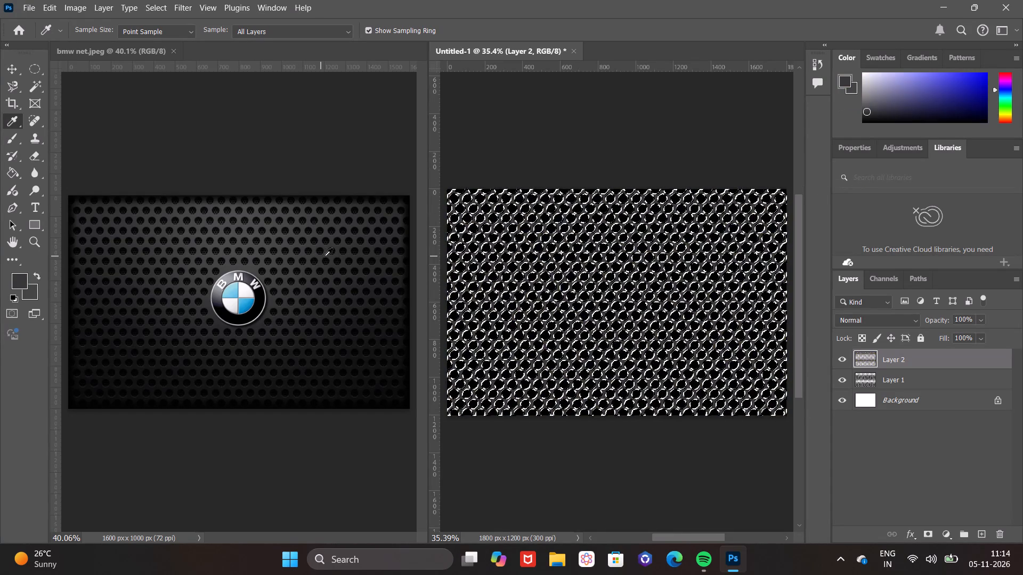
left_click(286, 266)
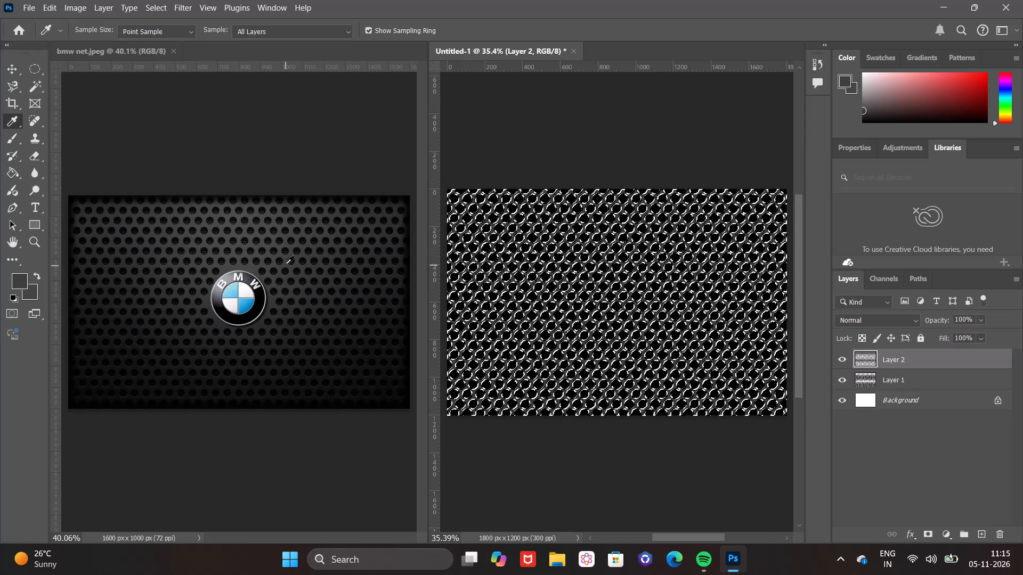
left_click(286, 263)
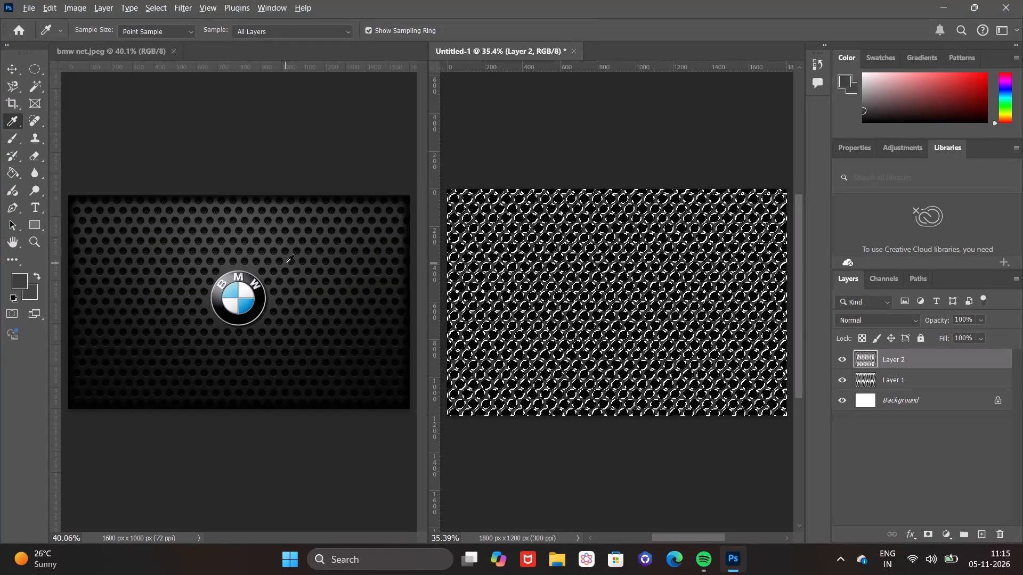
key("alt+BackSpace")
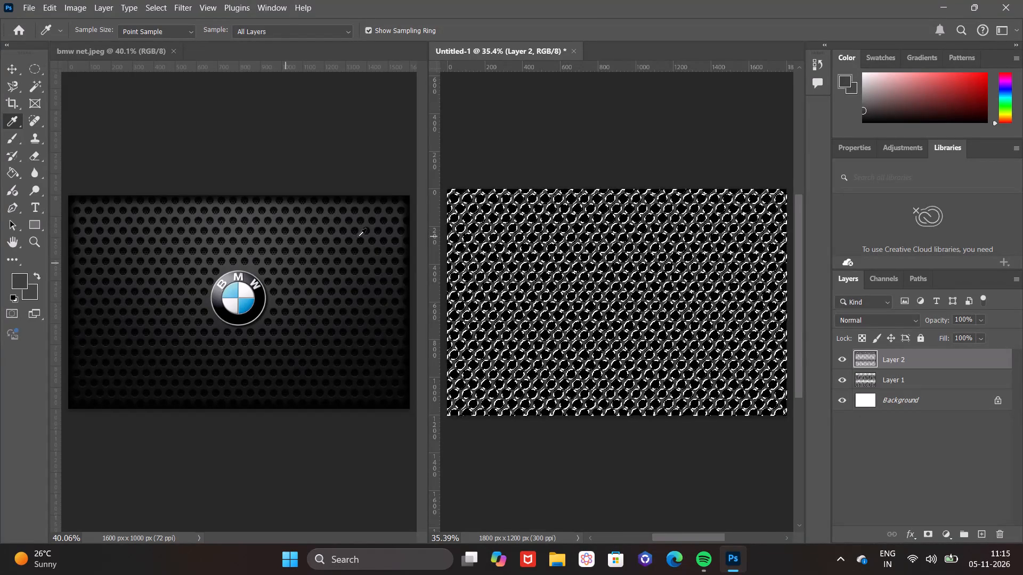
key("Delete")
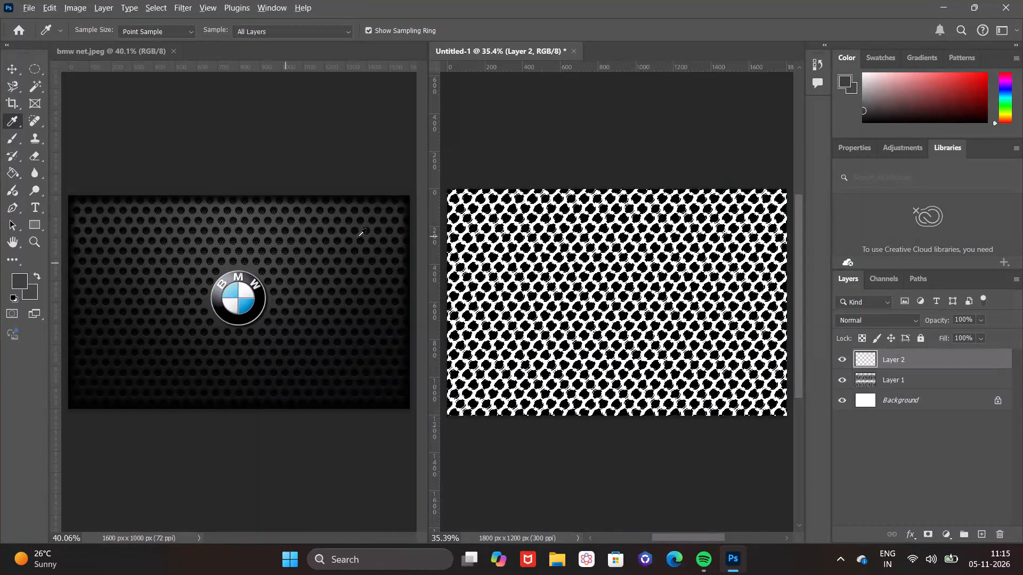
key("alt+BackSpace")
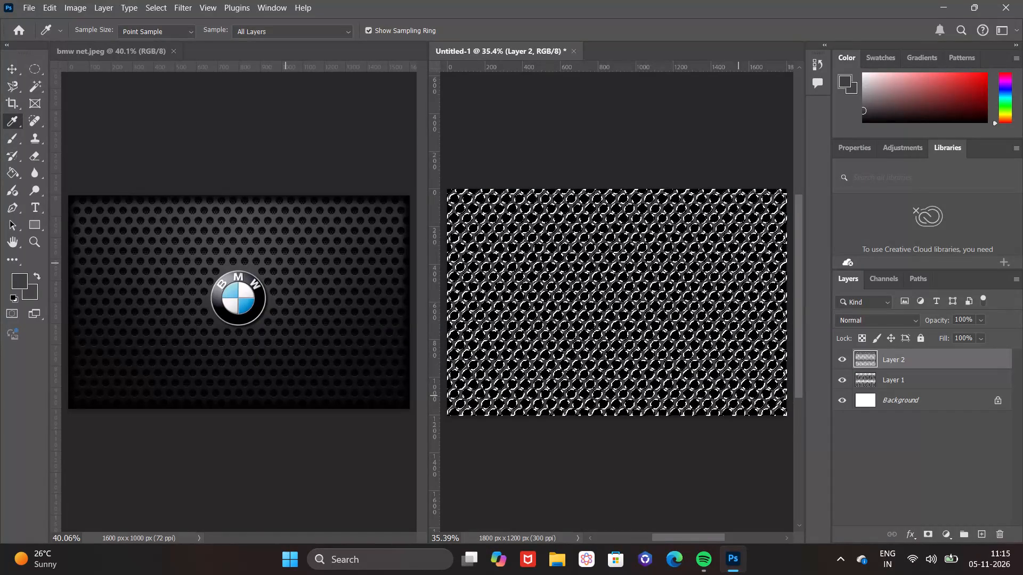
Hide Layer 1 so that only Layer 2's grey mesh shows over the white background, with no layer active.
left_click(865, 430)
left_click(841, 377)
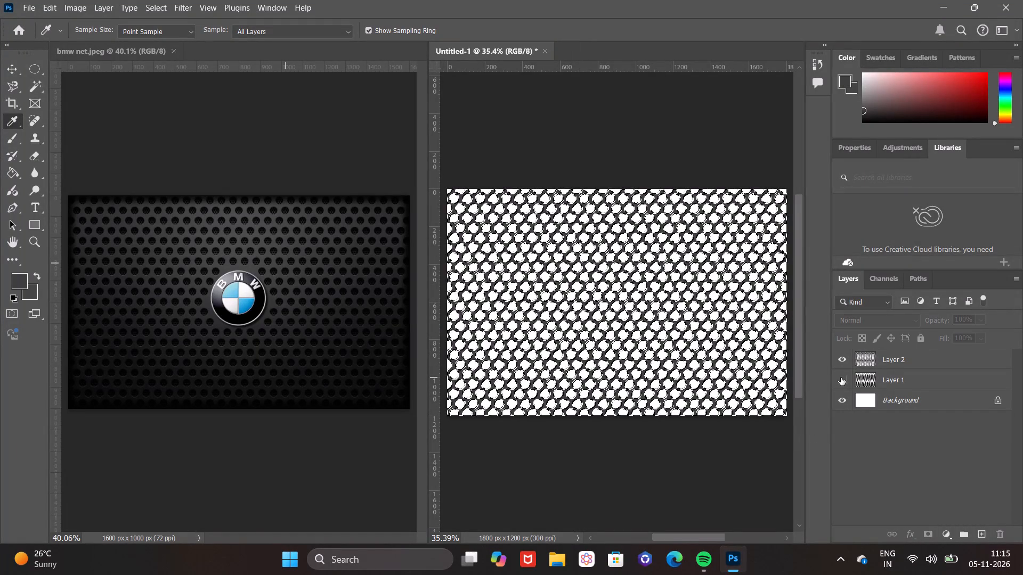
left_click(858, 452)
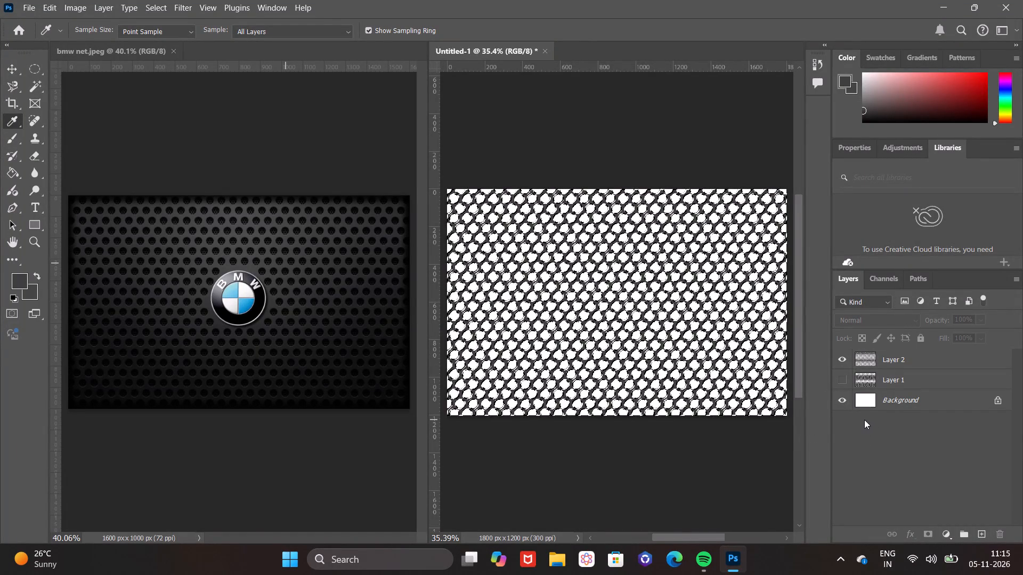
Show Layer 1 beneath the grey mesh of Layer 2 and clear the active selection.
right_click(864, 425)
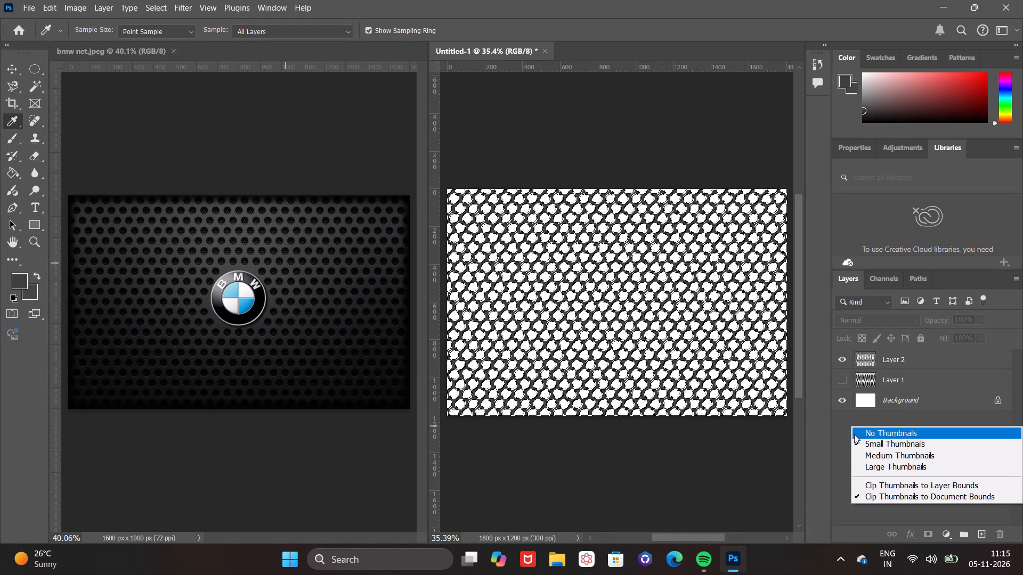
left_click(839, 422)
left_click(842, 376)
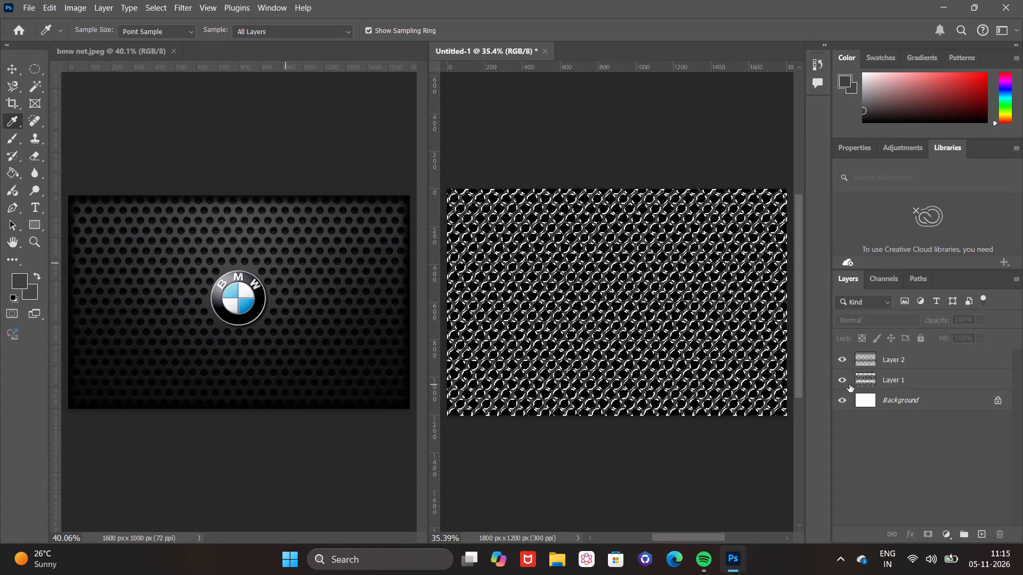
key("ctrl+d")
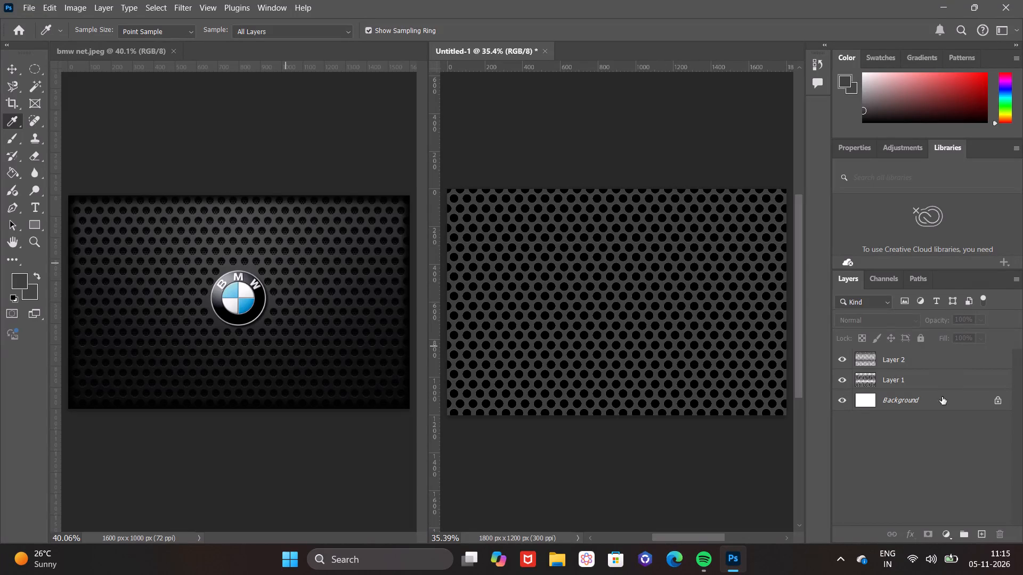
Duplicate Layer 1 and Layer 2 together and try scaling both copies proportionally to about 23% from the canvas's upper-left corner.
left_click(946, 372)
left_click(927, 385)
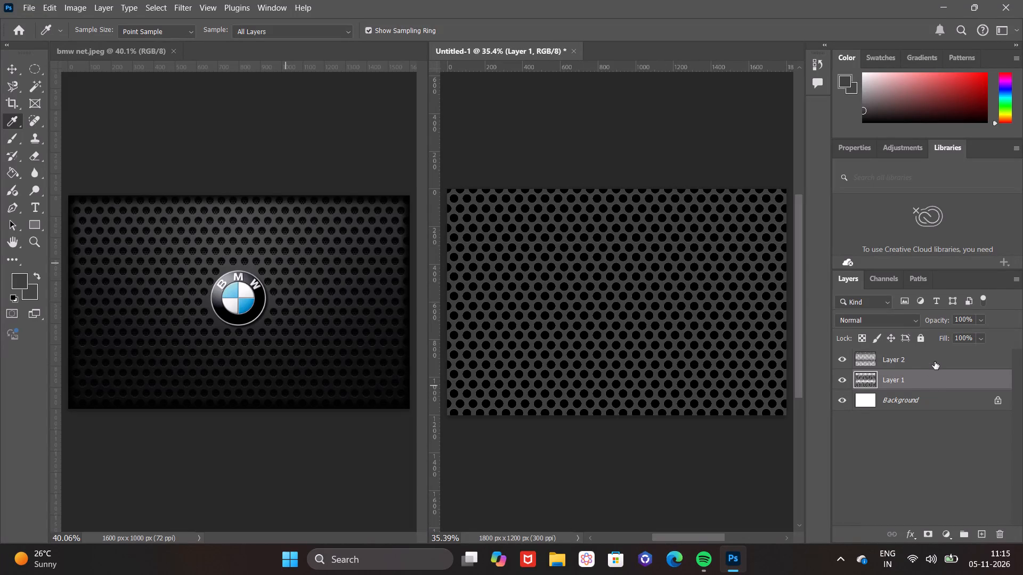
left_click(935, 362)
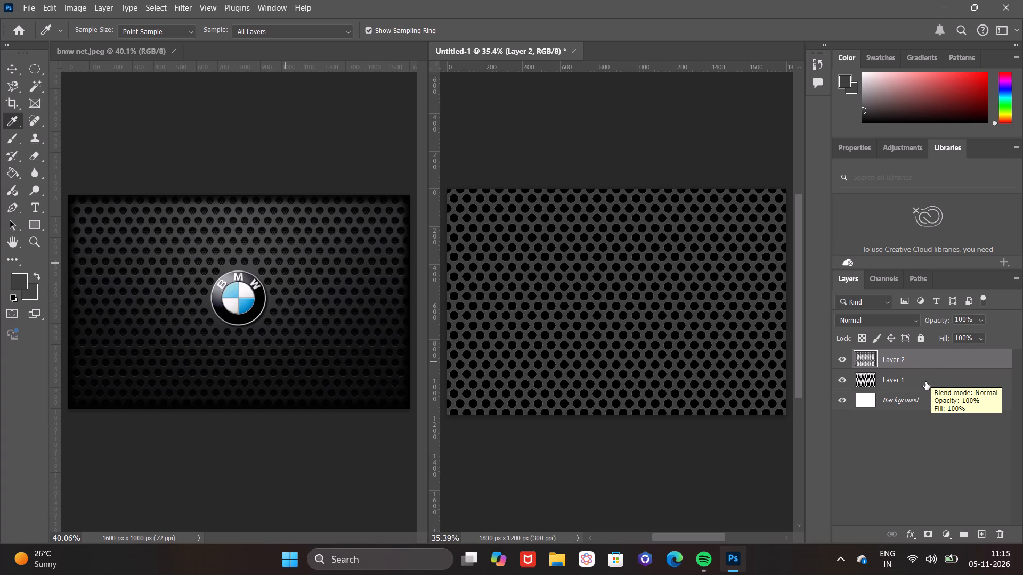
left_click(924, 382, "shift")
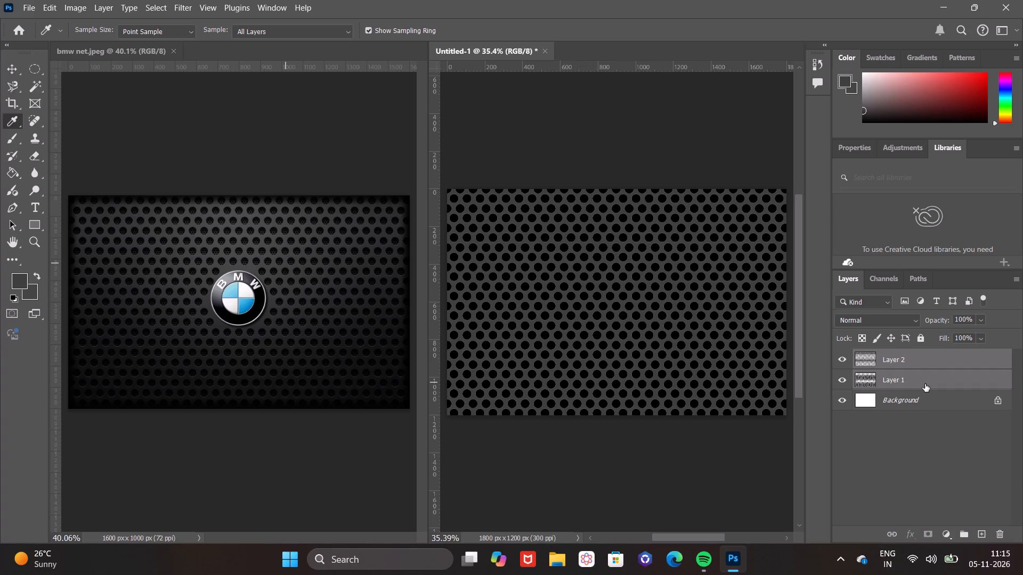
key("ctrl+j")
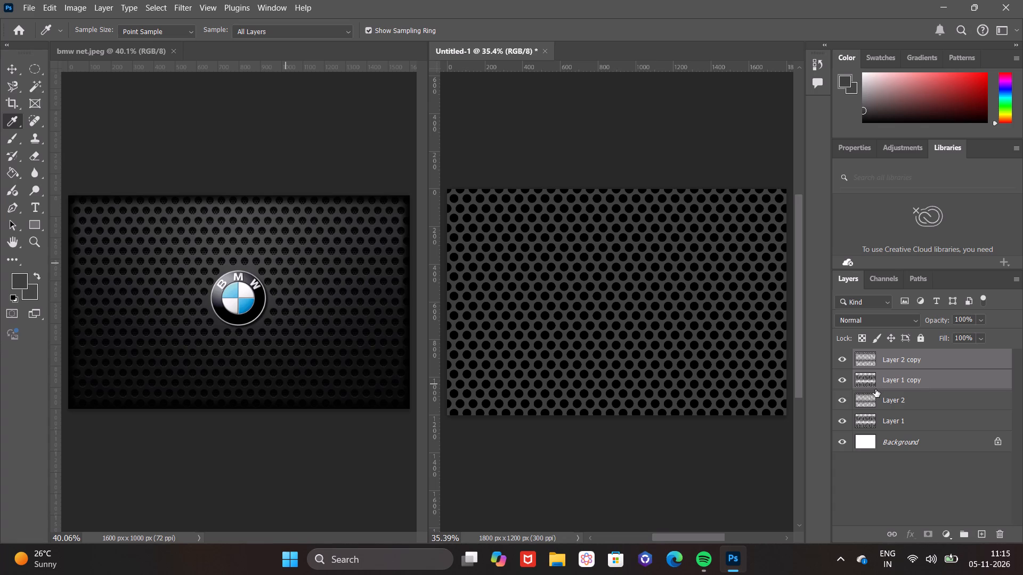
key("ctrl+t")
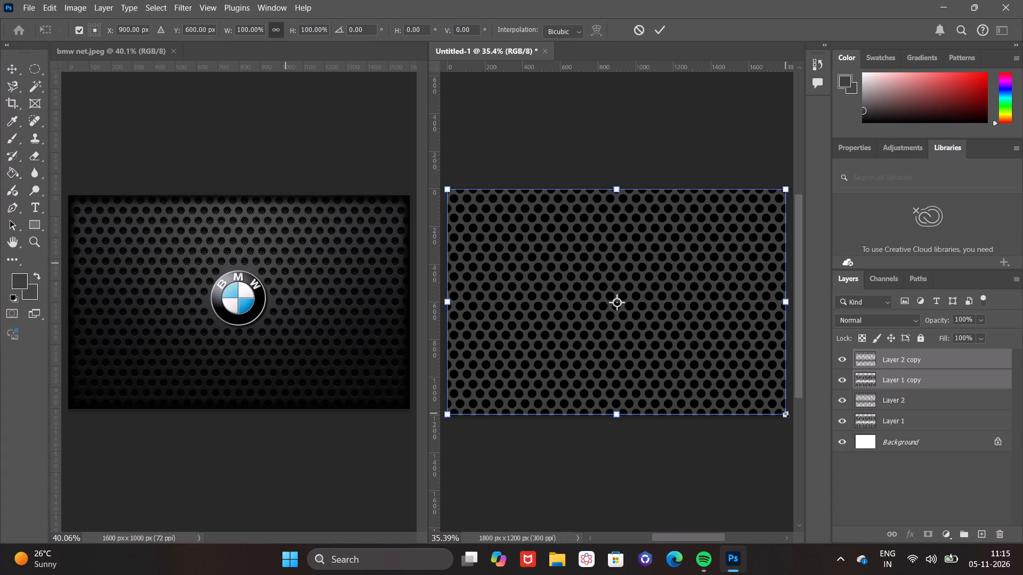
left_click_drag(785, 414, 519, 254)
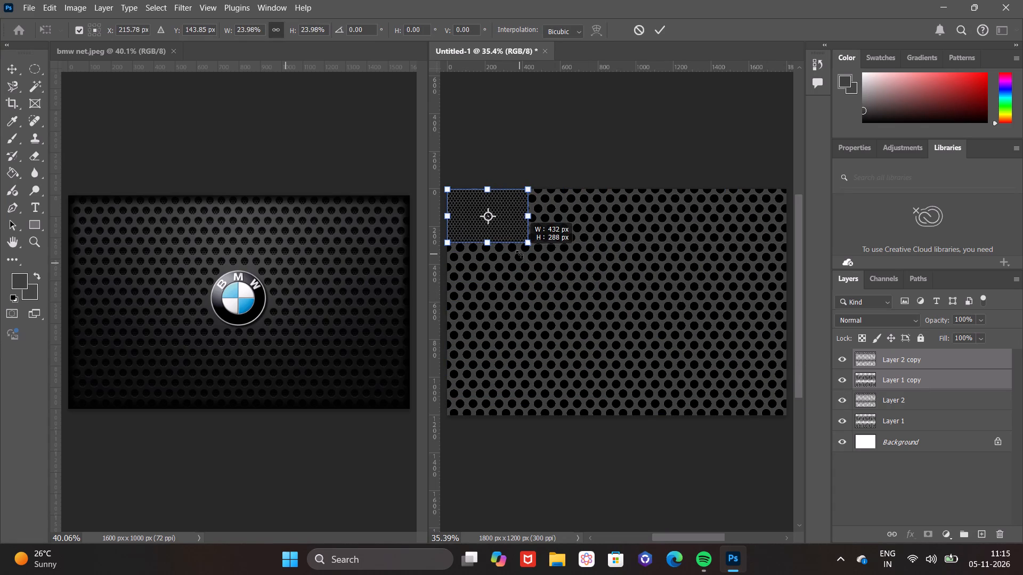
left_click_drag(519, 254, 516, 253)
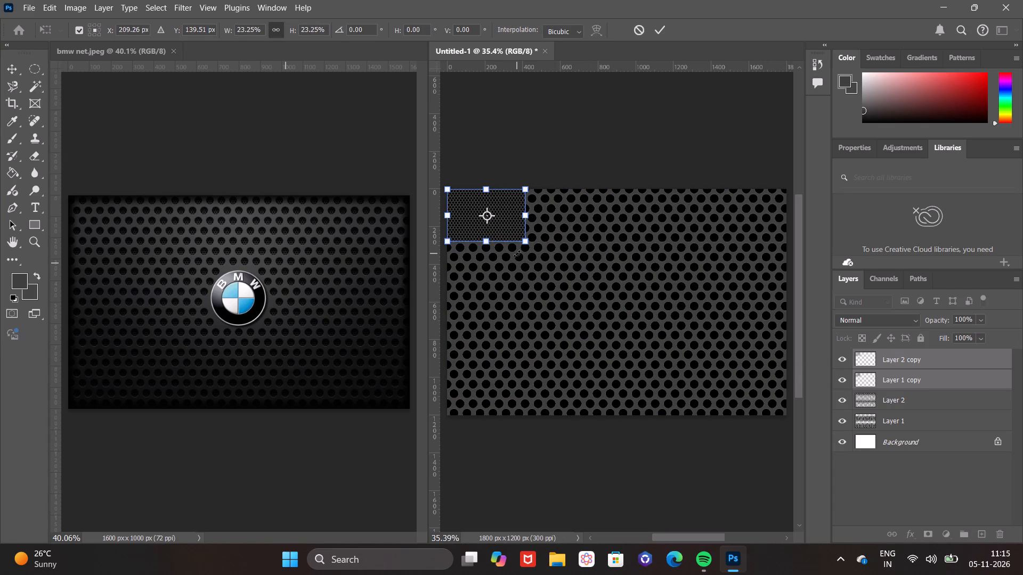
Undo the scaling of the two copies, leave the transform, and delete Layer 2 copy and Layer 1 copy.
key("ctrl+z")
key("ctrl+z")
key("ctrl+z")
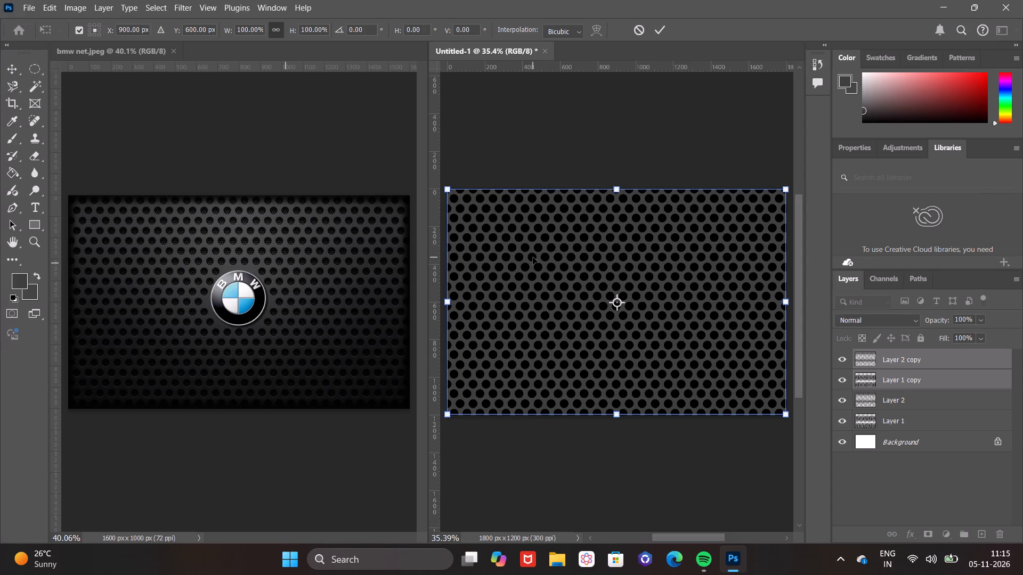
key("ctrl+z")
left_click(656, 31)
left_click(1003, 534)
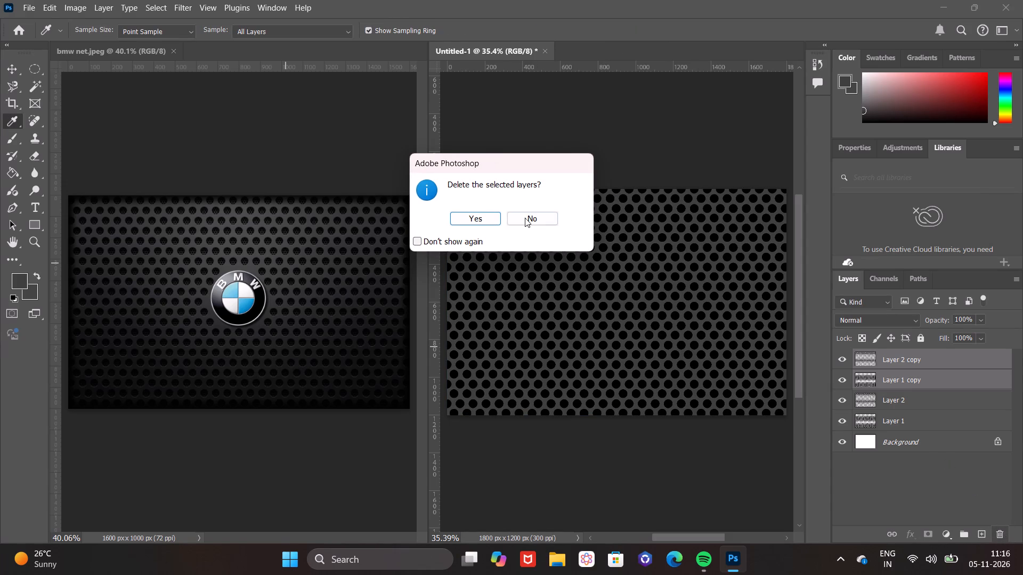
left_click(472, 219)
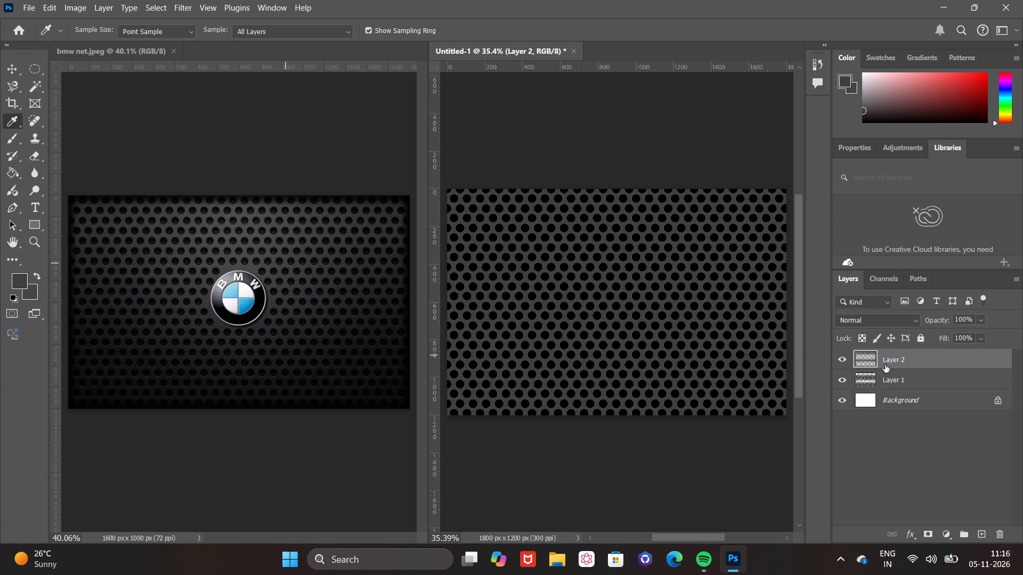
Duplicate Layer 2 and scale the copy proportionally to about 30%, keeping it in the canvas's upper-left corner.
key("ctrl+j")
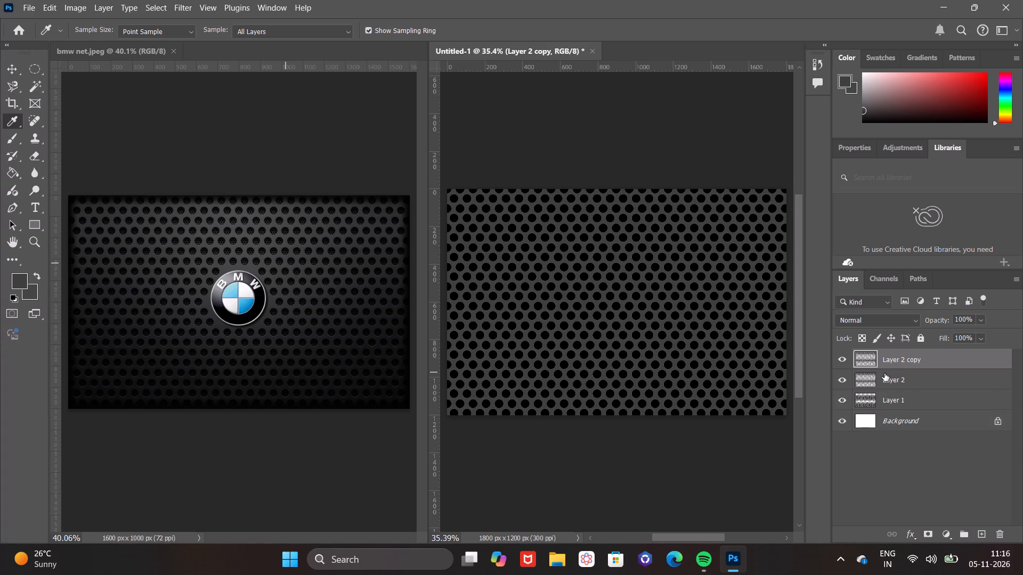
key("ctrl+t")
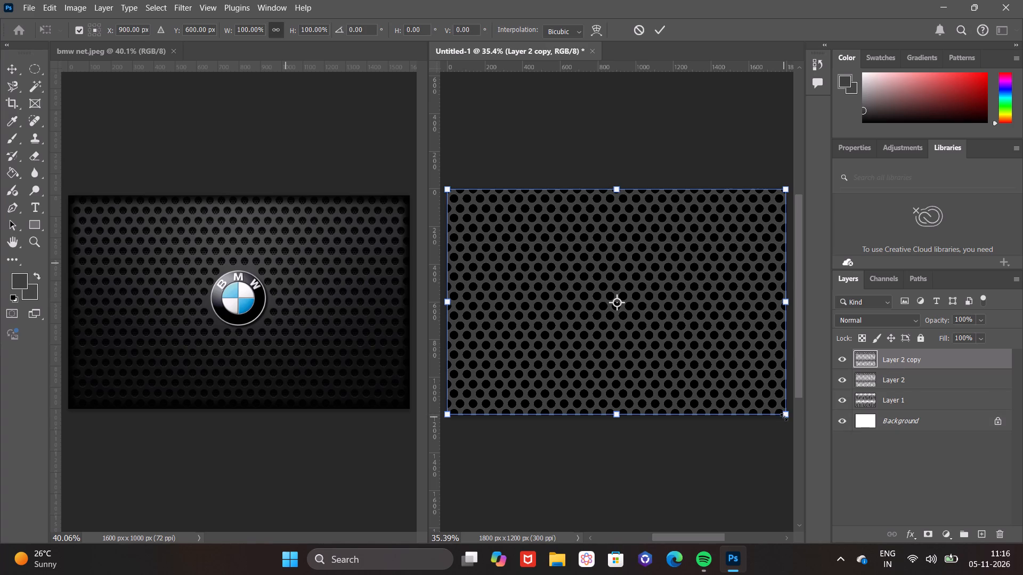
left_click_drag(784, 417, 531, 298)
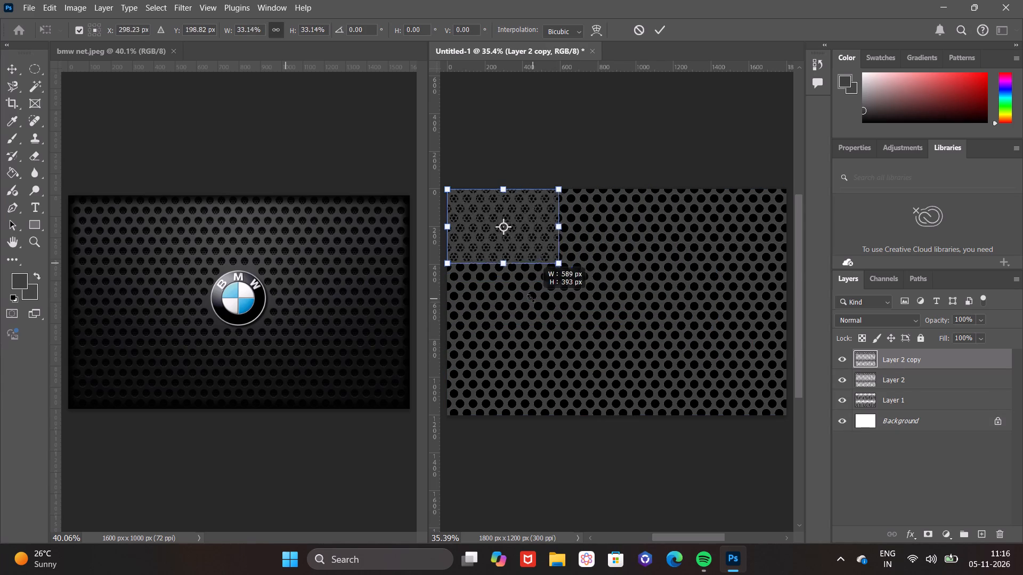
left_click_drag(531, 298, 520, 292)
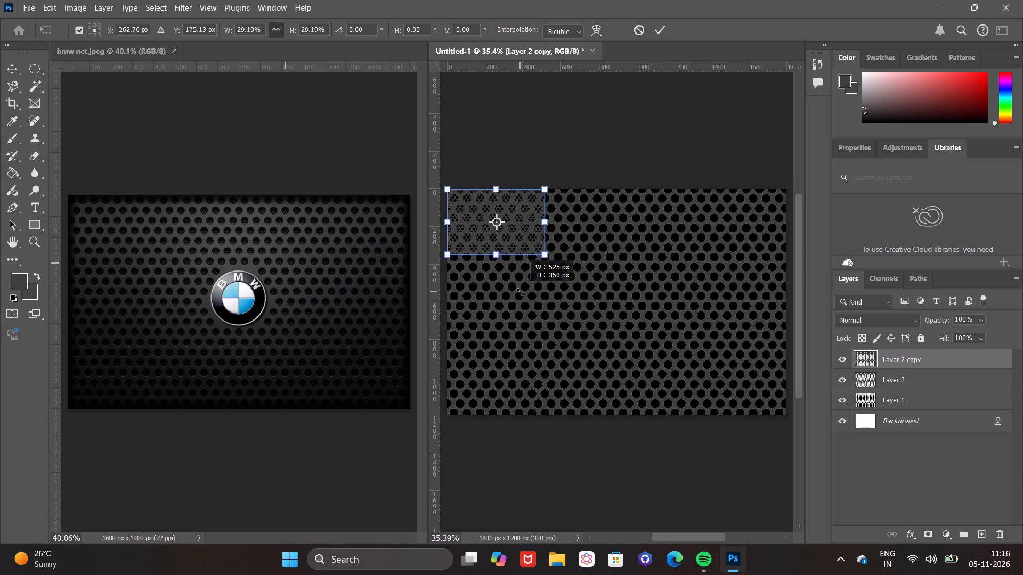
left_click_drag(520, 292, 526, 293)
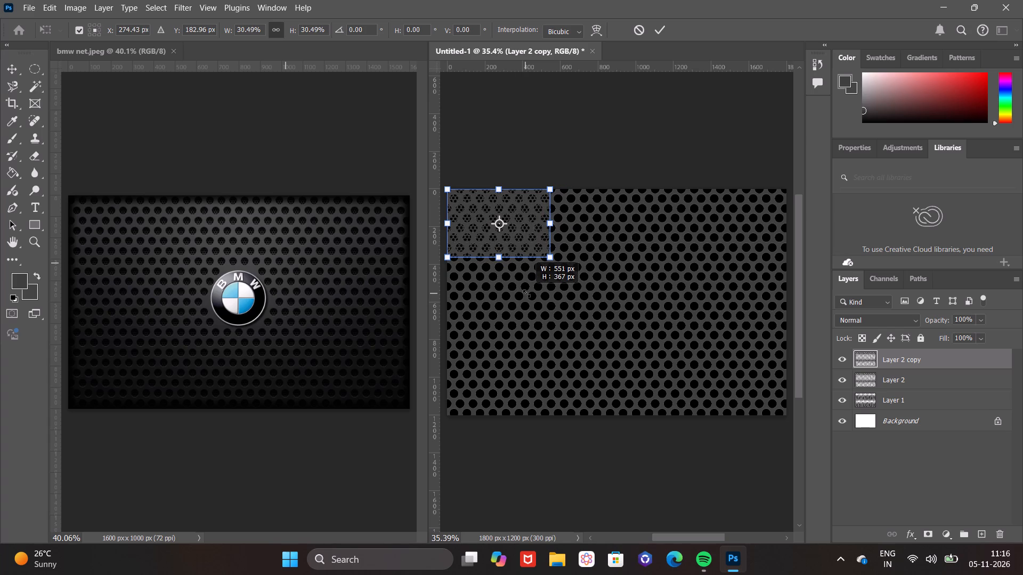
left_click_drag(526, 293, 548, 249)
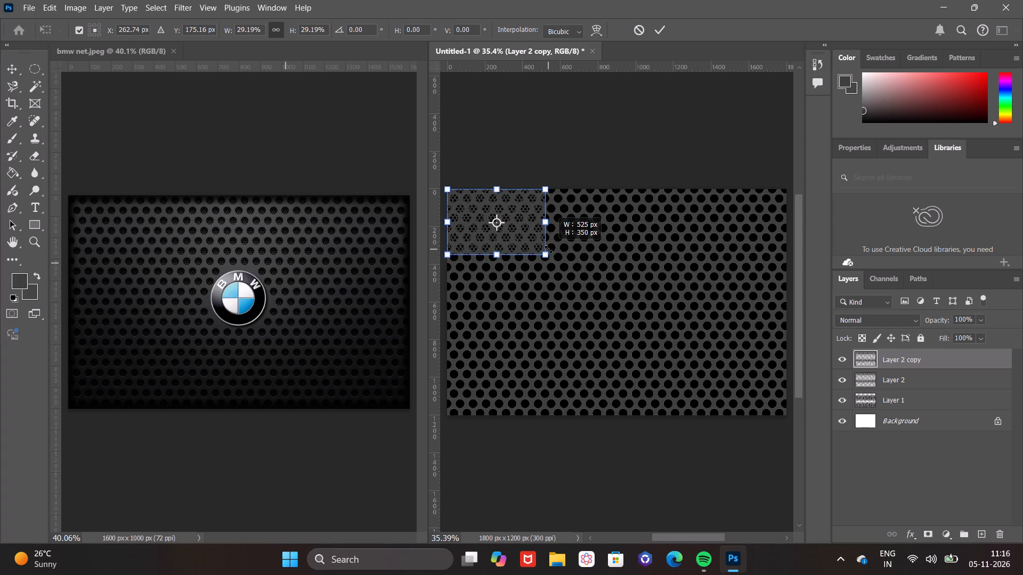
left_click_drag(548, 249, 554, 248)
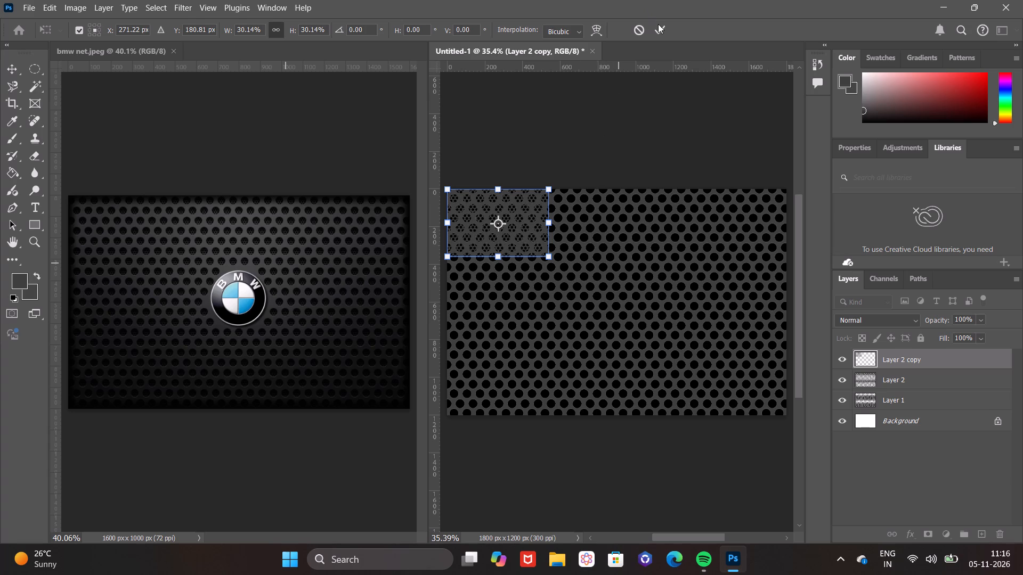
left_click(659, 26)
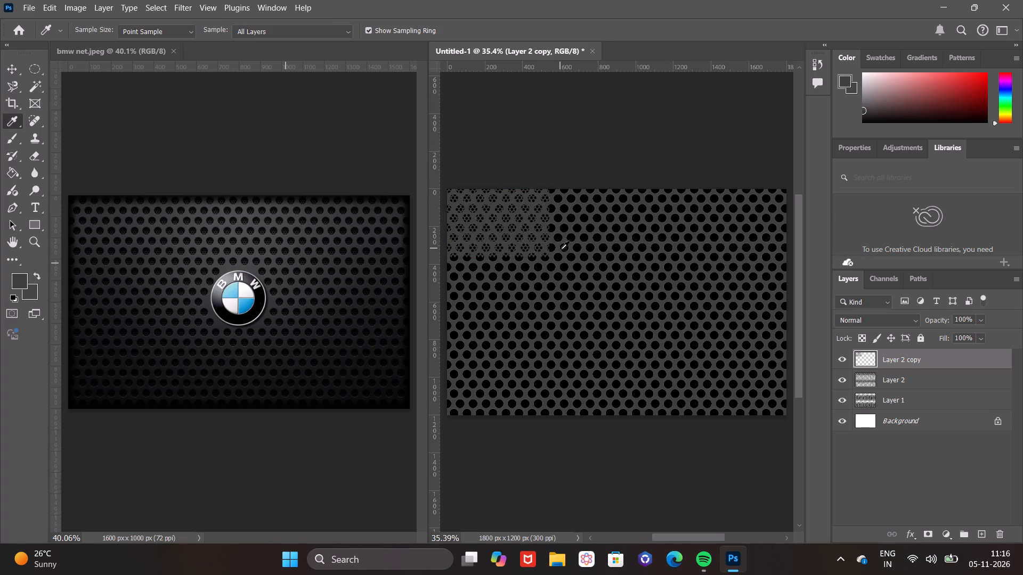
Duplicate the scaled-down mesh layer and move the duplicate beside the first along the canvas's top edge, centred at about X 782 px, Y 181 px.
scroll(563, 248, "up", 3)
scroll(498, 282, "up", 3, "alt")
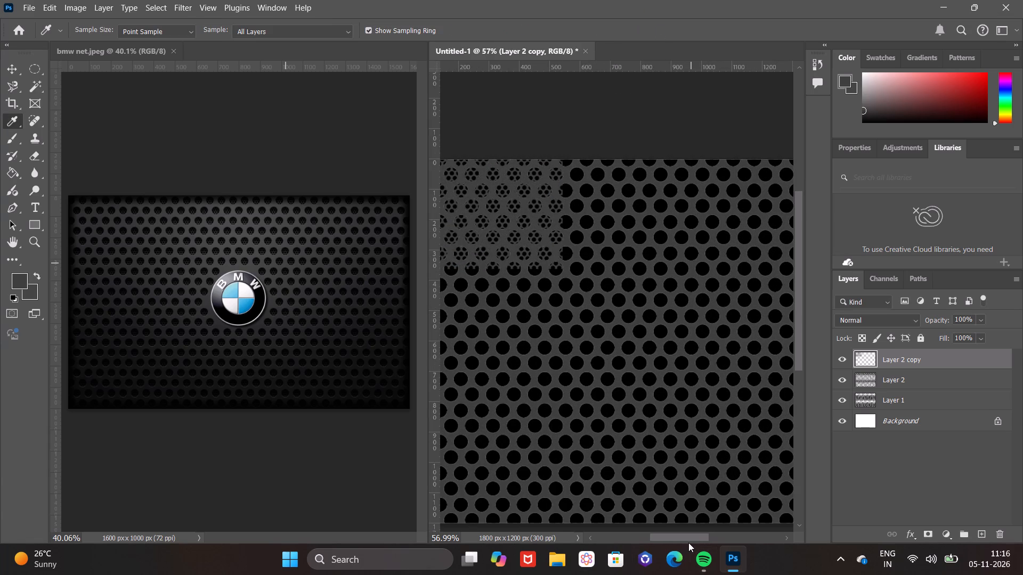
left_click_drag(688, 540, 665, 542)
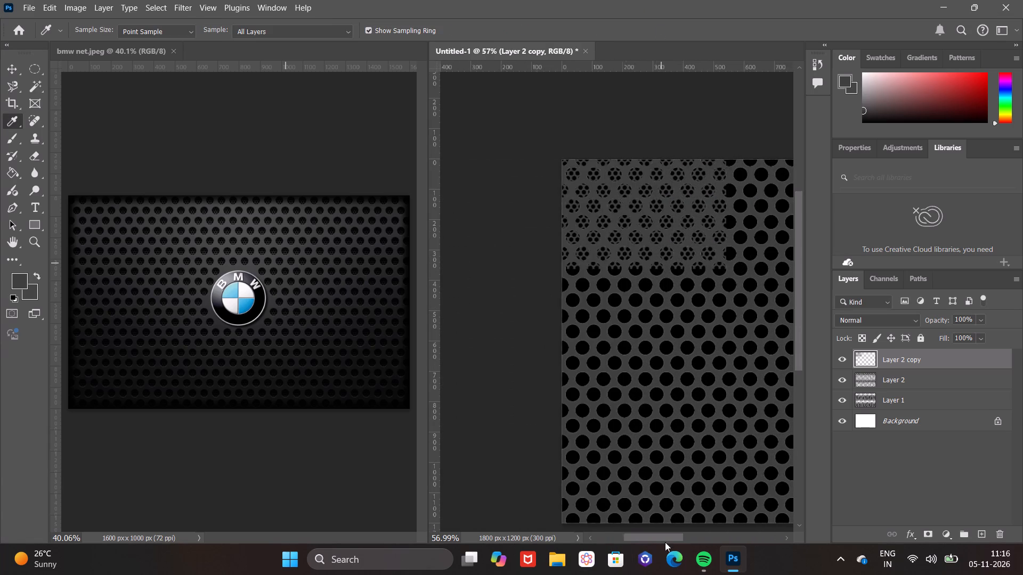
left_click_drag(665, 542, 679, 543)
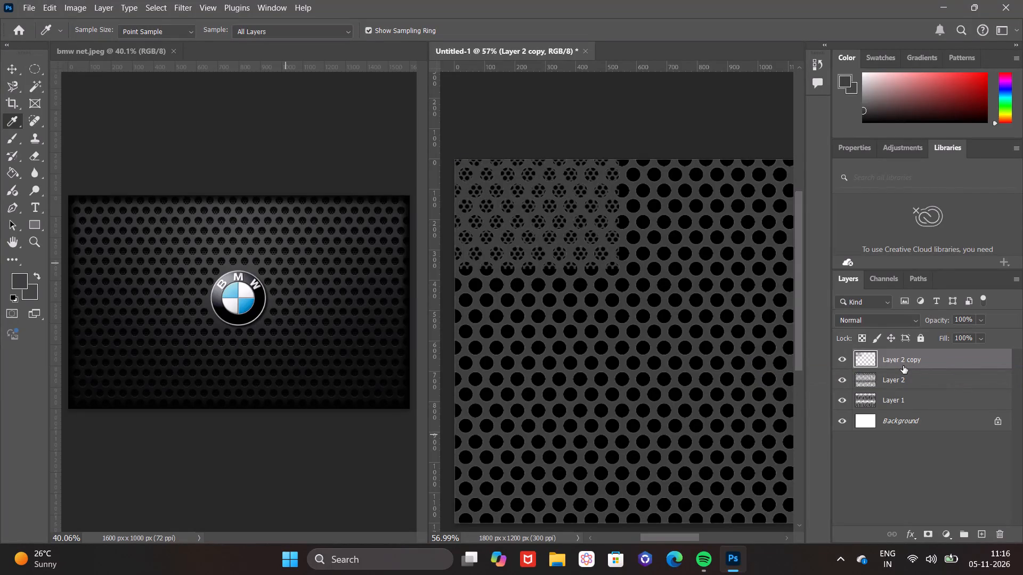
key("ctrl+j")
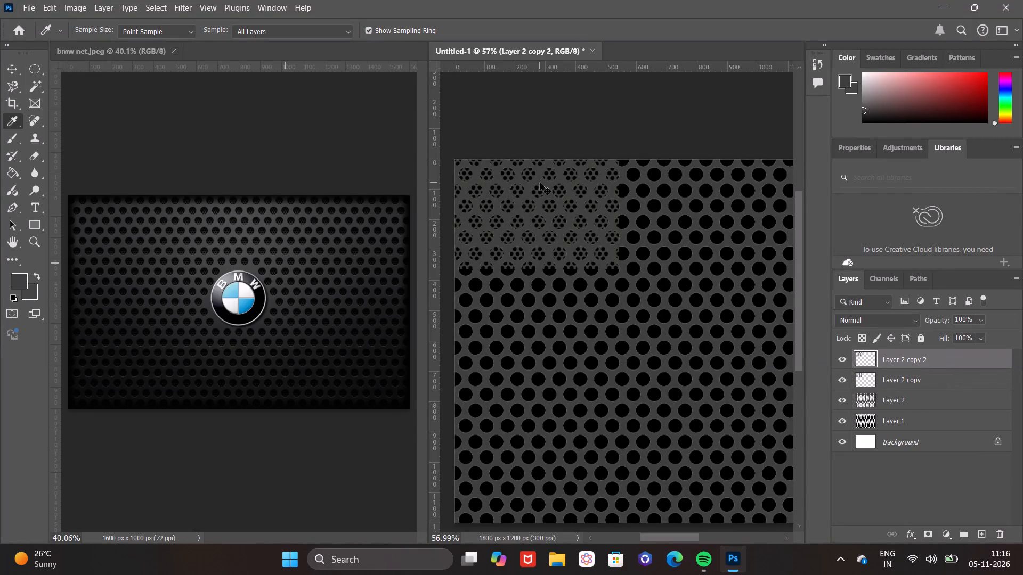
key("ctrl+t")
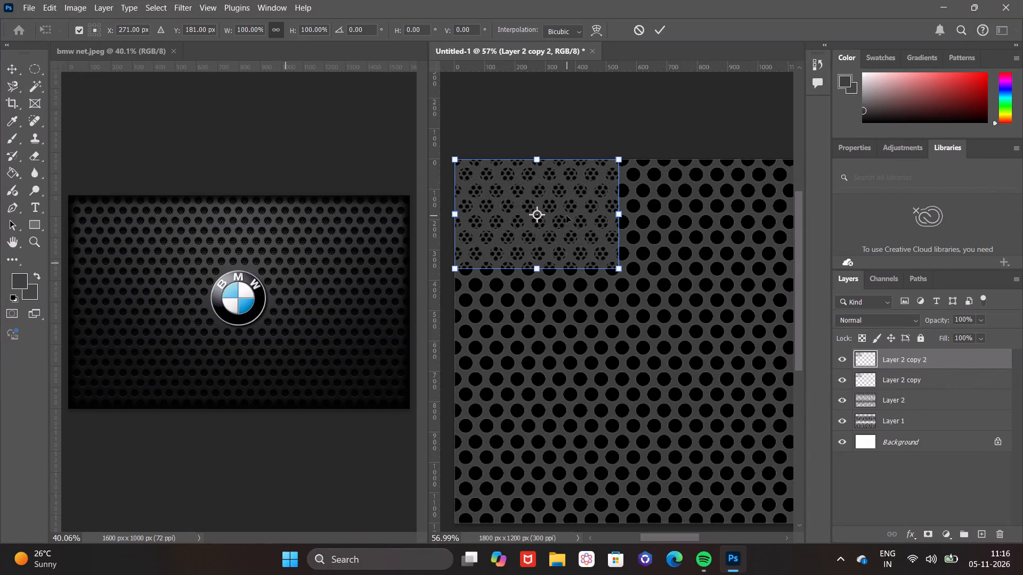
scroll(566, 215, "up", 4, "alt")
left_click_drag(578, 212, 729, 222)
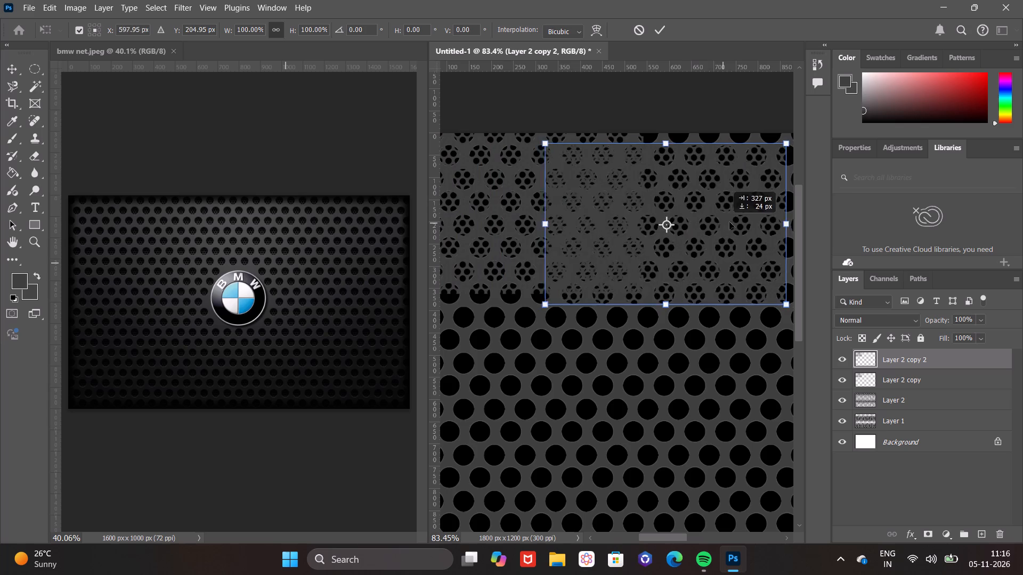
left_click_drag(729, 222, 745, 215)
Shift the second small mesh about 9 px right to X 791 px so its holes line up with the first, and apply the transform.
scroll(745, 215, "up", 4, "alt")
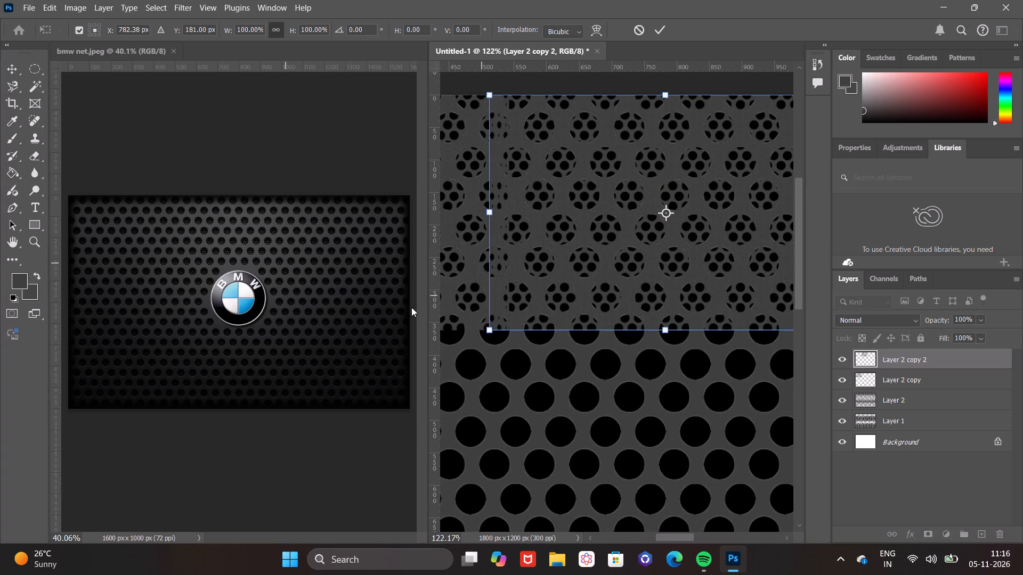
scroll(501, 286, "up", 3, "alt")
scroll(523, 235, "up", 2, "alt")
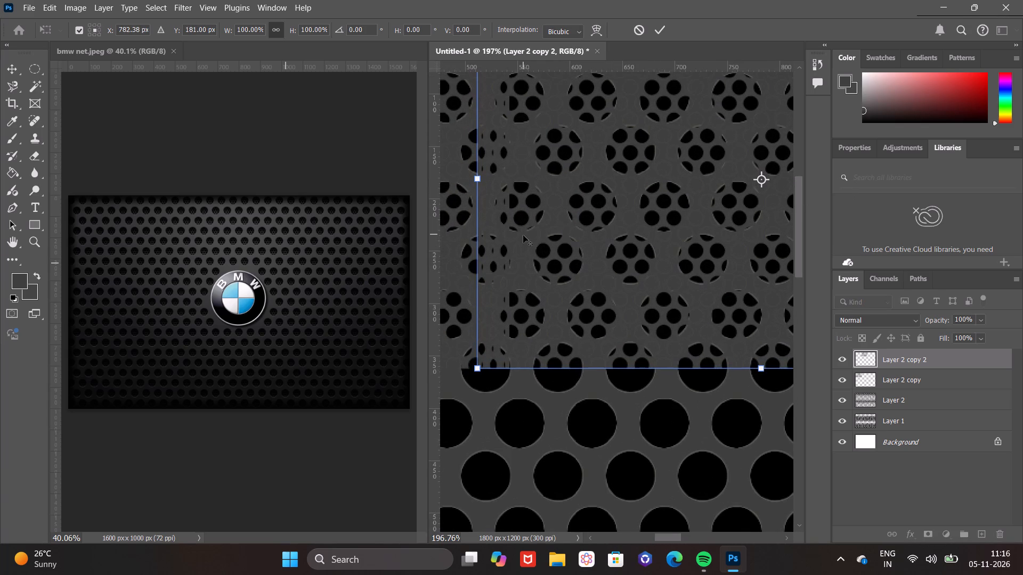
scroll(541, 244, "up", 5)
scroll(541, 137, "up", 3)
left_click_drag(797, 253, 798, 233)
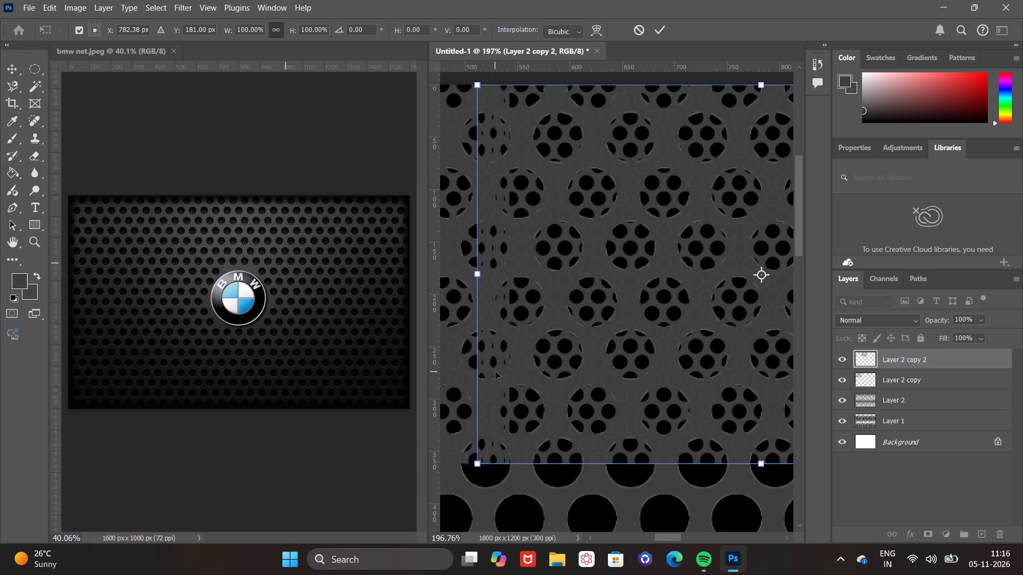
left_click_drag(504, 372, 513, 371)
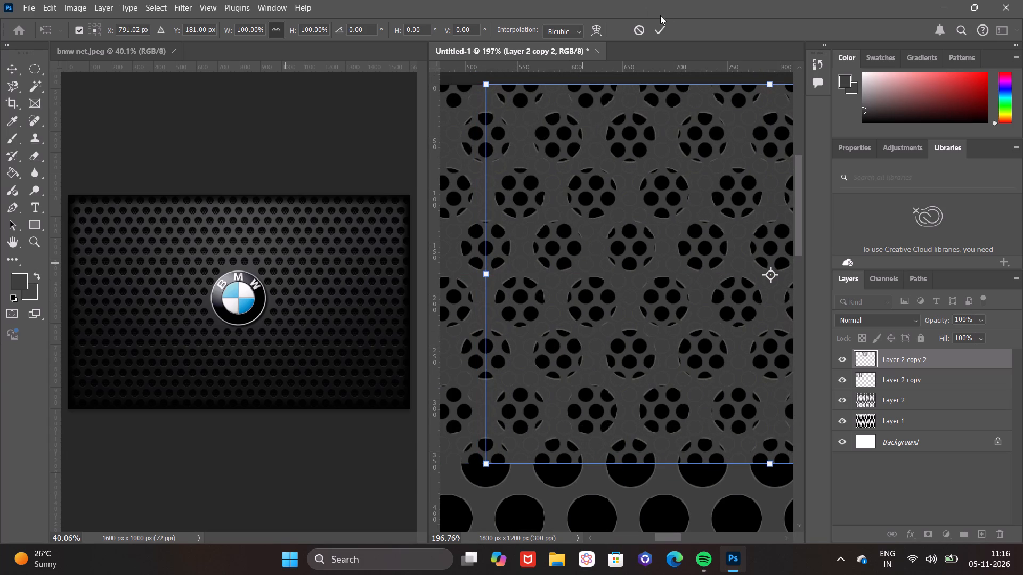
left_click(662, 29)
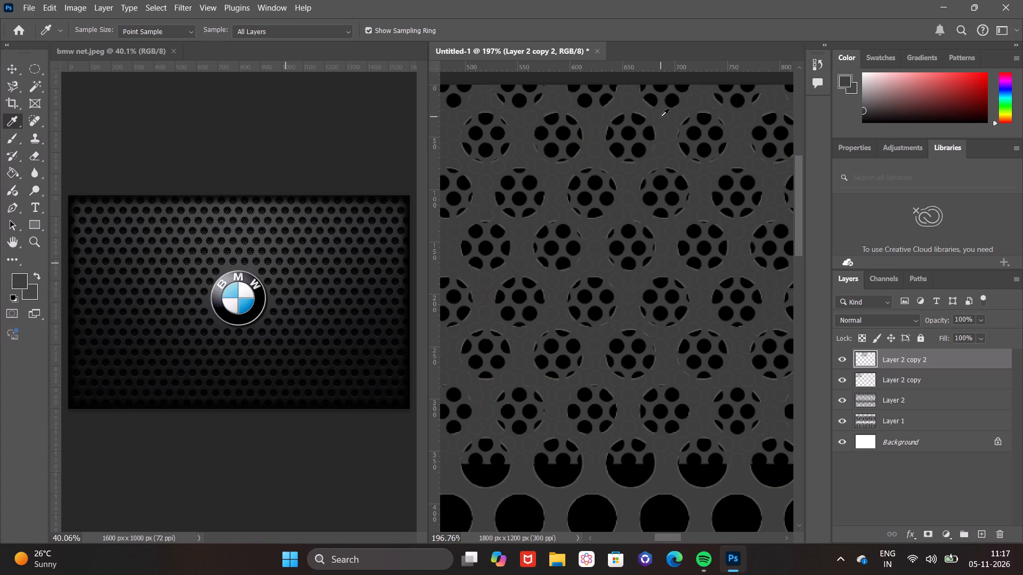
key("ctrl+0")
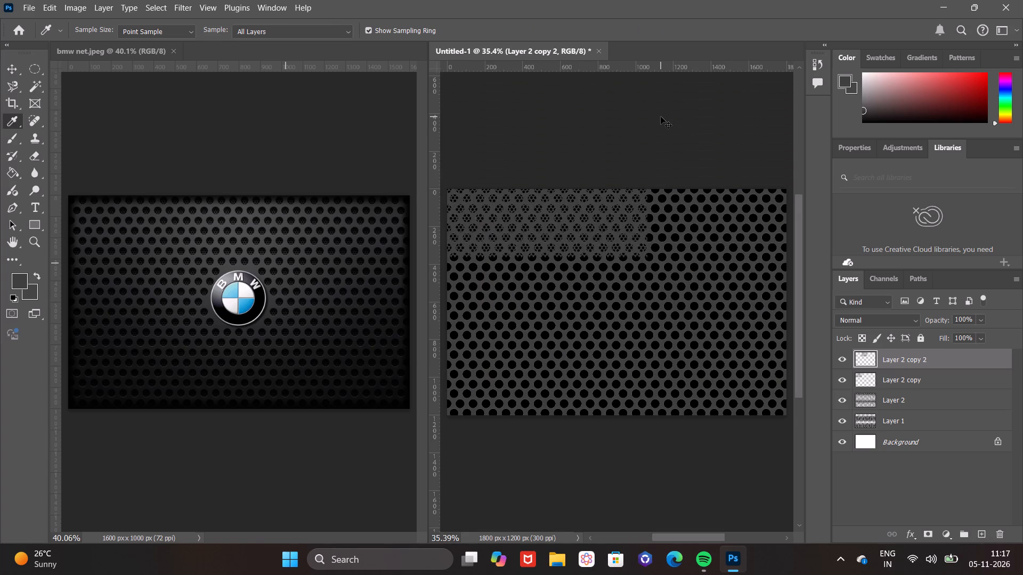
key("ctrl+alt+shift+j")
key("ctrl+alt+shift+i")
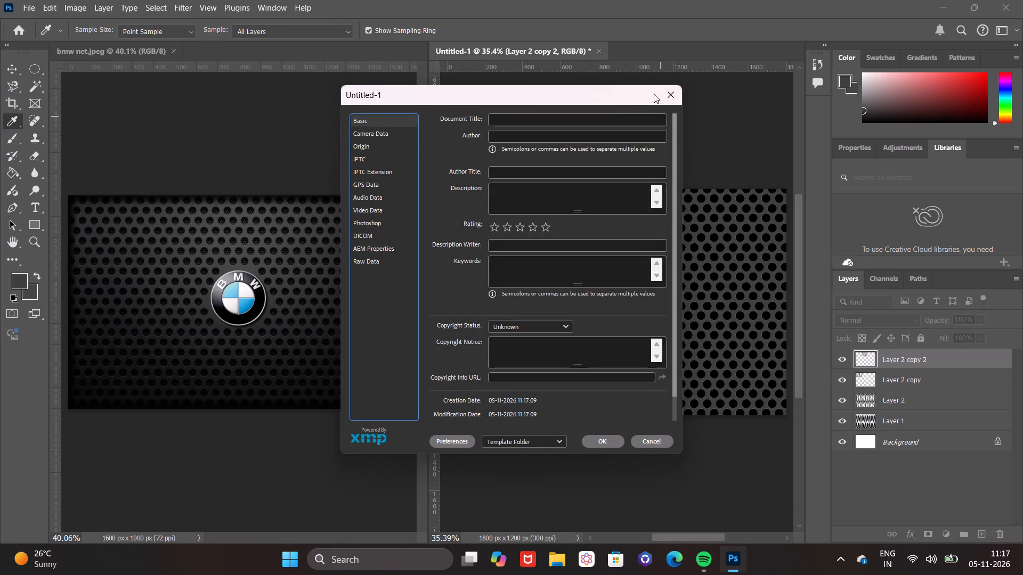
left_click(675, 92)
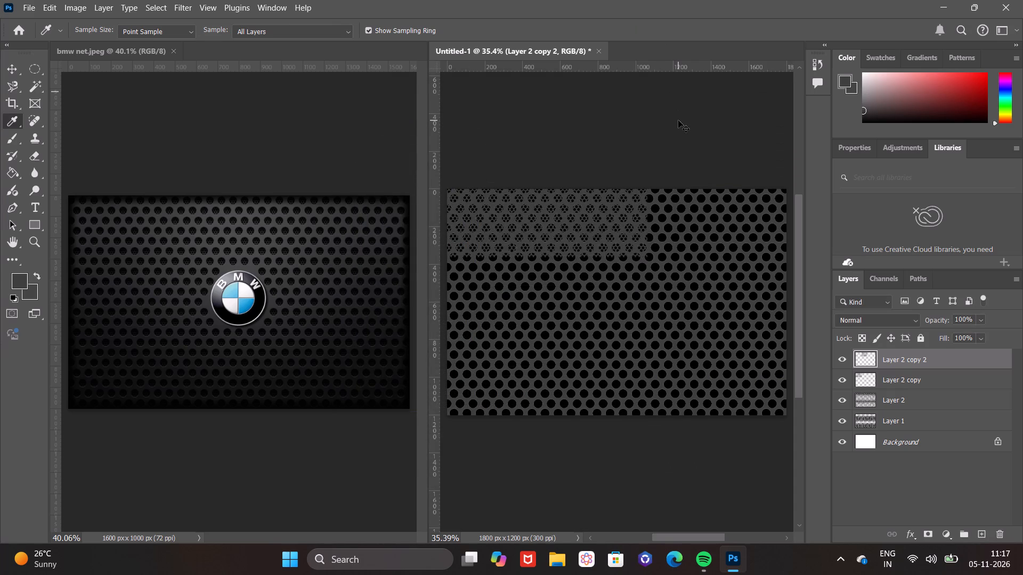
Repeat the last transform on two more duplicates of the small mesh to extend the row across the canvas's full width.
key("ctrl+alt+shift+t")
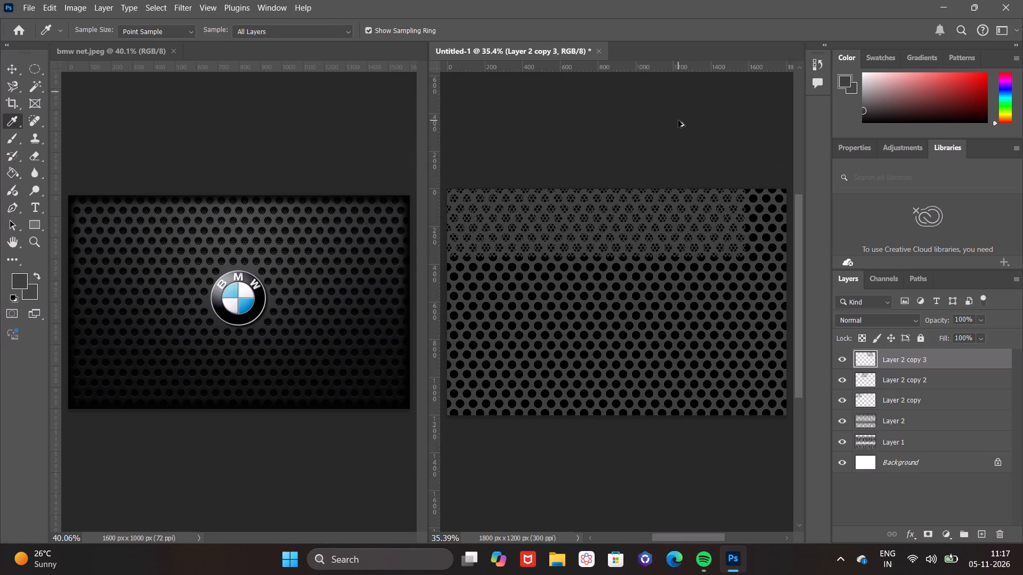
key("ctrl+alt+shift+t")
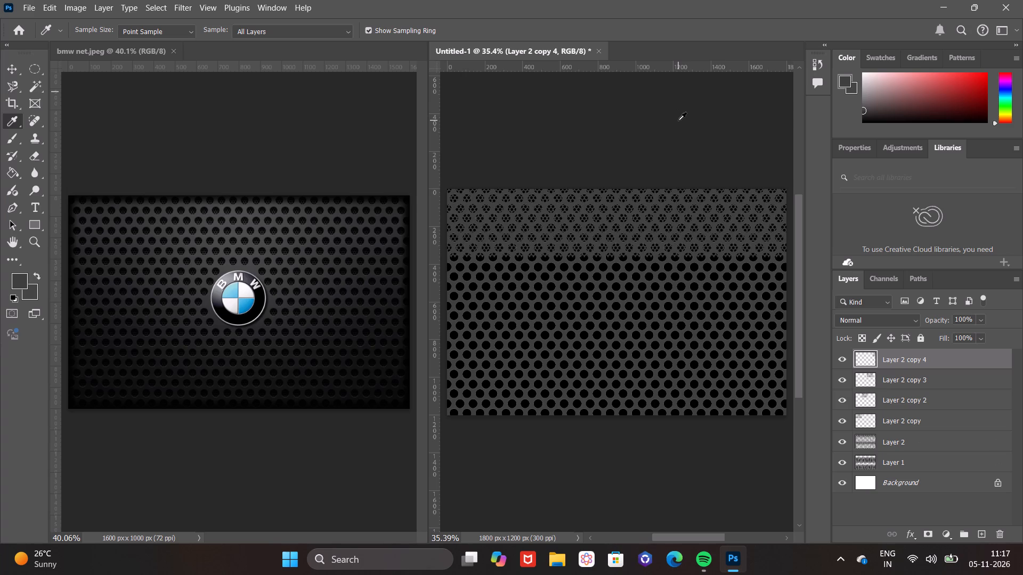
Merge the four small mesh copies, from Layer 2 copy to Layer 2 copy 4, into one layer.
left_click(927, 424, "shift")
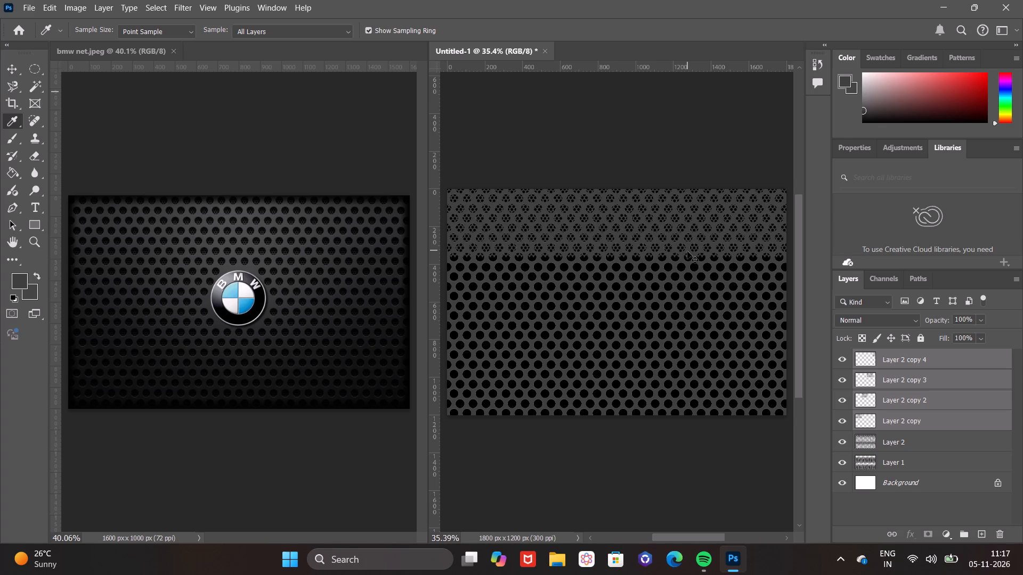
key("ctrl+e")
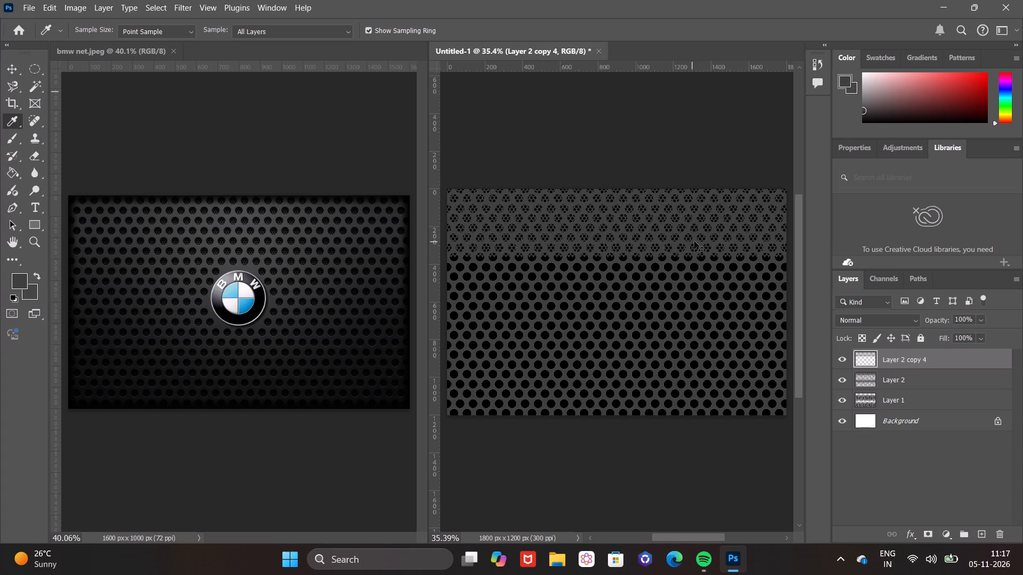
Duplicate the merged mesh strip and move the duplicate directly below the original, centred at about X 1068 px, Y 508 px.
key("ctrl+j")
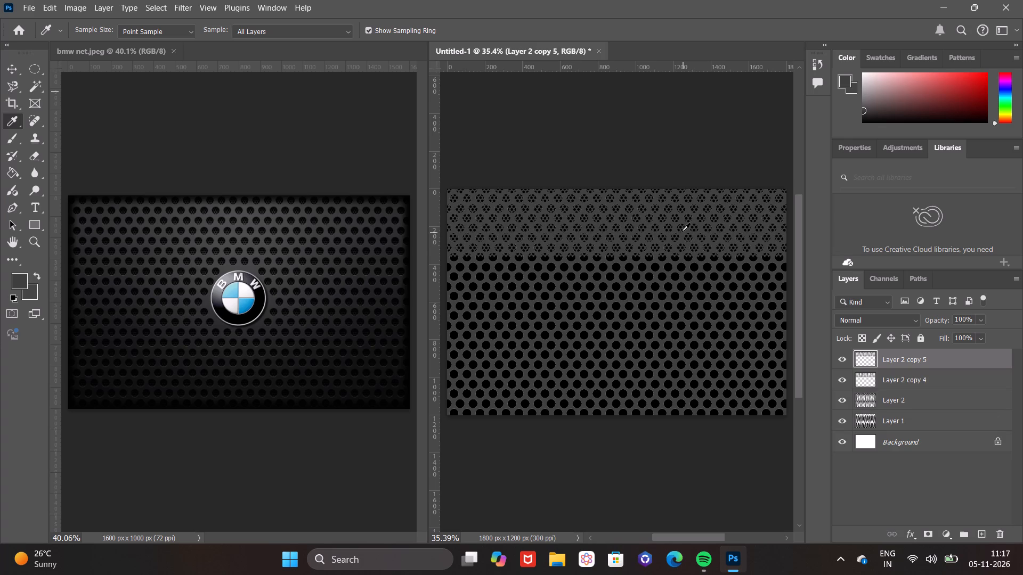
scroll(682, 231, "up", 4, "alt")
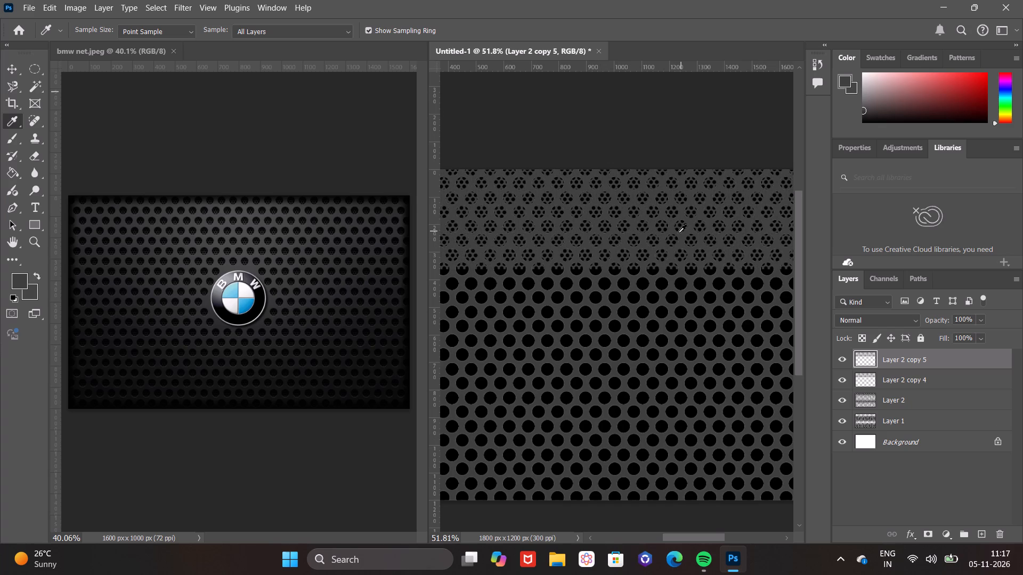
key("ctrl+t")
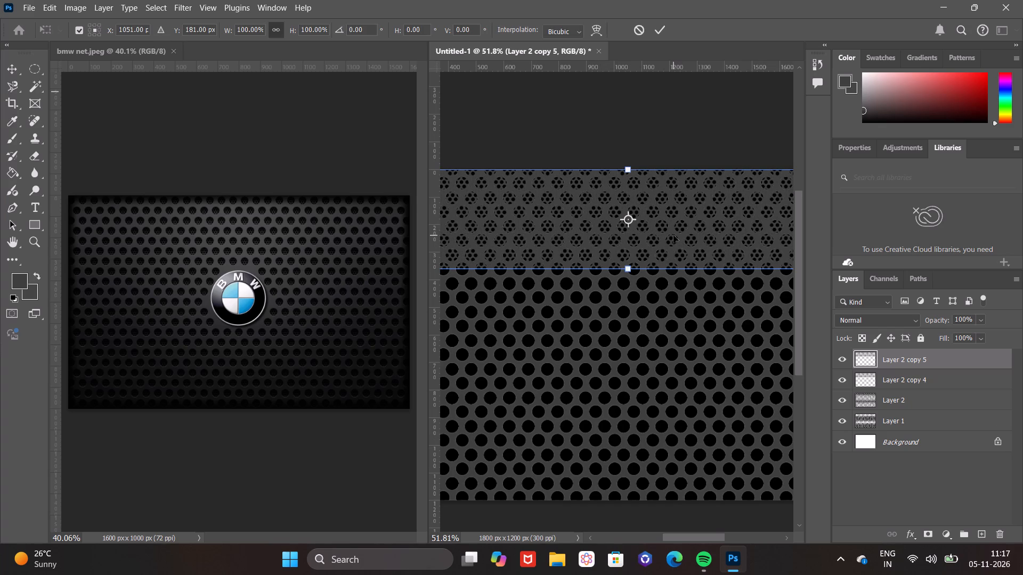
scroll(673, 235, "up", 8, "alt")
left_click_drag(673, 231, 679, 410)
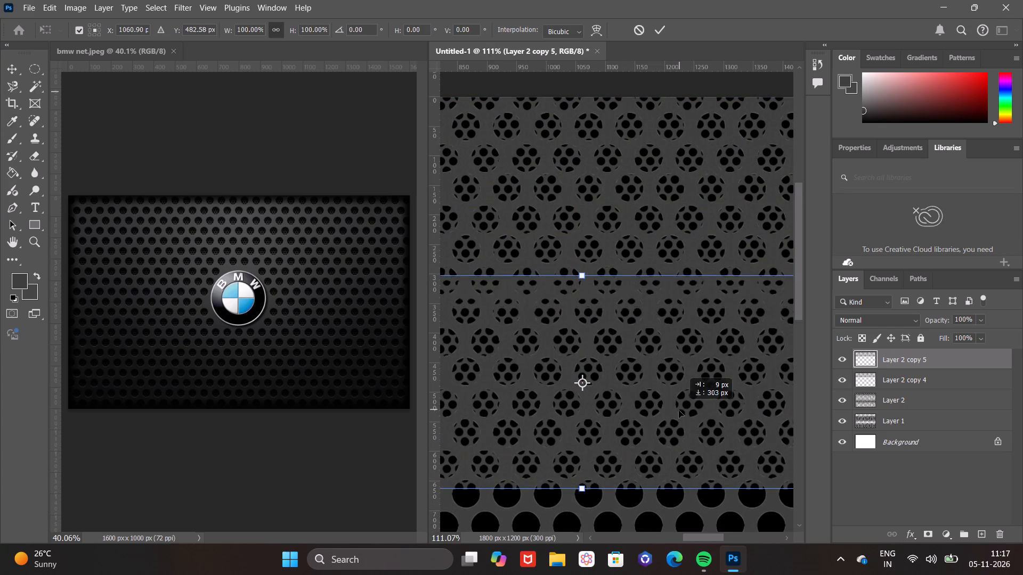
left_click_drag(679, 410, 684, 424)
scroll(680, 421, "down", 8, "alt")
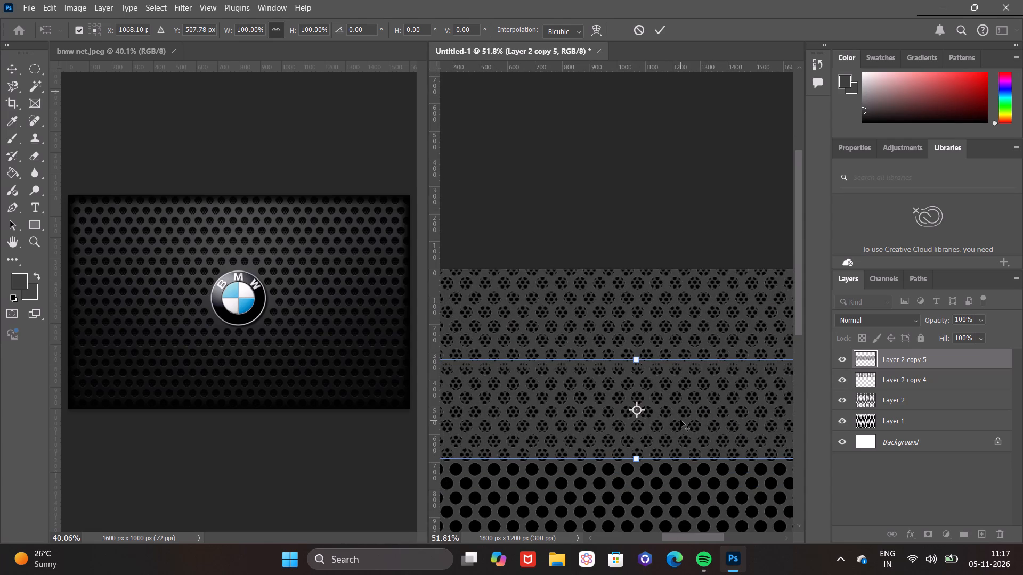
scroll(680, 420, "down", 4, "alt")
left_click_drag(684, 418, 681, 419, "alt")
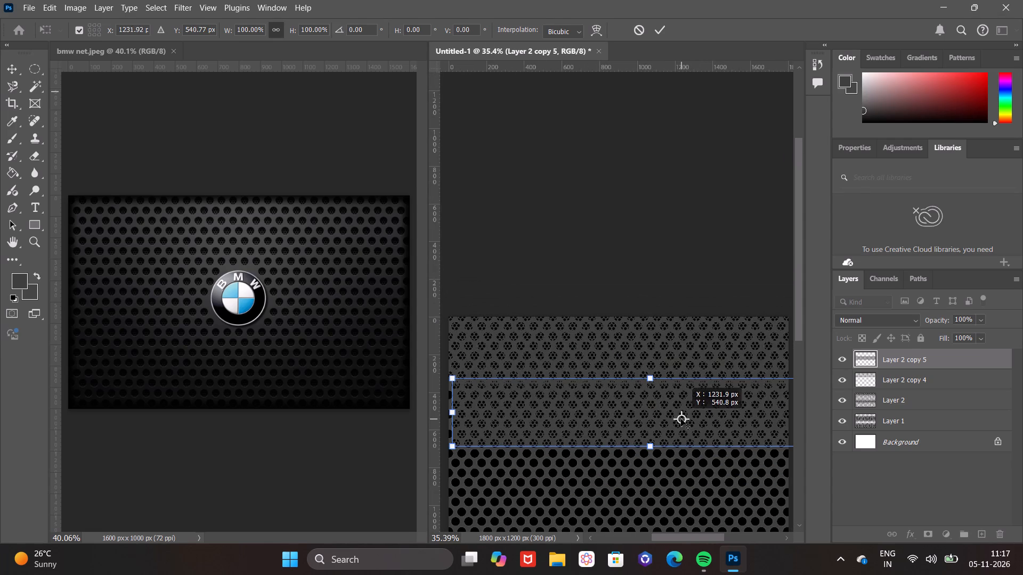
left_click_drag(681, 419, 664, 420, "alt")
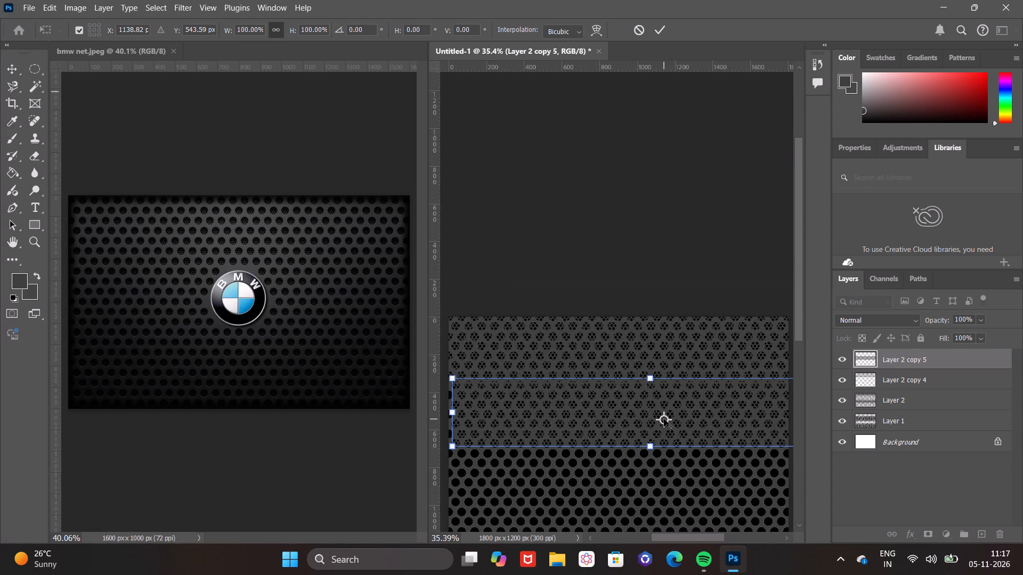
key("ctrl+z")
Align the second strip's holes with the first by moving it to X 1051 px, Y about 522 px, and apply the transform.
left_click_drag(697, 414, 689, 414)
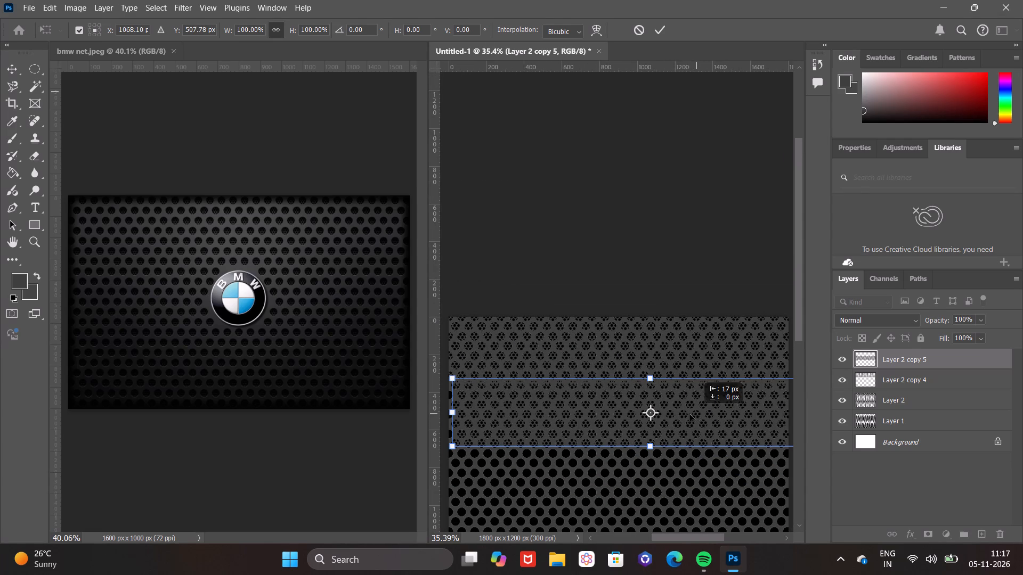
left_click_drag(689, 414, 691, 414)
scroll(691, 414, "up", 4, "alt")
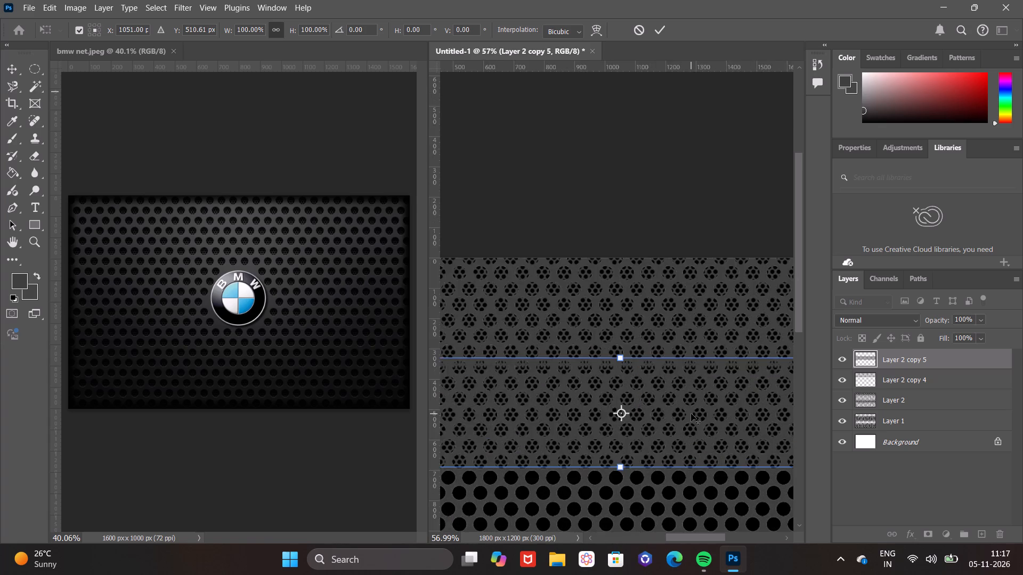
scroll(691, 414, "up", 8, "alt")
scroll(590, 361, "up", 4, "alt")
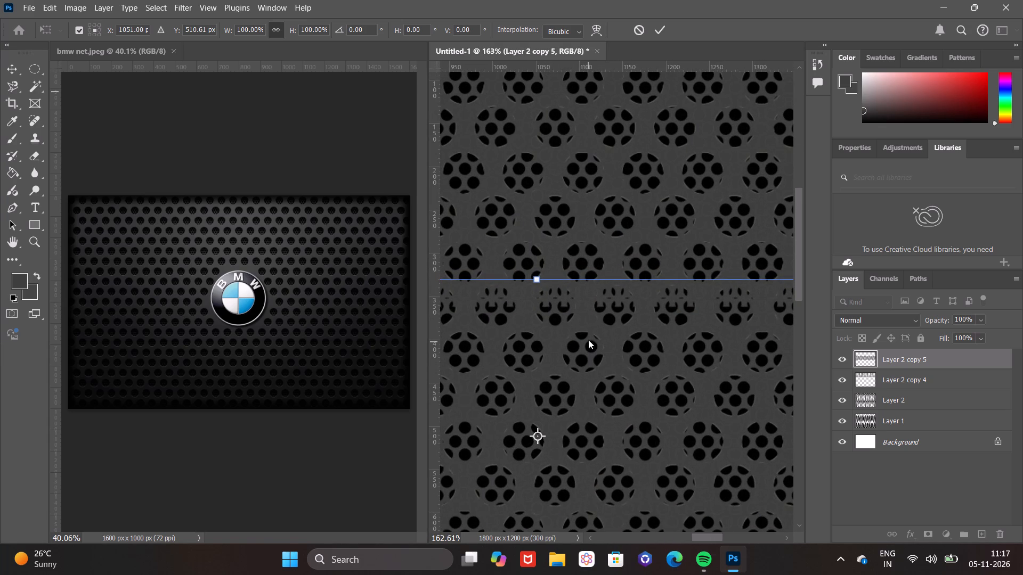
left_click_drag(587, 331, 586, 334)
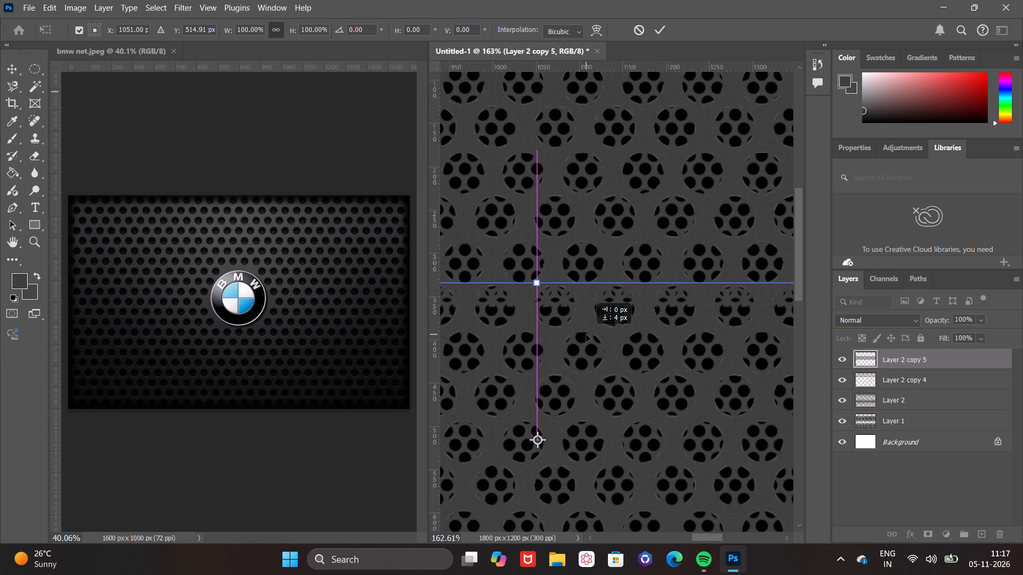
left_click_drag(586, 334, 586, 339)
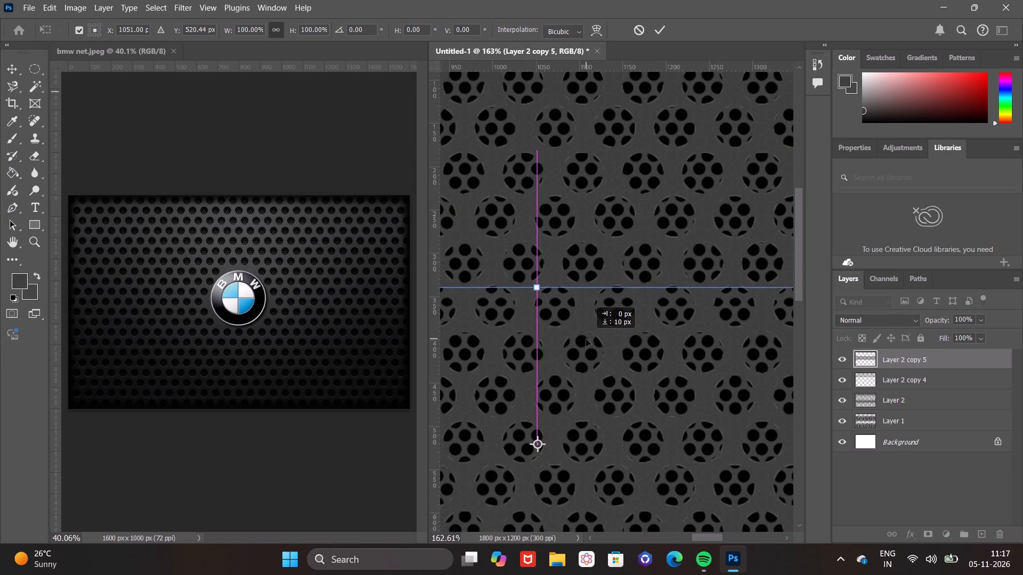
left_click_drag(586, 339, 586, 341)
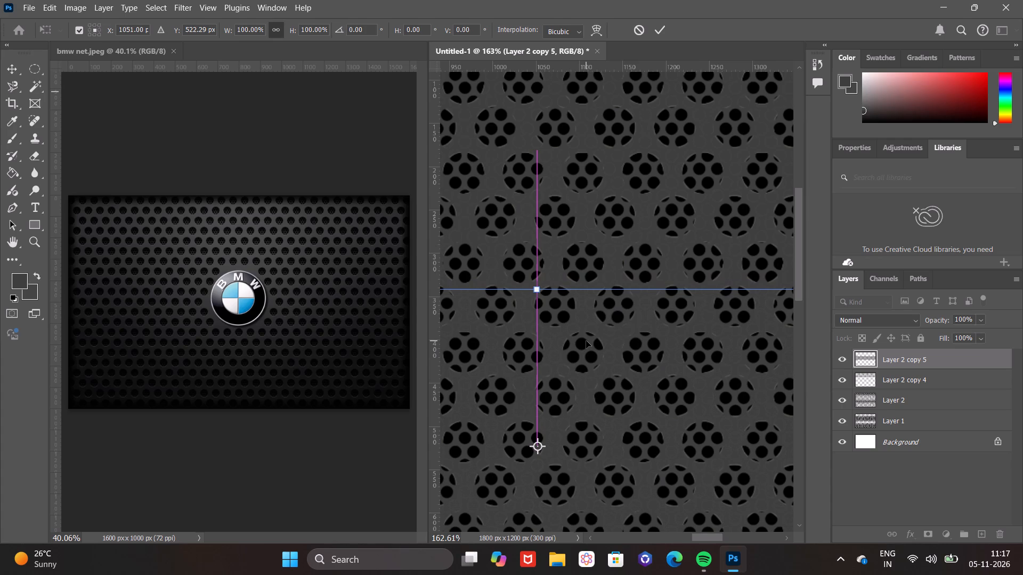
left_click(664, 31)
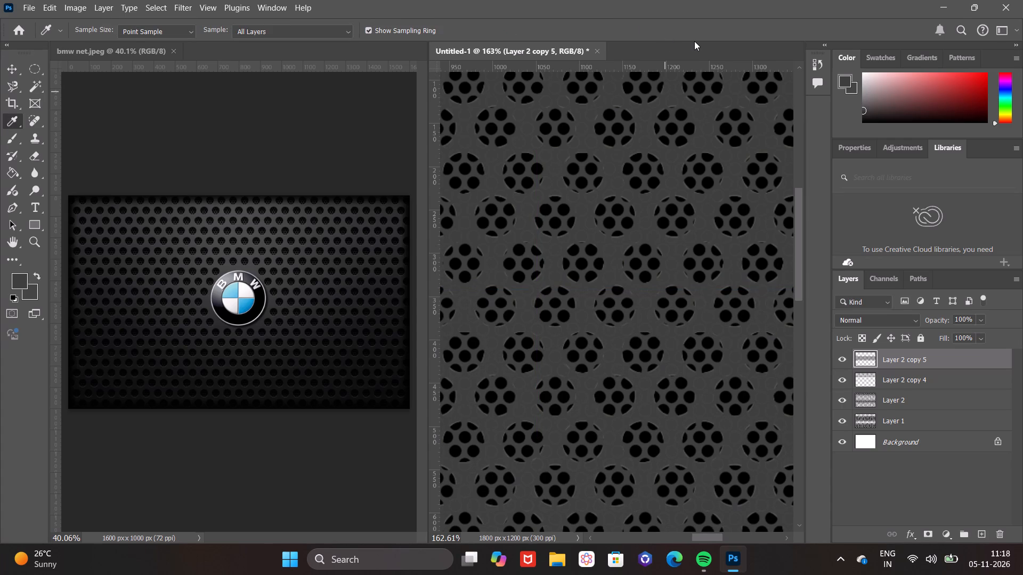
Repeat the last transform on two more duplicates of the strip to cover the canvas down to its bottom edge.
key("ctrl+0")
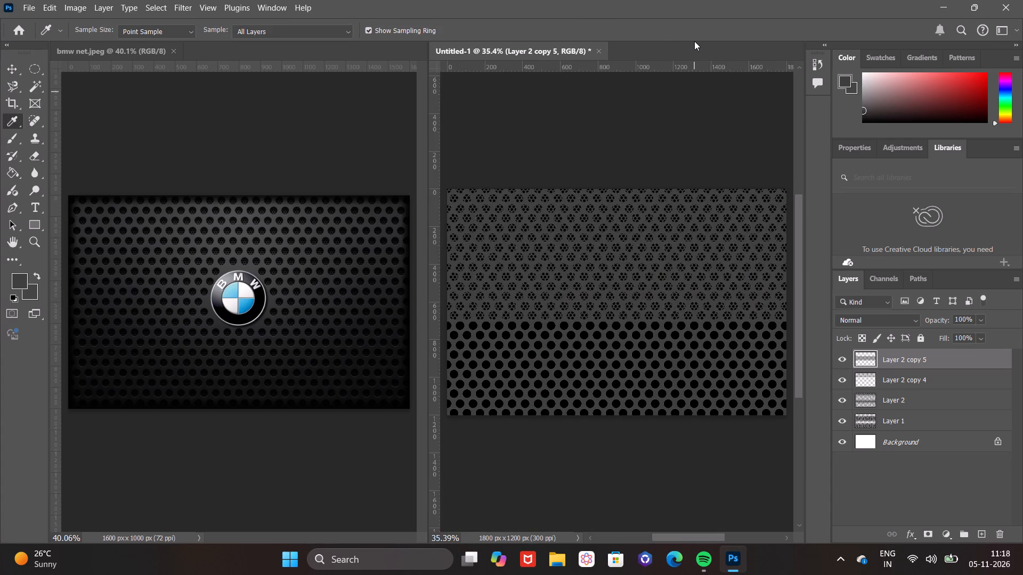
double_click(694, 41, "ctrl+alt+shift")
key("ctrl+alt+shift+t")
left_click(694, 41, "ctrl+alt+shift")
key("ctrl+alt+shift+t")
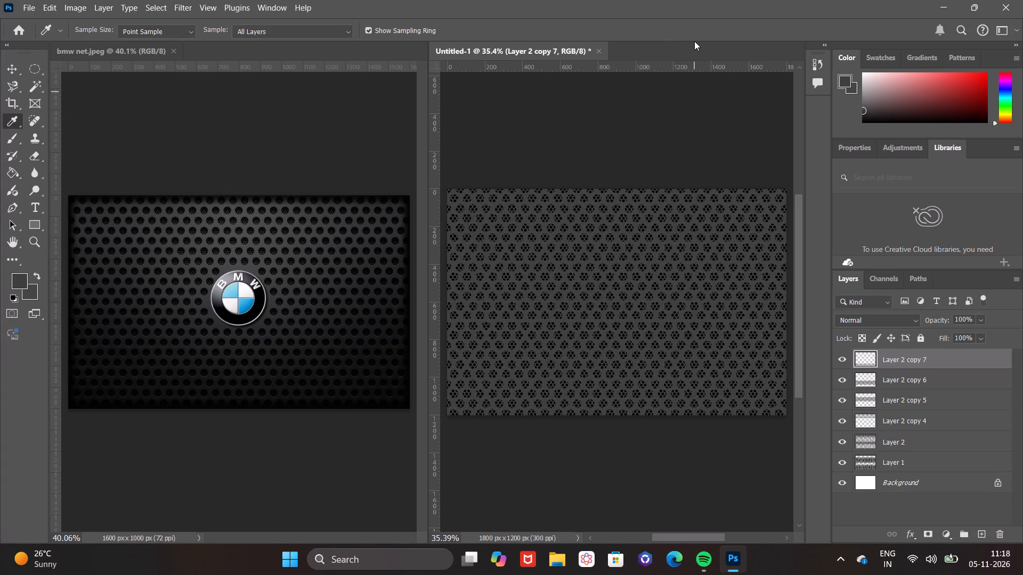
Merge the four mesh strips, from Layer 2 copy 4 to Layer 2 copy 7, into a single layer.
left_click(909, 424)
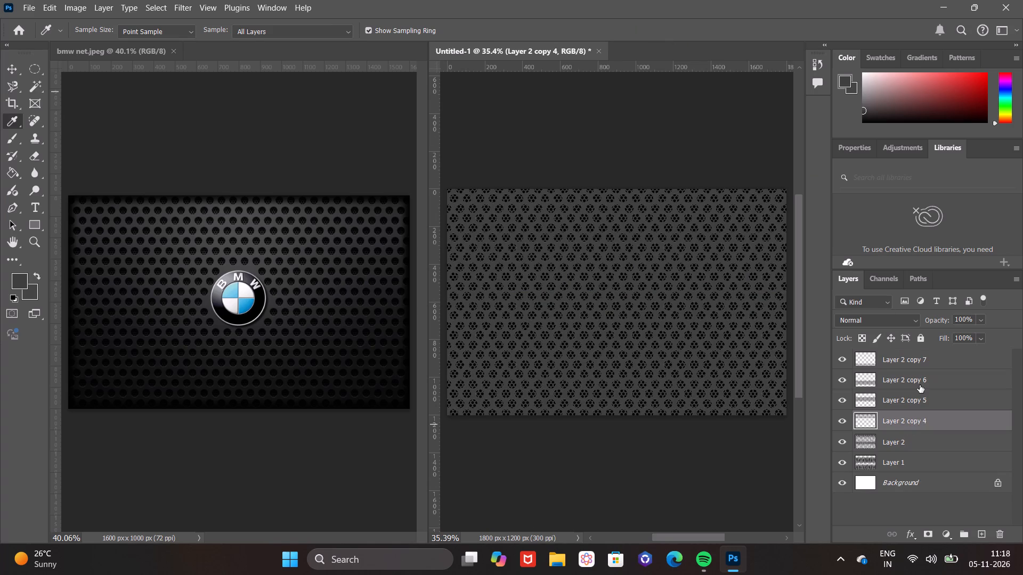
left_click(919, 360, "shift")
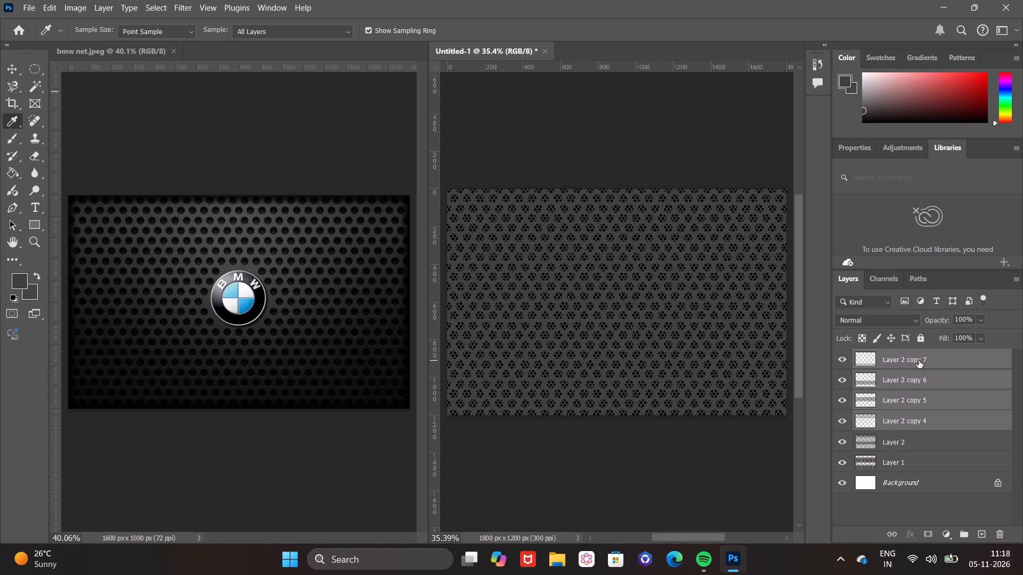
key("ctrl+e")
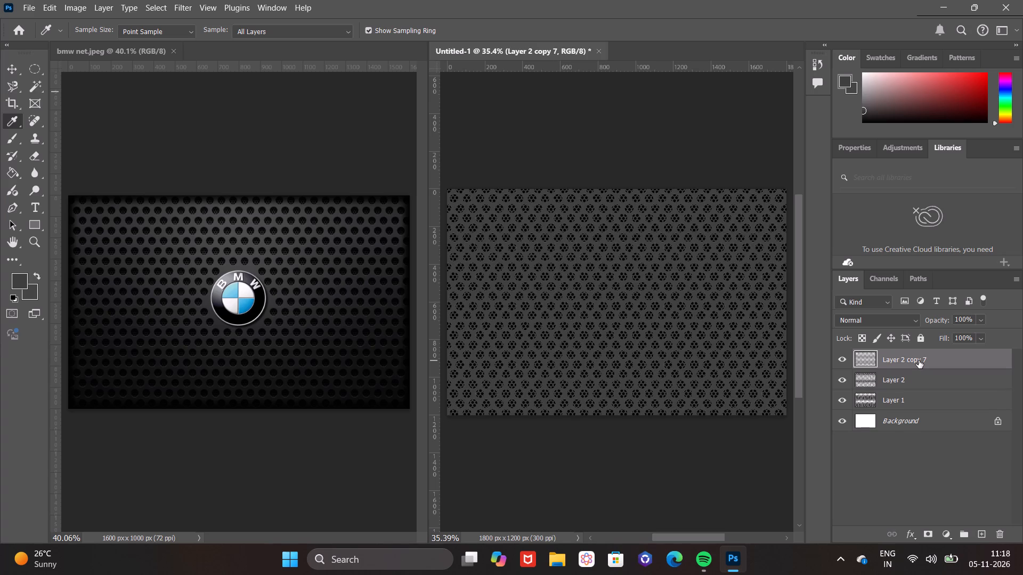
Reorder the merged small-mesh layer so it sits between Layer 2 and Layer 1.
left_click_drag(919, 359, 919, 384)
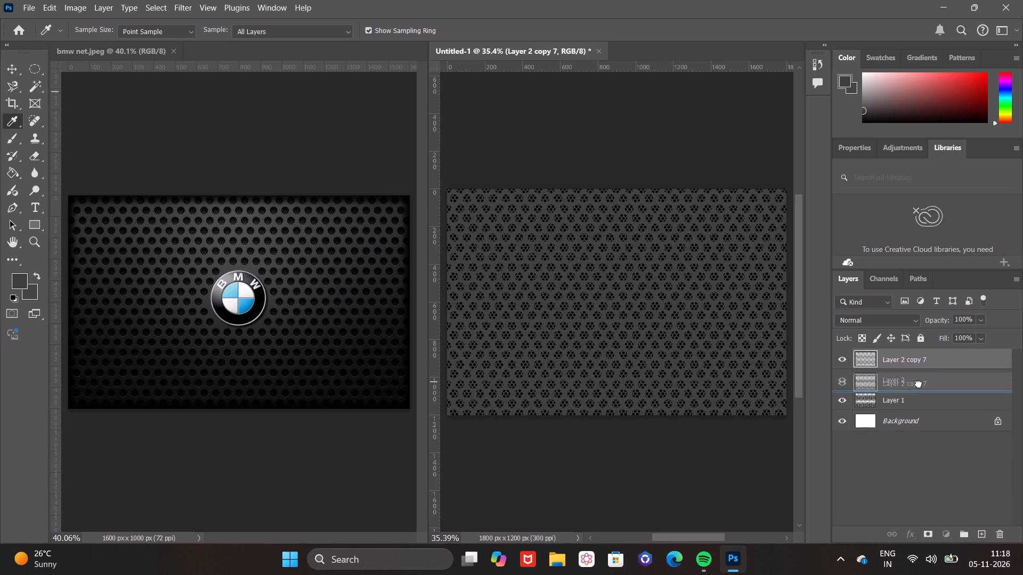
left_click_drag(919, 384, 926, 412)
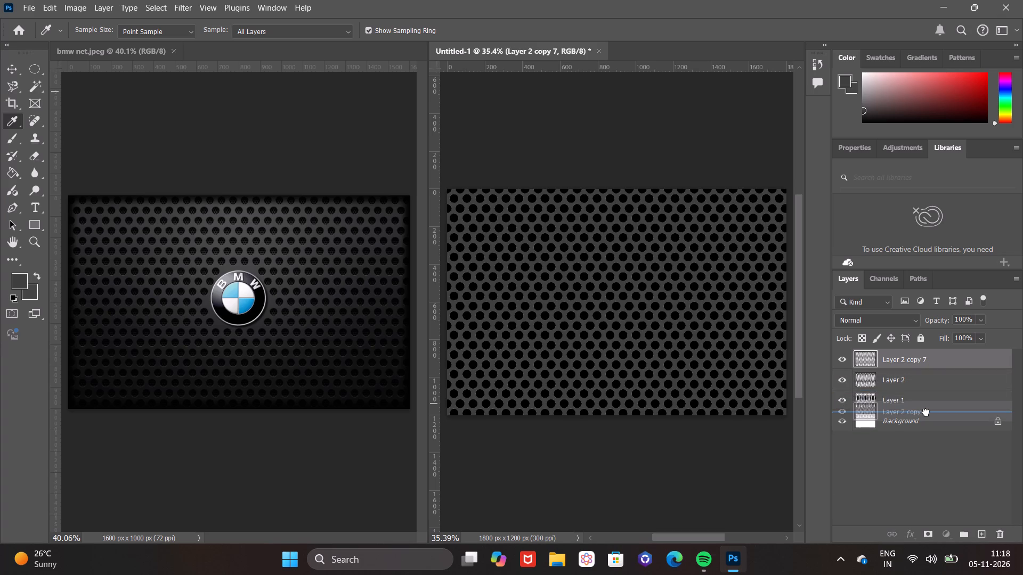
left_click_drag(926, 412, 921, 393)
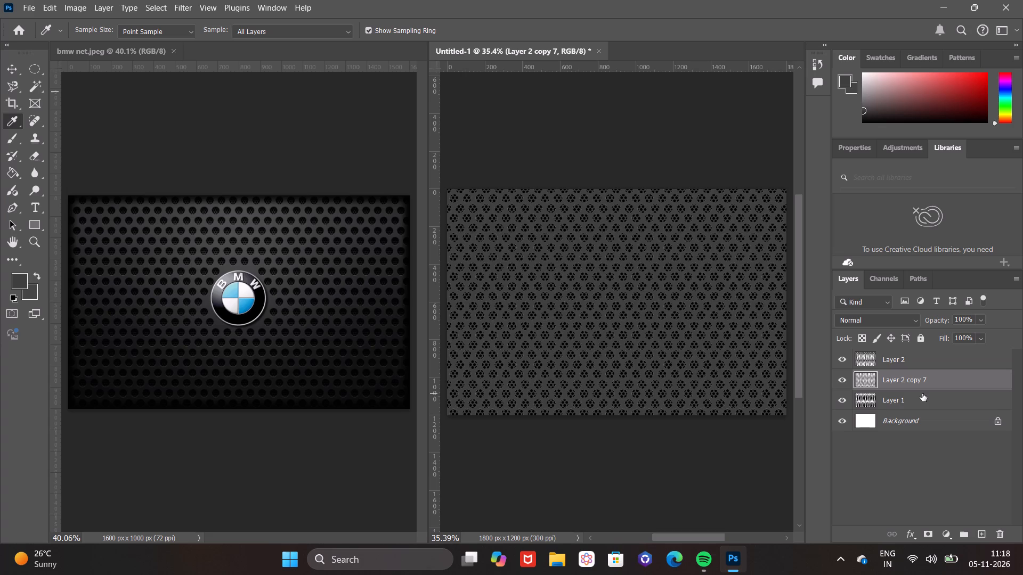
Examine the layered mesh up close and at full view, and check the small mesh with Layer 2 hidden and shown.
scroll(710, 360, "up", 5, "alt")
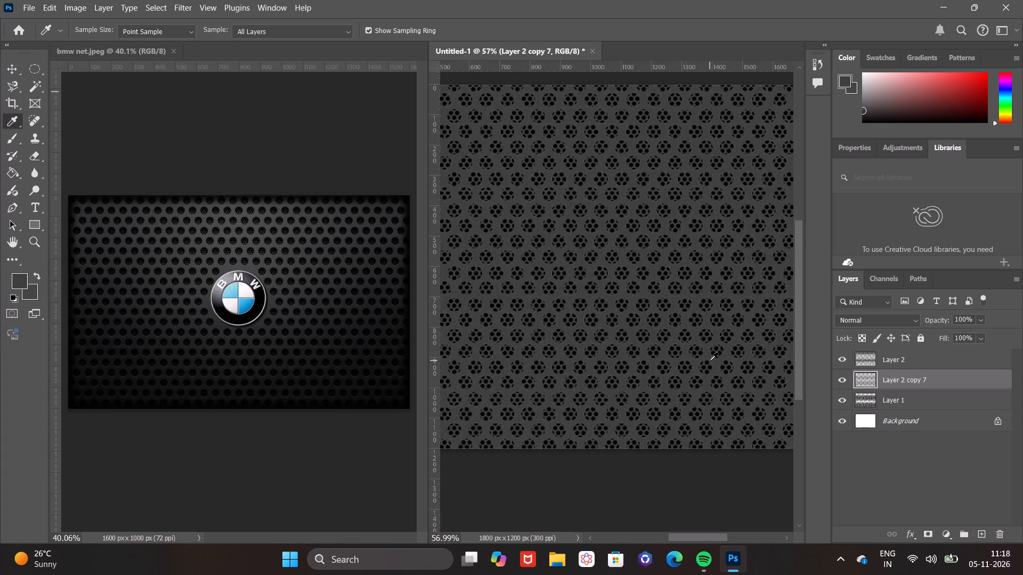
scroll(710, 360, "up", 8, "alt")
scroll(710, 360, "down", 14, "alt")
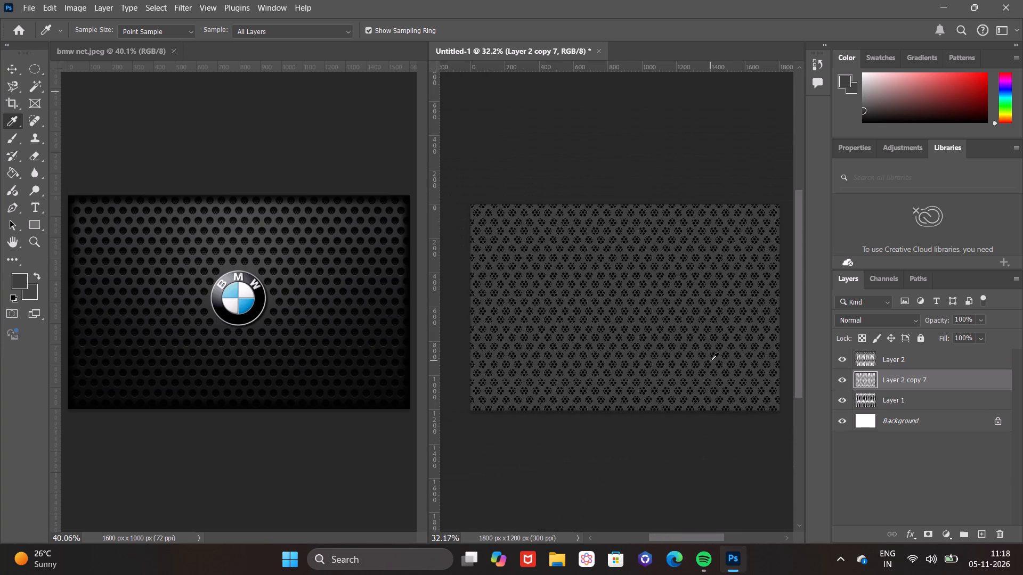
scroll(711, 360, "up", 2, "alt")
scroll(711, 360, "down", 1, "alt")
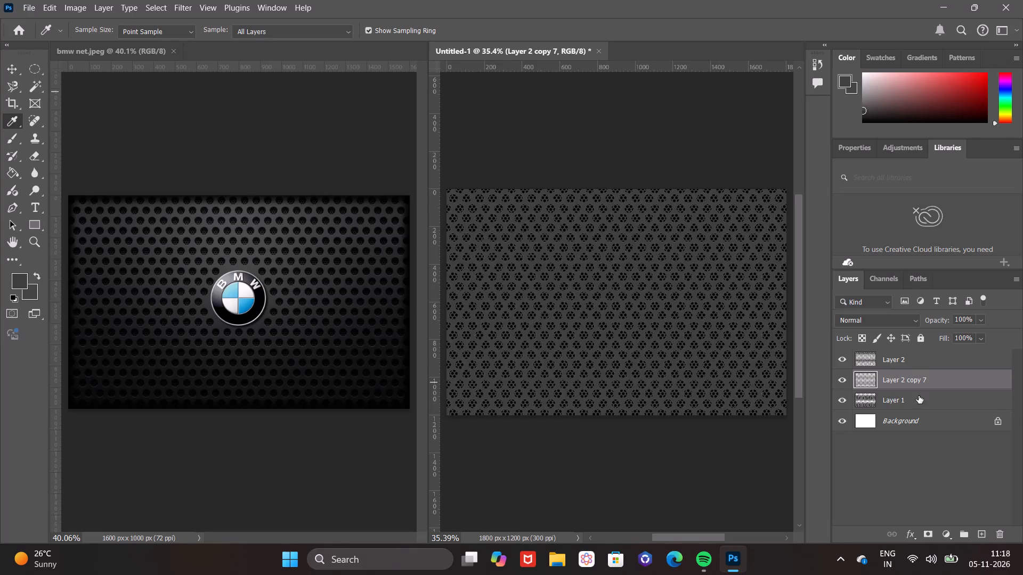
left_click(918, 357)
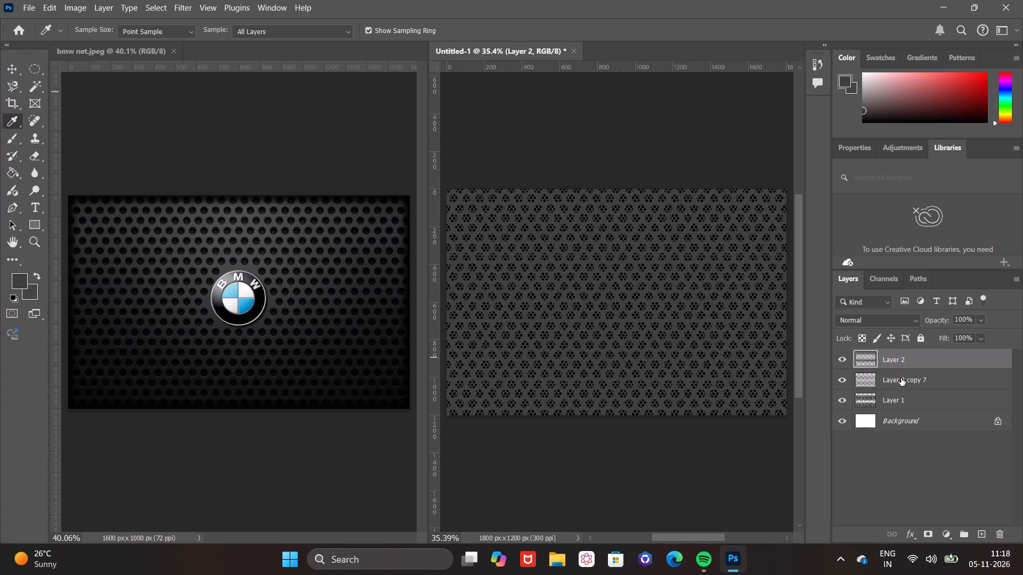
left_click(842, 359)
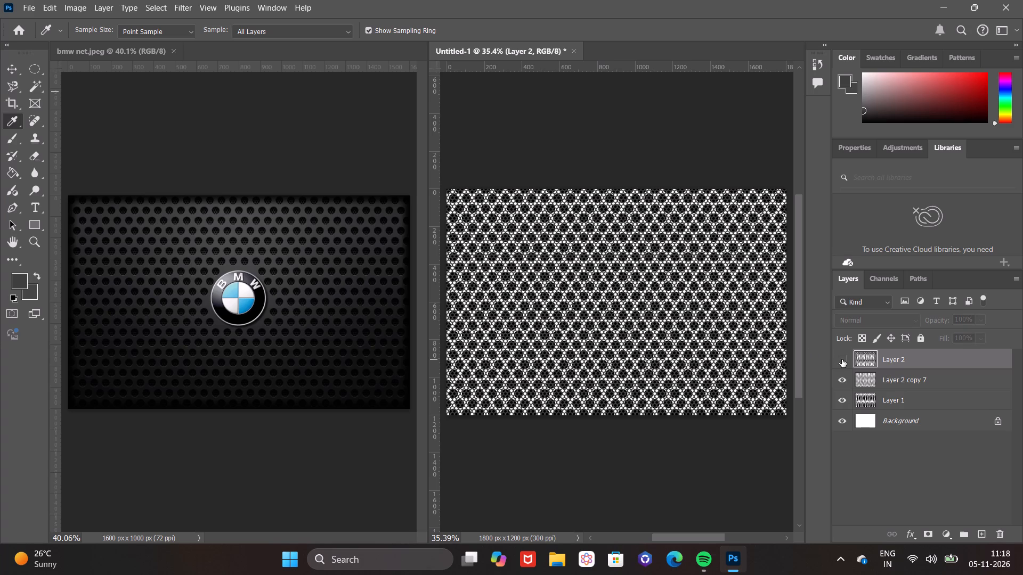
left_click(842, 359)
Check the Layer 2 copy 7 small mesh and the Layer 1 circles by hiding and showing each layer.
left_click(842, 379)
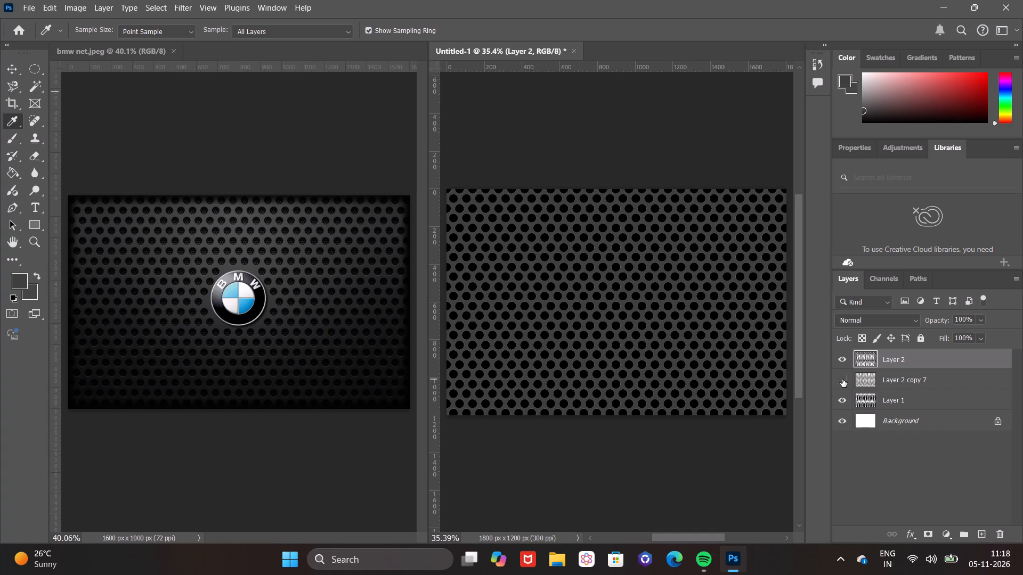
left_click(841, 399)
left_click(841, 399)
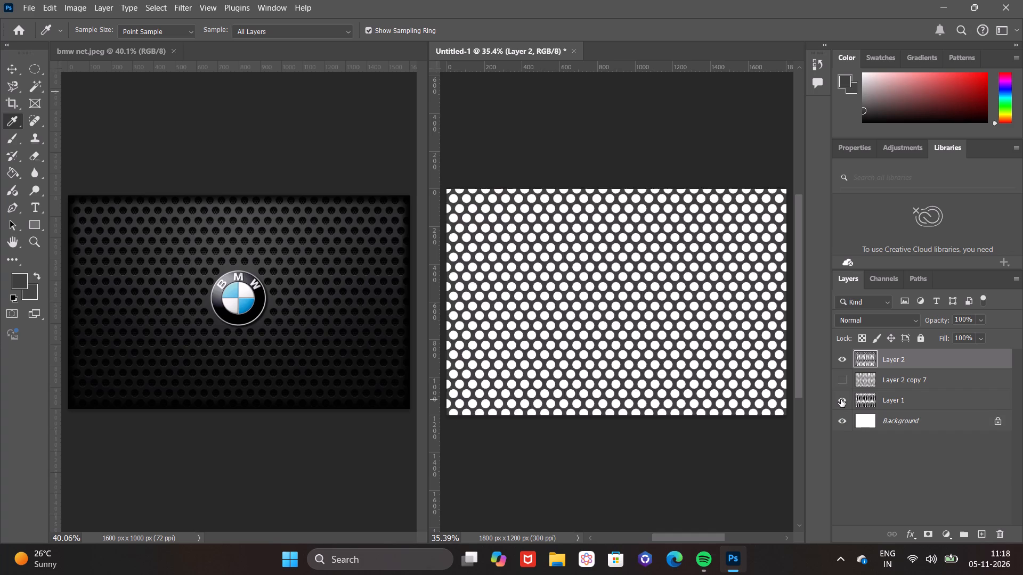
left_click(844, 379)
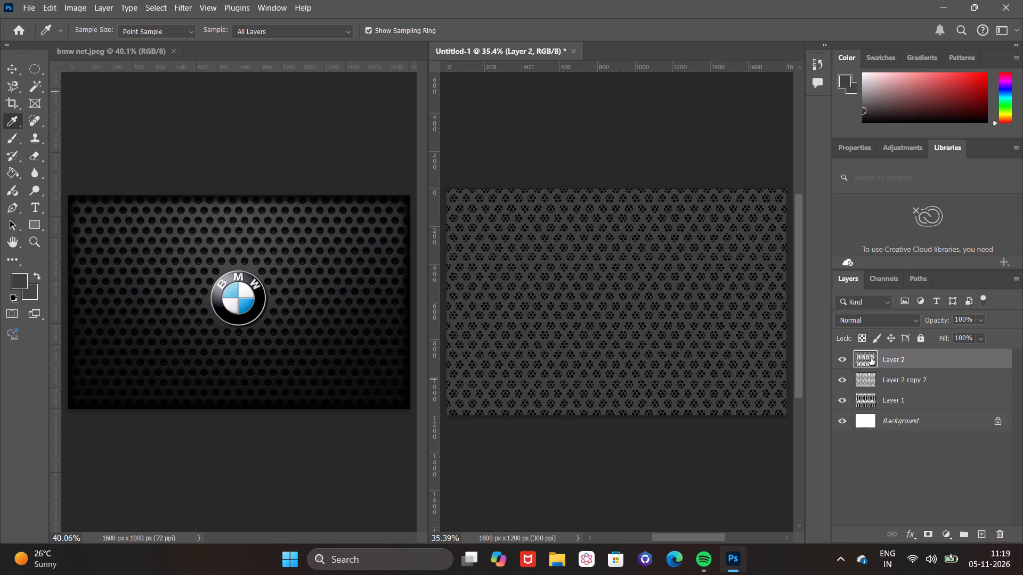
Add a Bevel & Emboss effect to Layer 2 with the Inner Bevel style and Smooth technique.
double_click(918, 360)
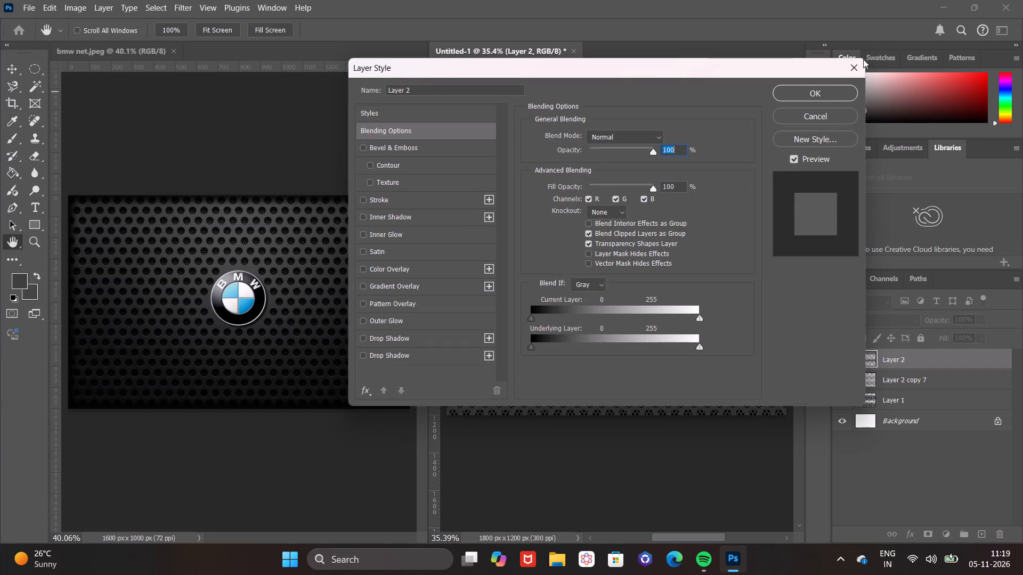
left_click(858, 62)
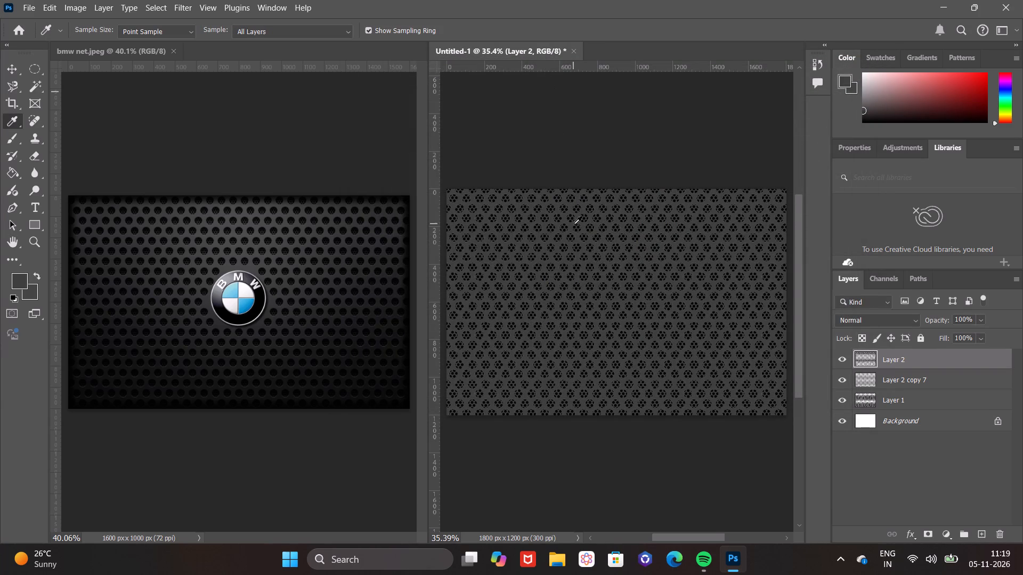
scroll(574, 224, "up", 14, "alt")
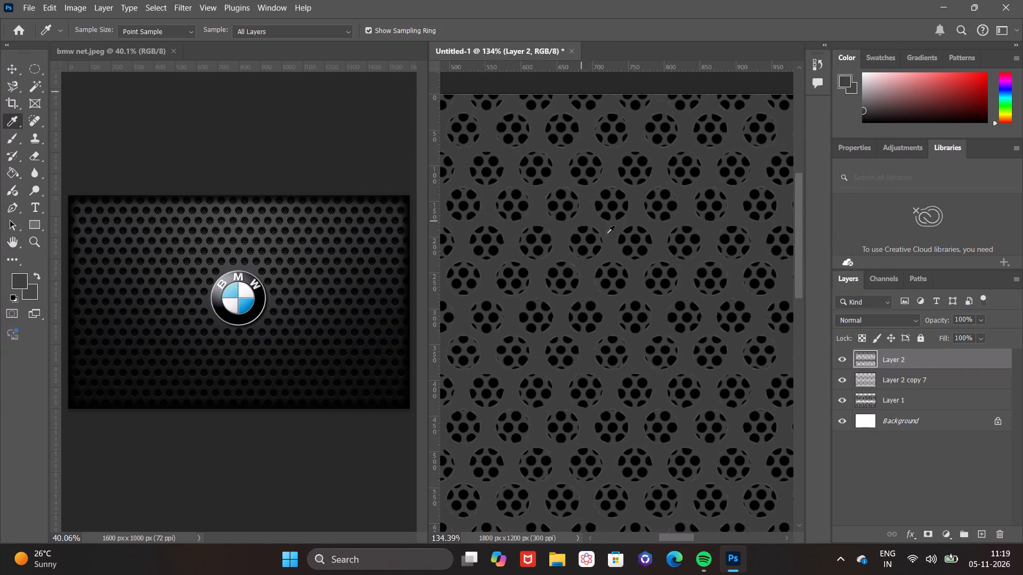
double_click(920, 361)
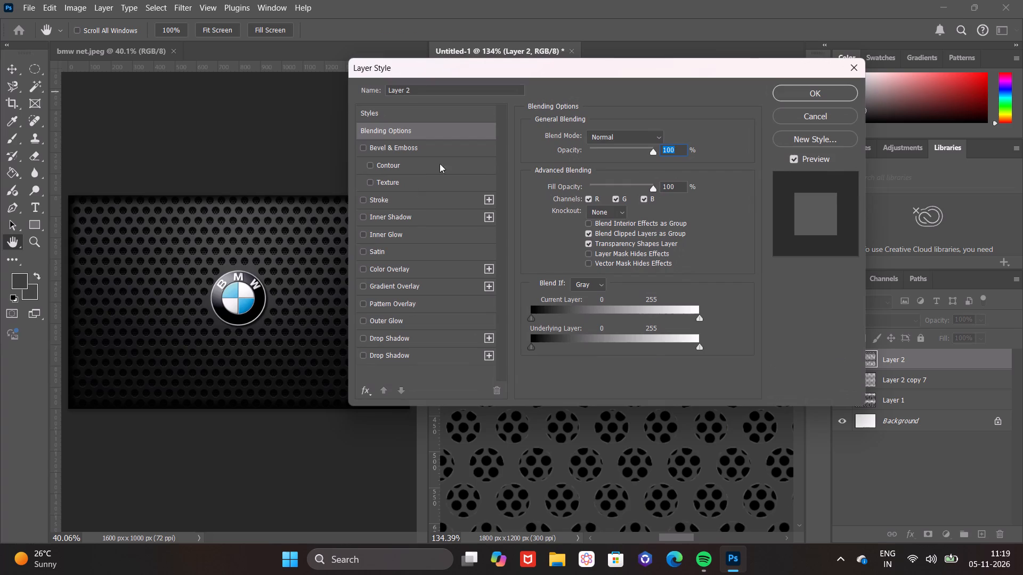
left_click_drag(572, 67, 814, 302)
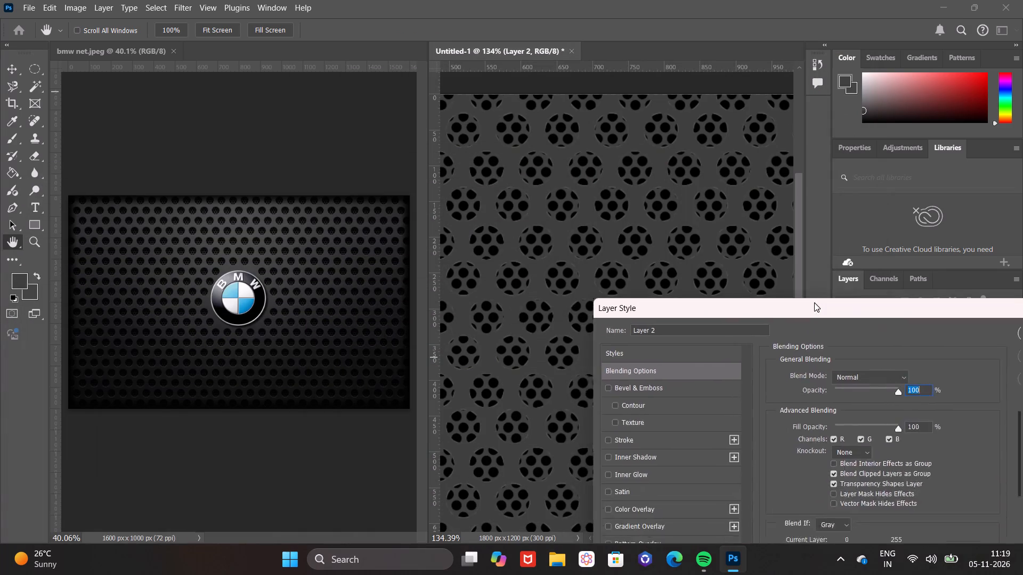
left_click_drag(814, 302, 249, 268)
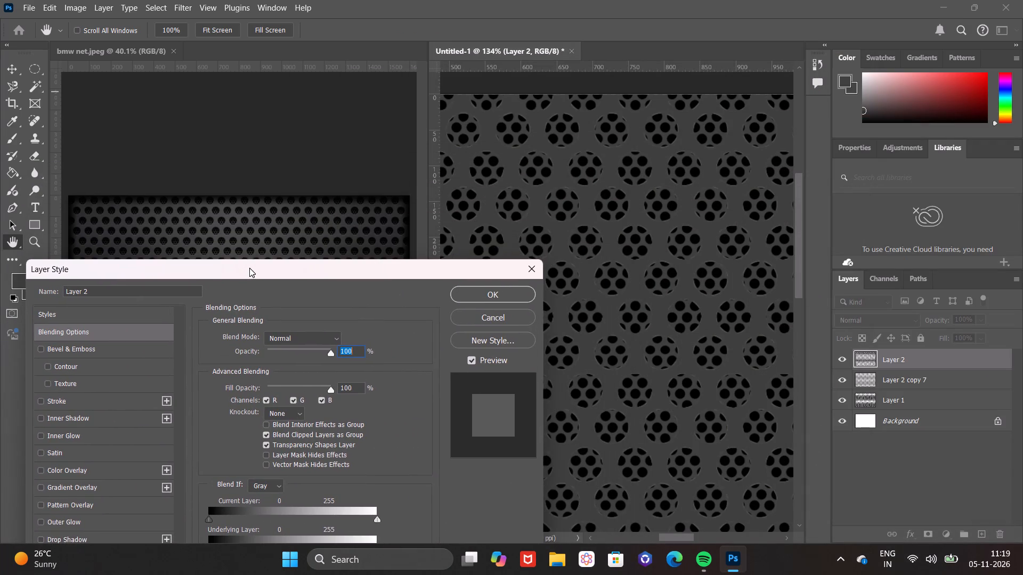
left_click_drag(249, 268, 254, 258)
left_click(102, 339)
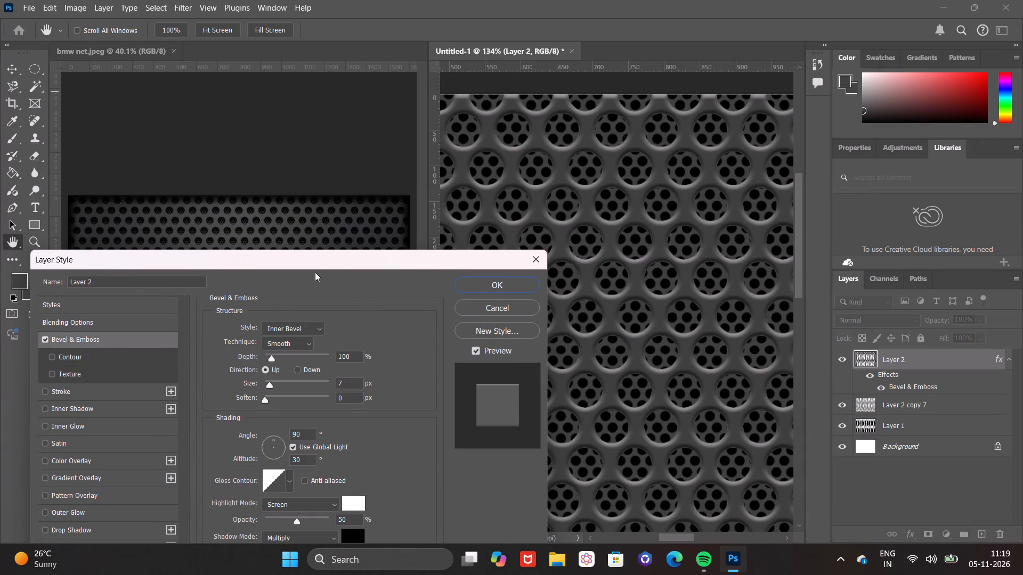
left_click(129, 307)
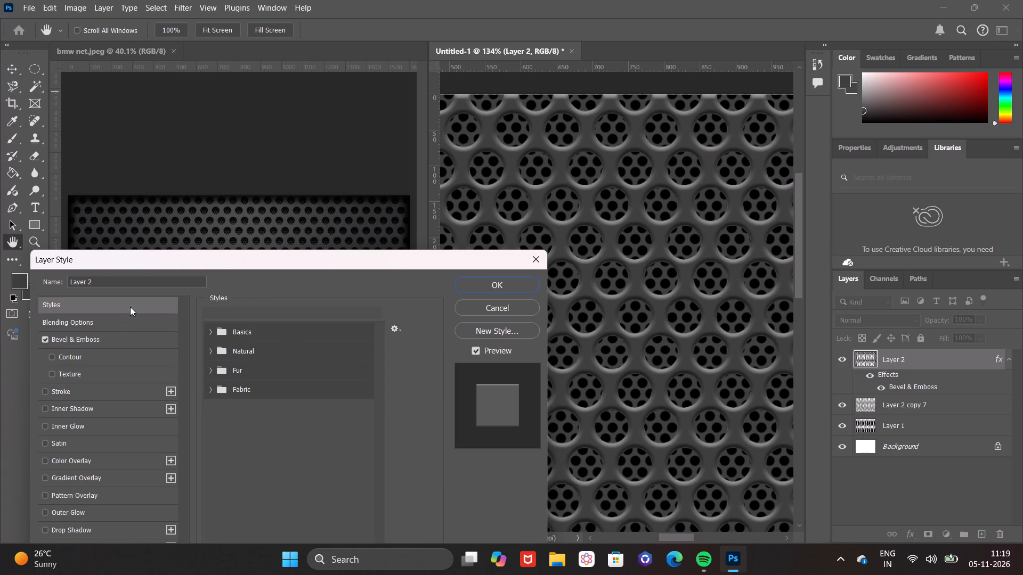
left_click(119, 321)
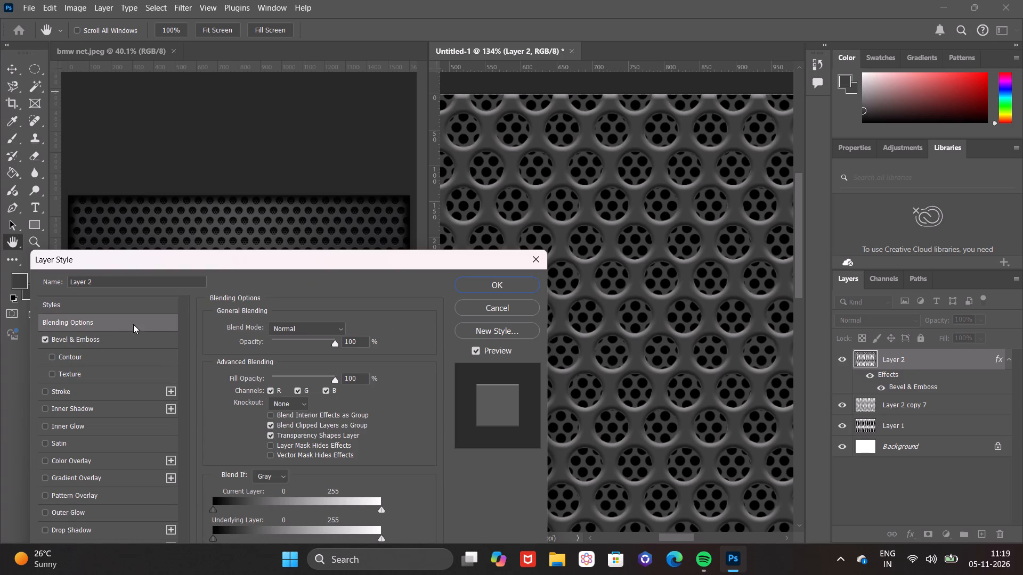
left_click(143, 341)
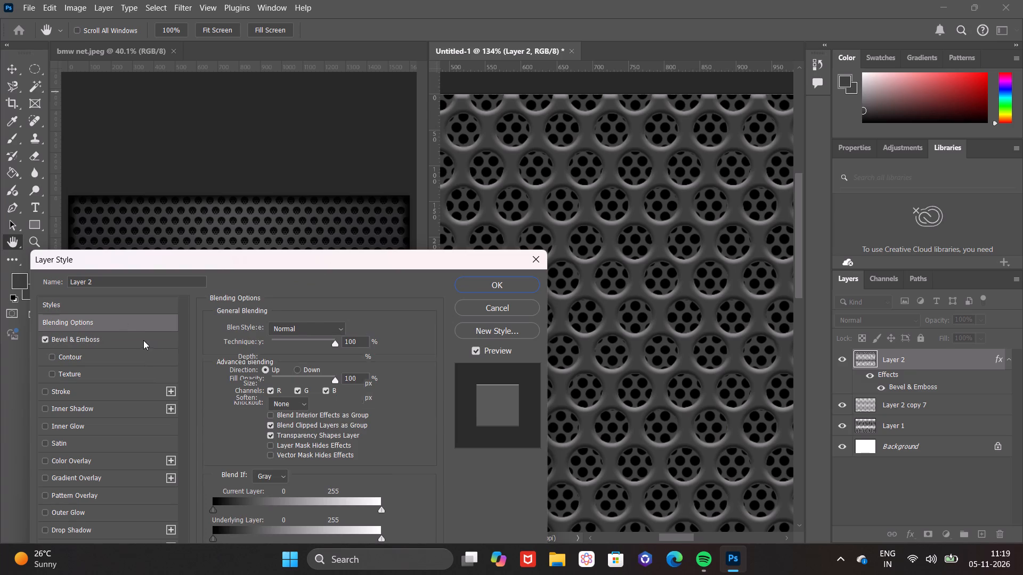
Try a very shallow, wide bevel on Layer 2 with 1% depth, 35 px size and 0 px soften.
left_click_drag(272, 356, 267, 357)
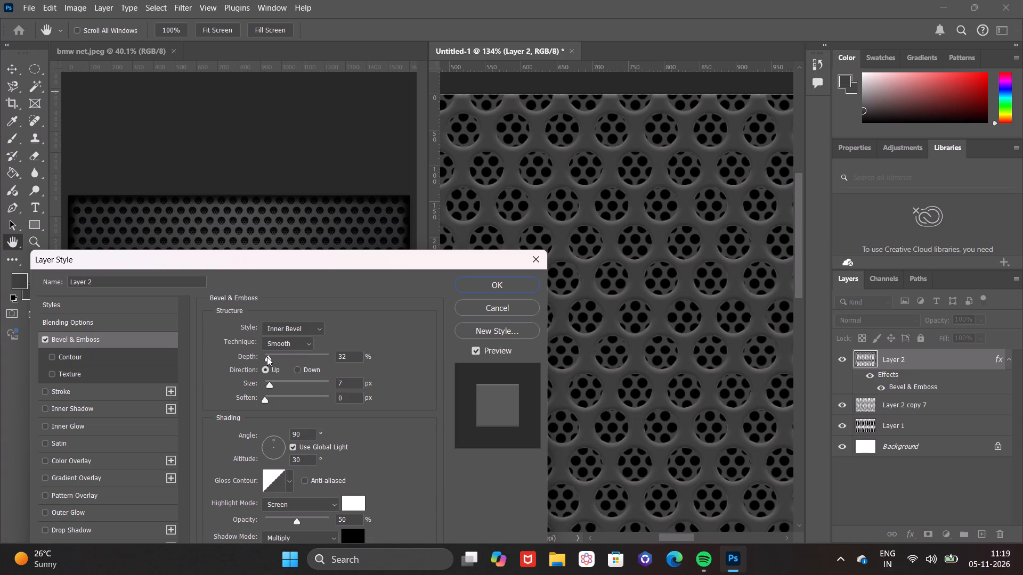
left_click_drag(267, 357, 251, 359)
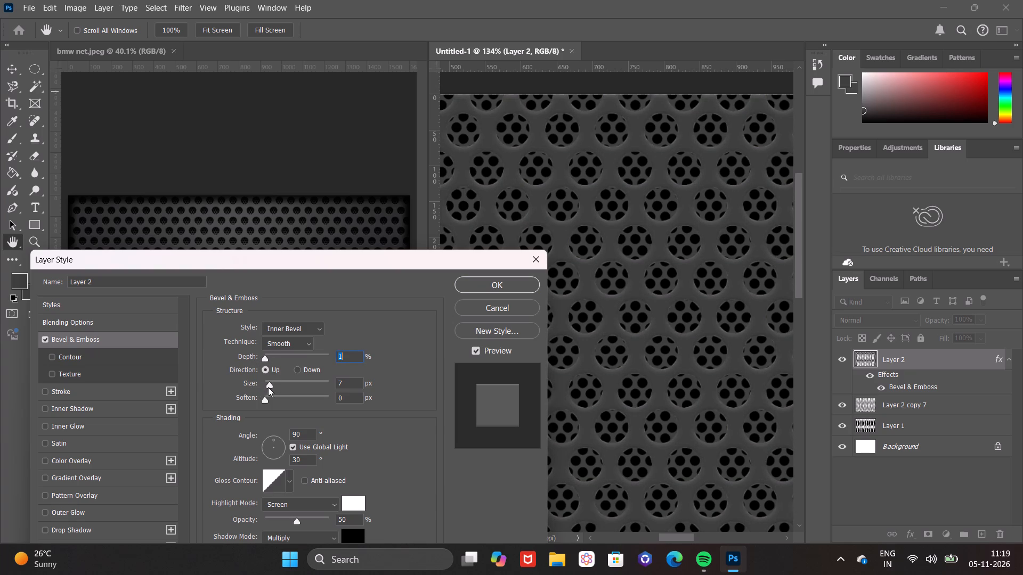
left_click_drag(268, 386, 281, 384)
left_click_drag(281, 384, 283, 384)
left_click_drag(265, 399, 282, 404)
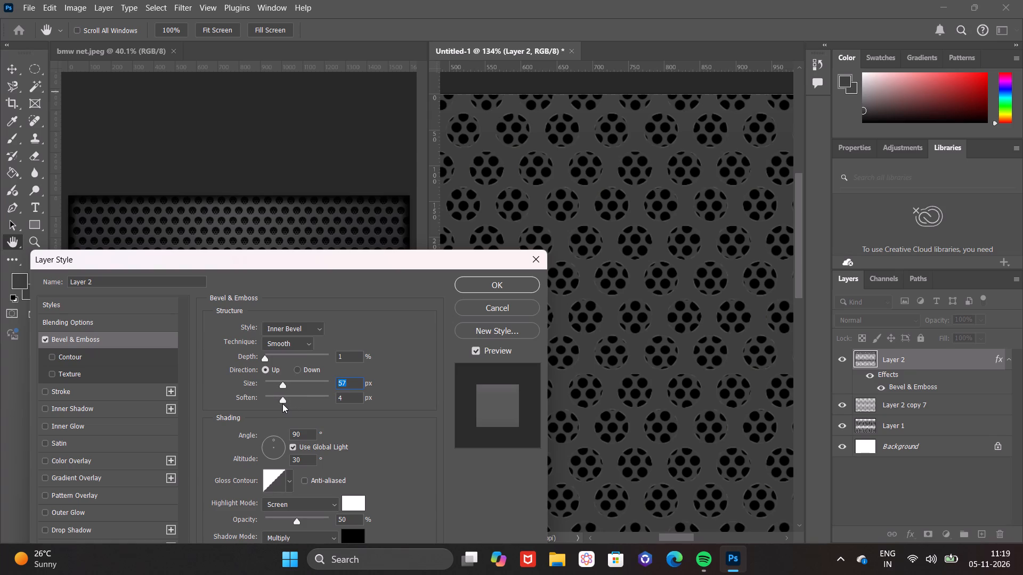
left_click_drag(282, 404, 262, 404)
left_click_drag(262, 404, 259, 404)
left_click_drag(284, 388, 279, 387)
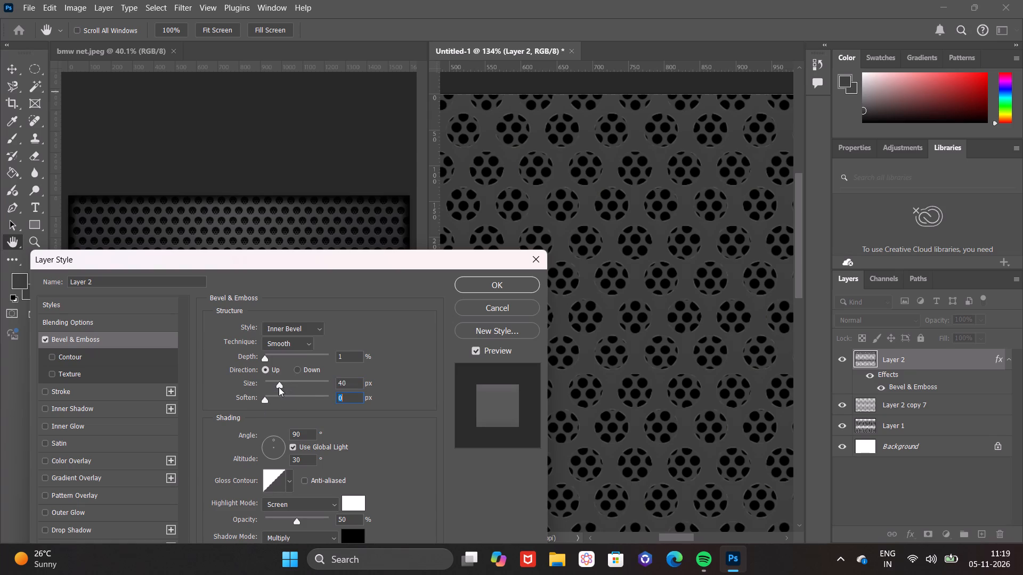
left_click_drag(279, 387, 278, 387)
Set Layer 2's bevel to 188% depth, 0 px size and 3 px soften.
left_click_drag(263, 357, 269, 358)
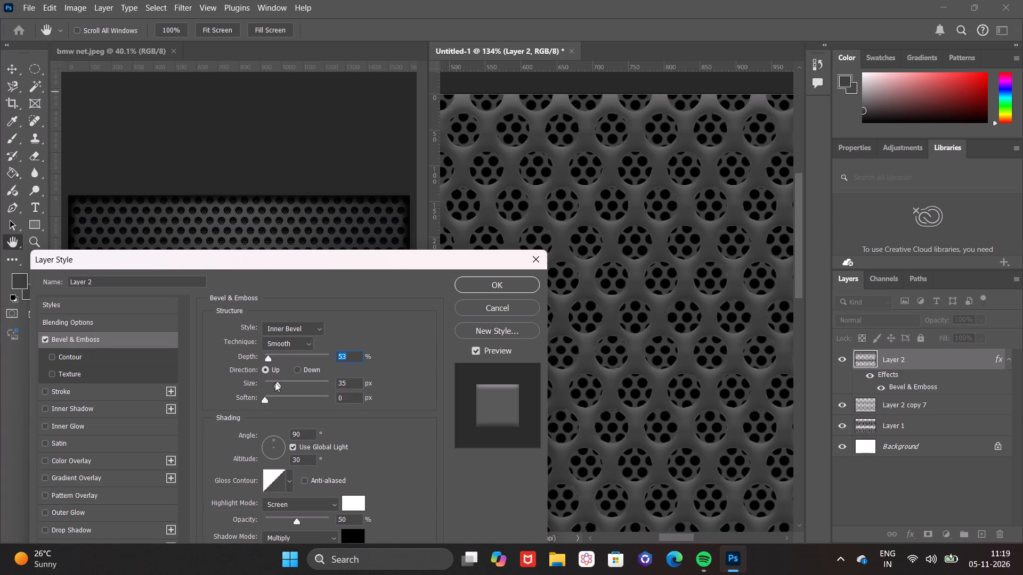
left_click_drag(279, 383, 267, 385)
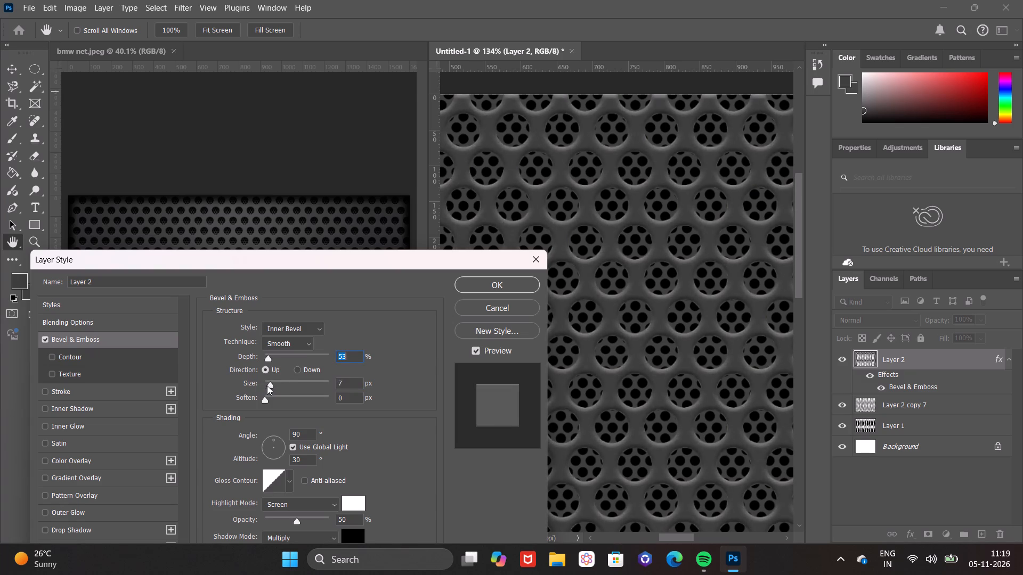
left_click_drag(267, 385, 265, 385)
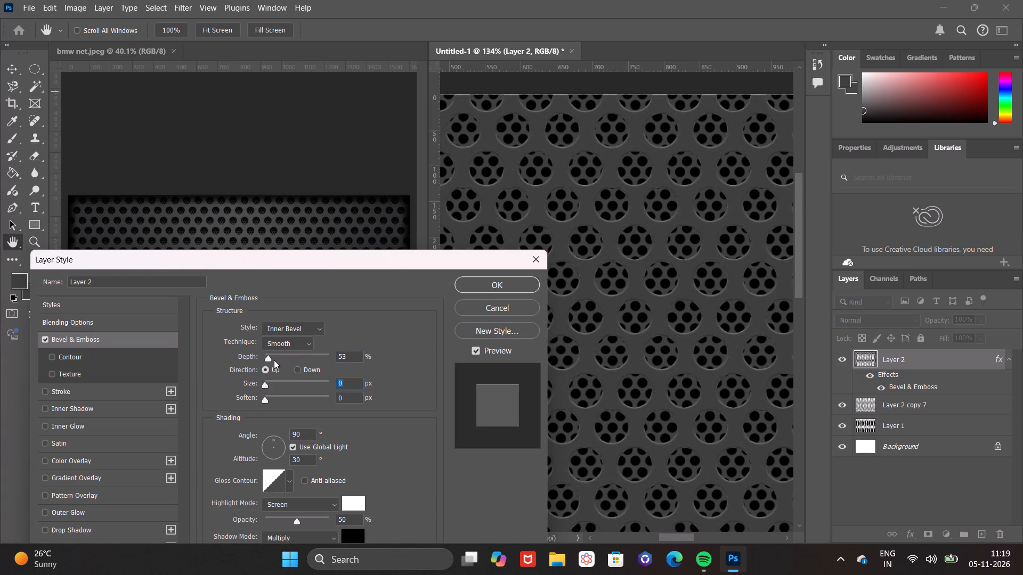
left_click_drag(270, 358, 277, 358)
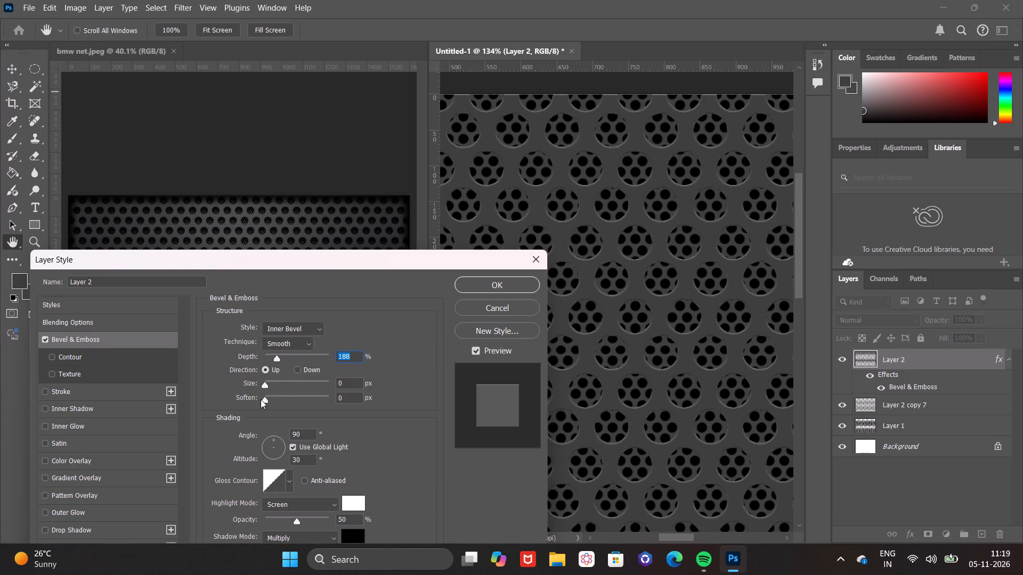
left_click_drag(264, 399, 282, 399)
left_click_drag(282, 399, 278, 401)
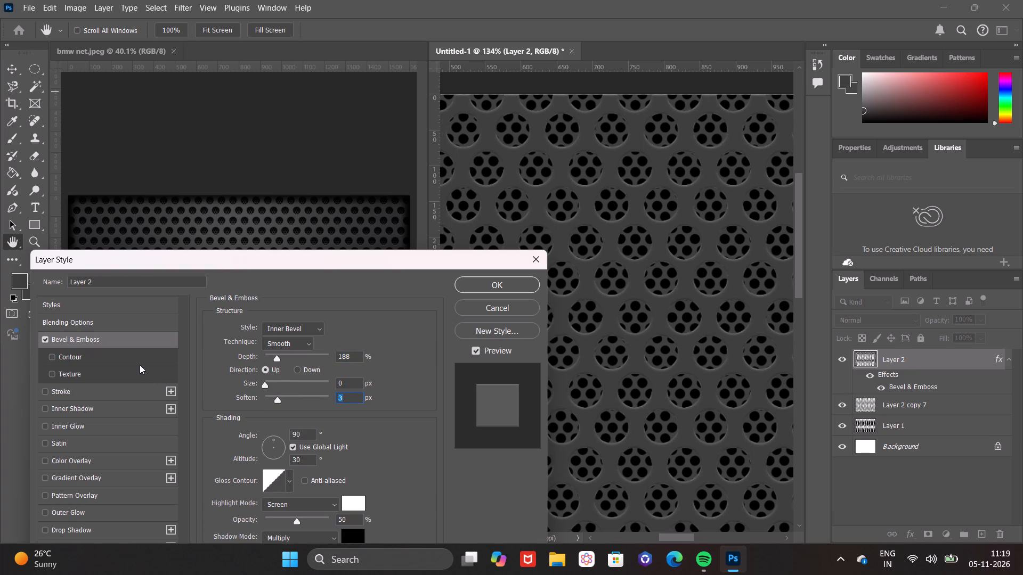
Try the bevel's Contour and Texture options, turn both off, and apply the layer style to Layer 2.
left_click(136, 359)
left_click(123, 371)
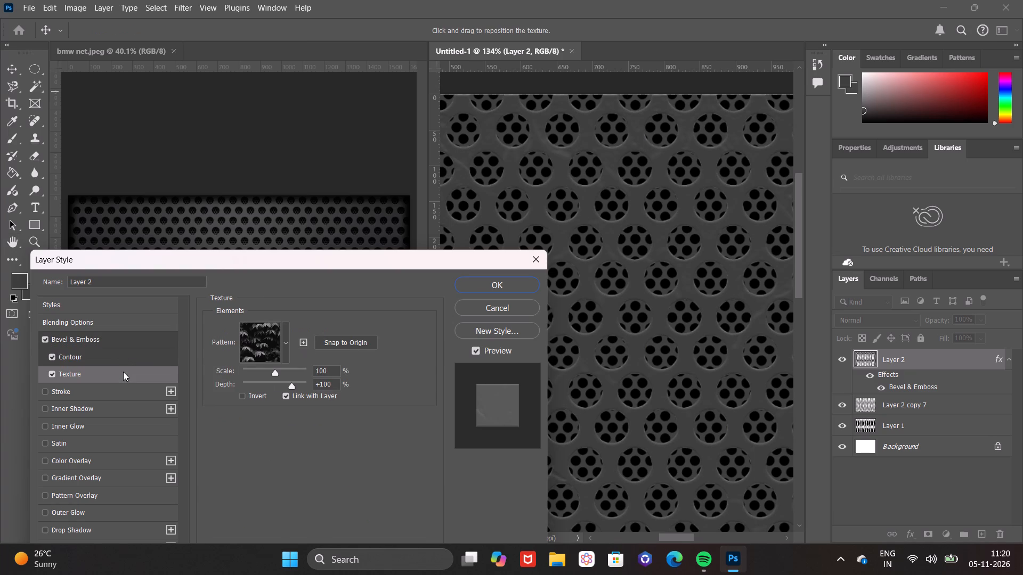
left_click(52, 373)
left_click(53, 359)
left_click(481, 286)
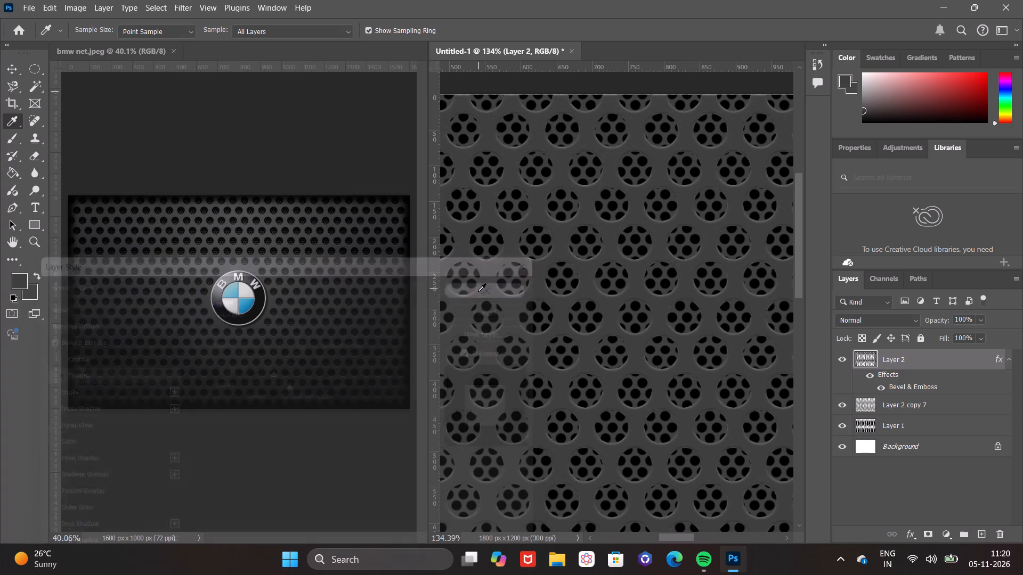
Apply a smooth Inner Bevel to Layer 2 copy 7 with 188% depth, 0 px size and 3 px soften.
left_click(880, 407)
left_click(839, 404)
left_click(839, 404)
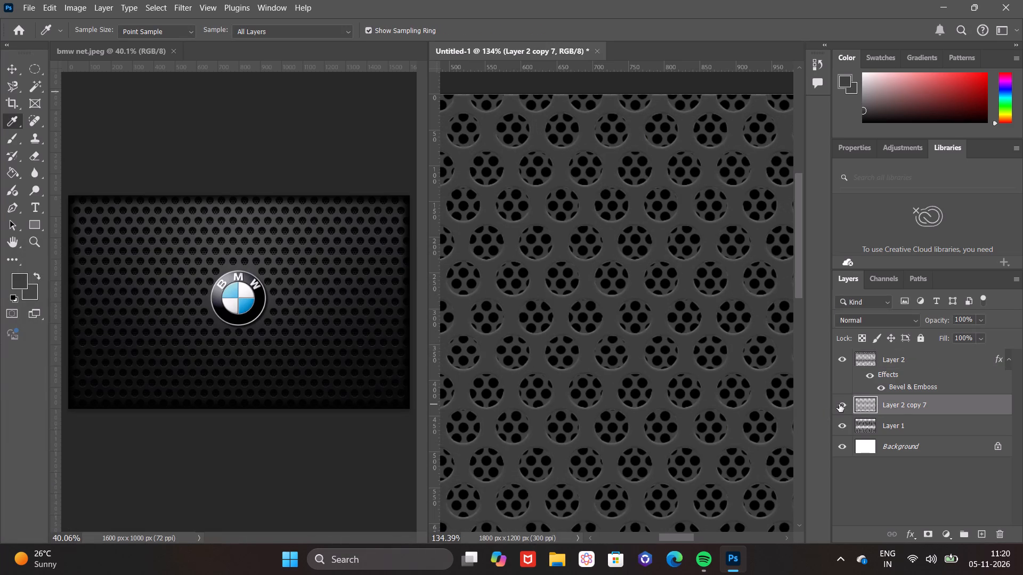
double_click(950, 404)
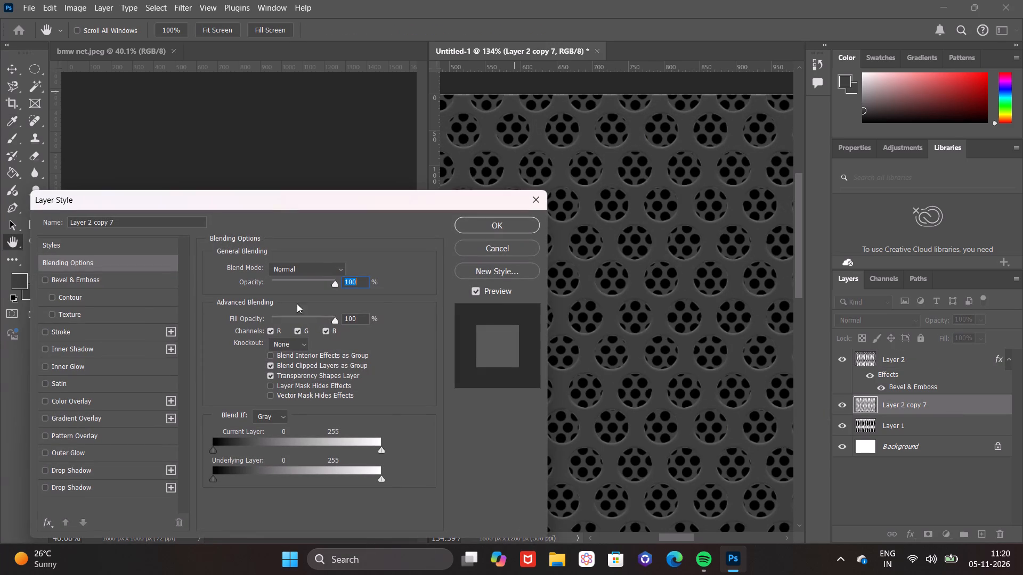
left_click(94, 281)
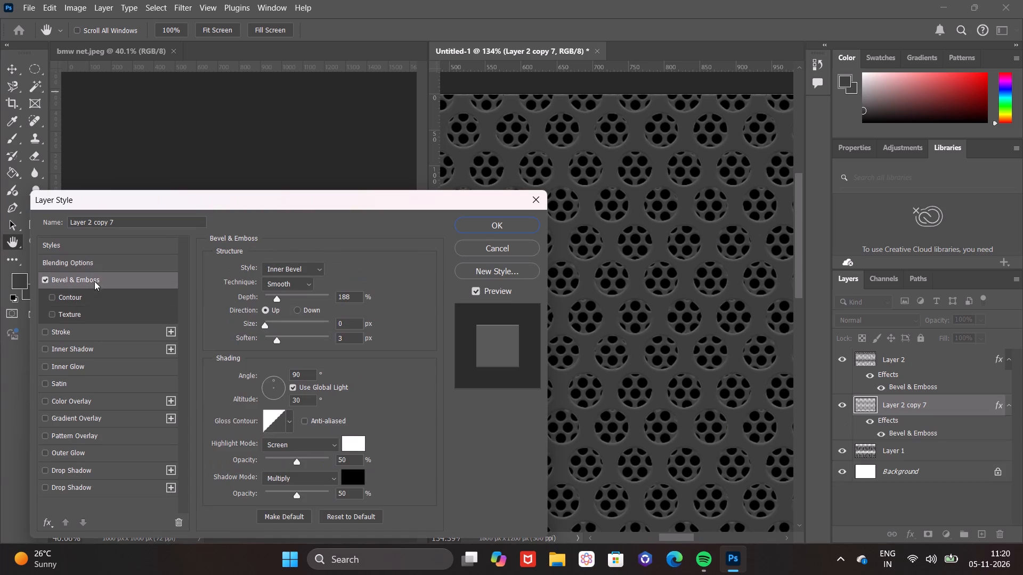
left_click_drag(312, 193, 255, 301)
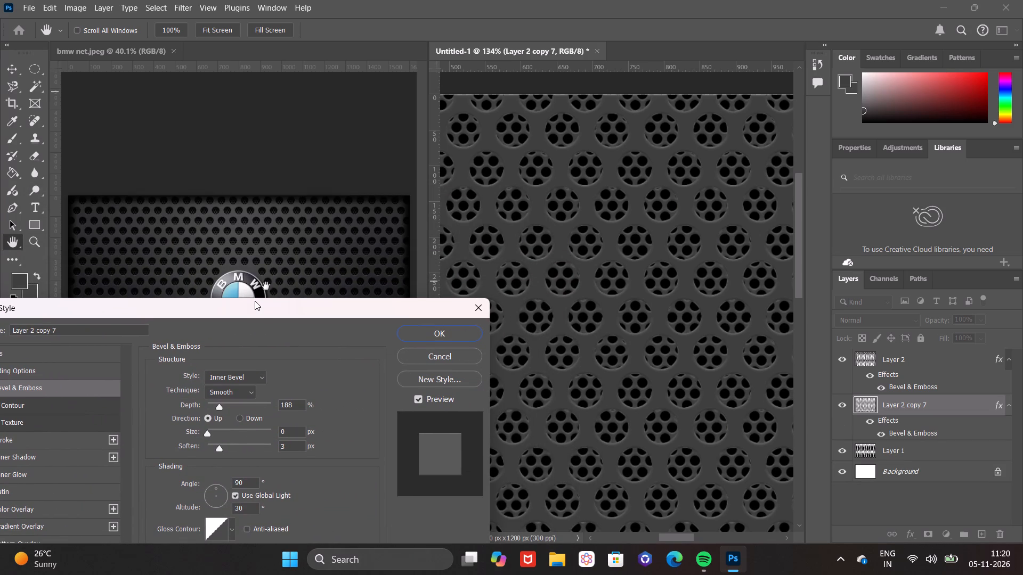
left_click(297, 244)
left_click(507, 219)
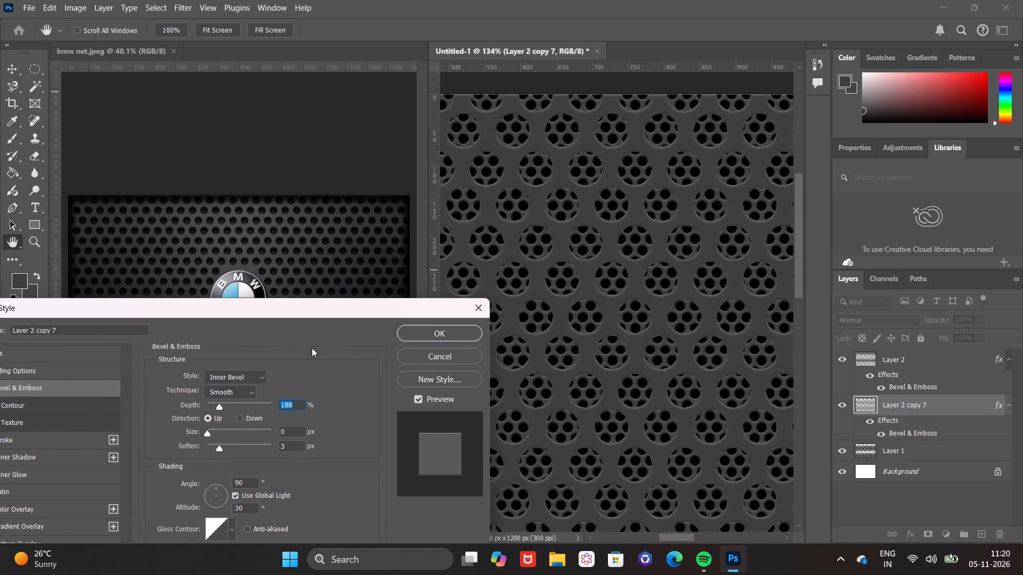
left_click(451, 334)
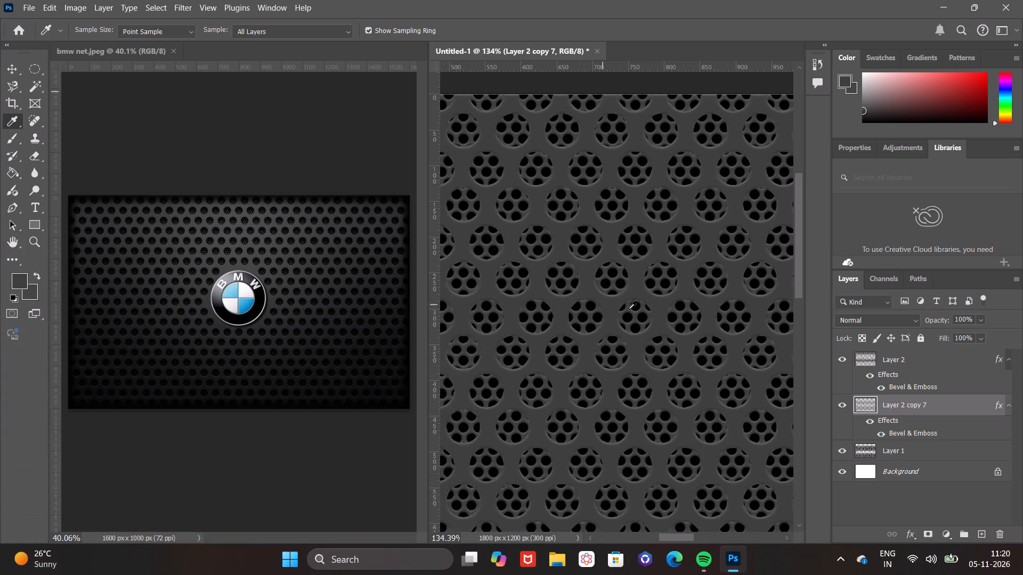
left_click(903, 500)
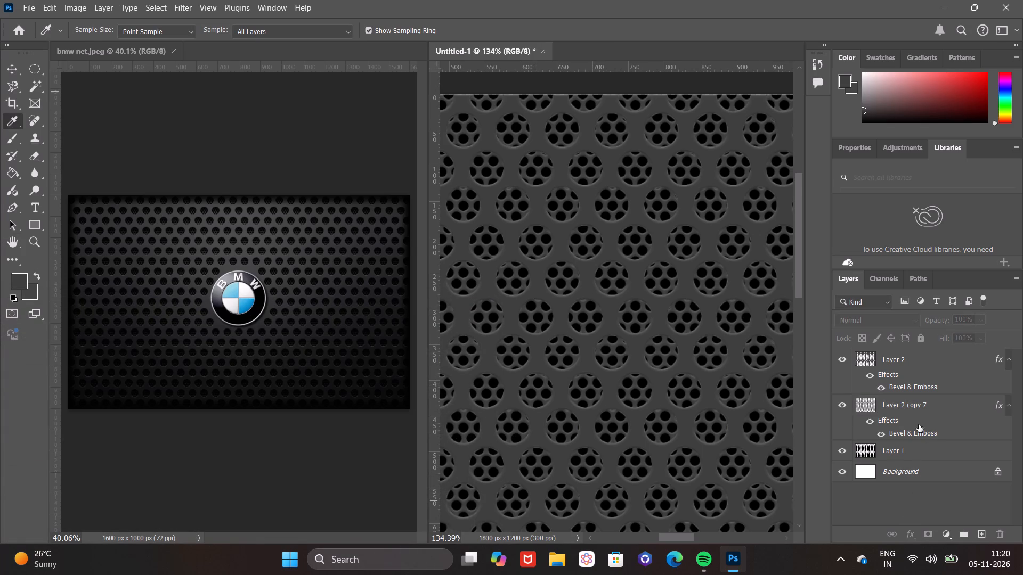
Examine the whole mesh fitted in view and compare it with Layer 2 hidden and shown.
scroll(919, 421, "down", 2, "alt")
scroll(702, 393, "down", 6, "alt")
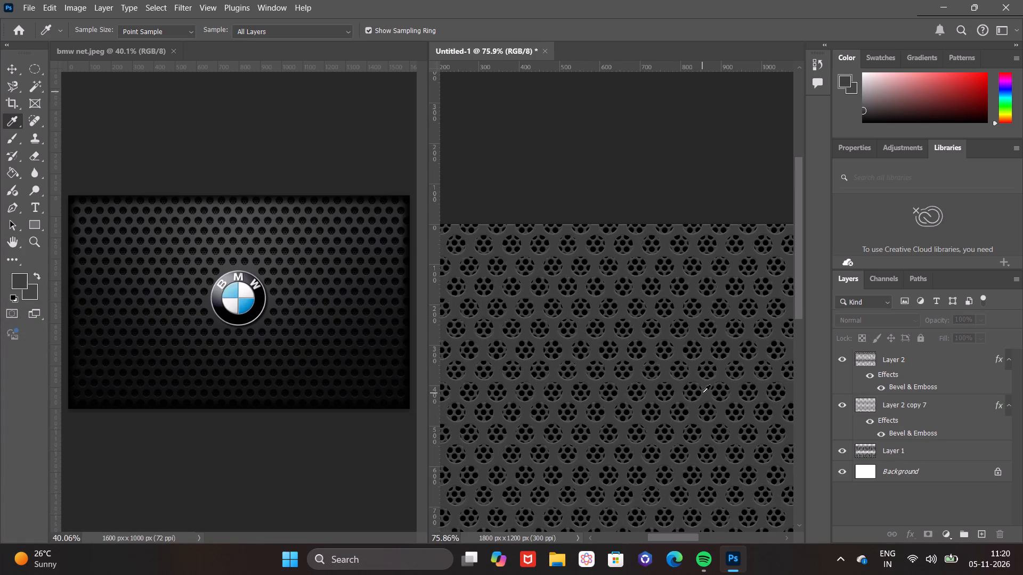
scroll(695, 405, "down", 4, "alt")
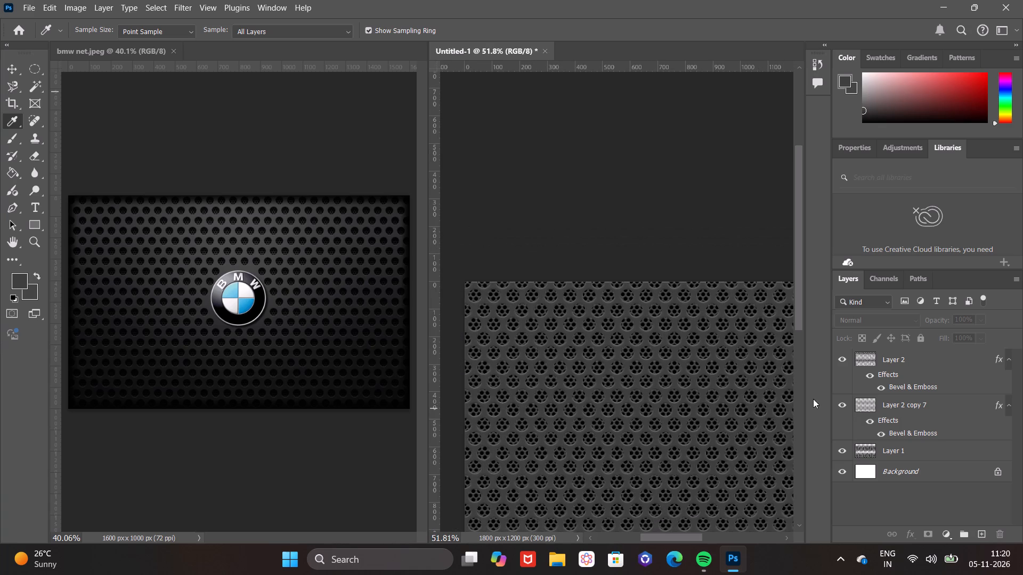
left_click_drag(799, 388, 793, 393)
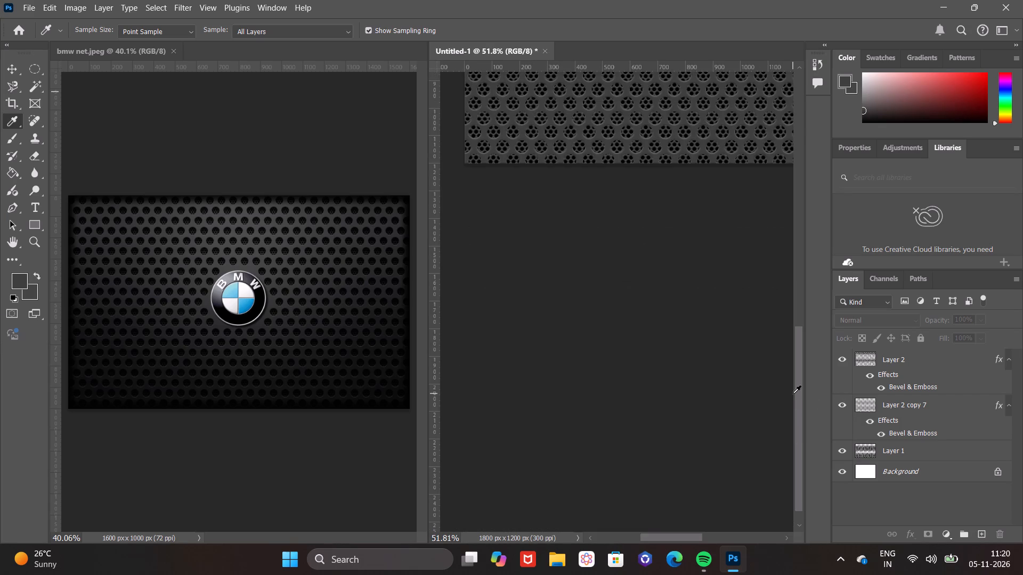
key("ctrl+0")
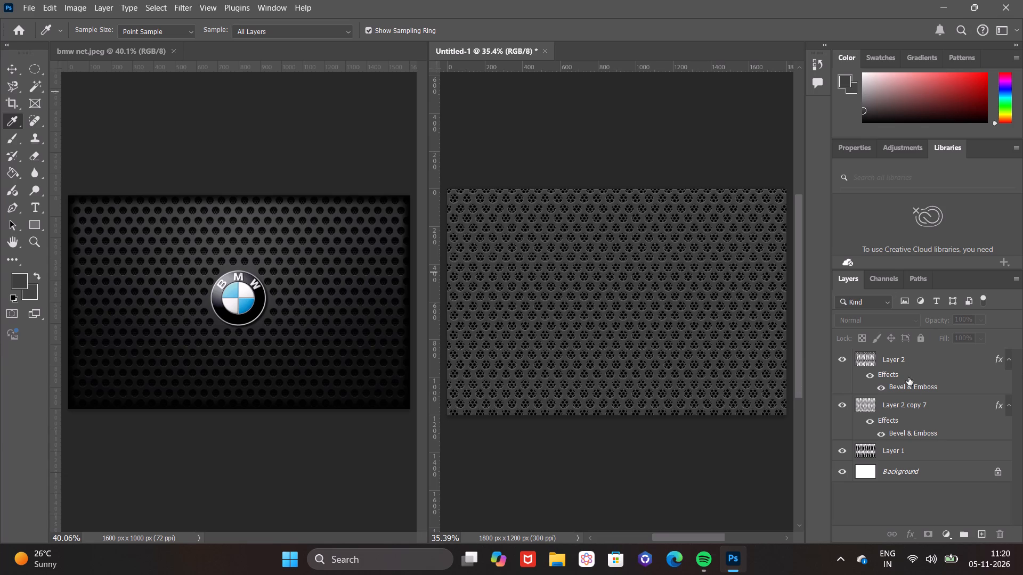
left_click(845, 360)
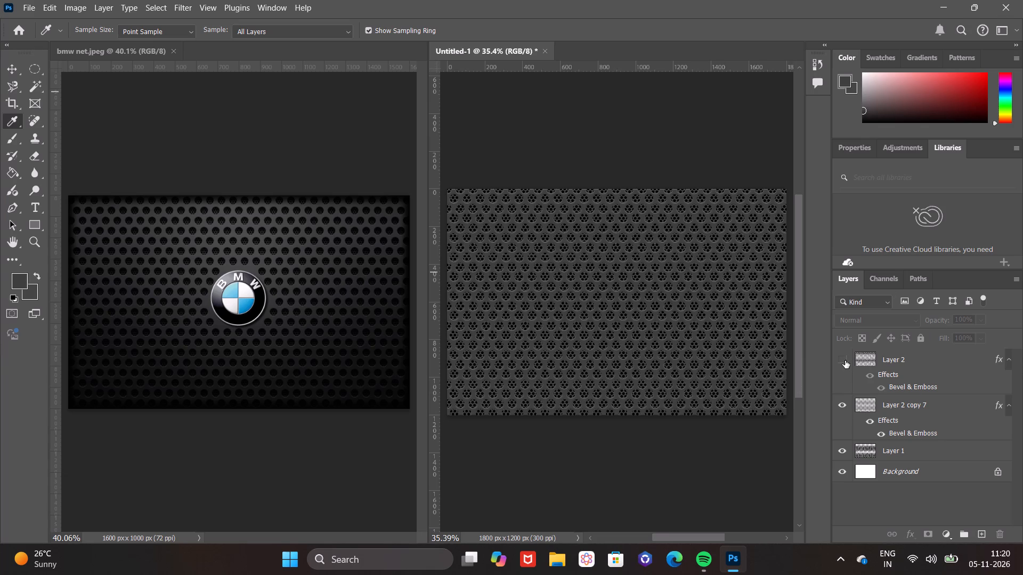
left_click(845, 360)
Add a linear Gradient Overlay to Layer 2's layer style, keeping its Bevel & Emboss on.
double_click(923, 357)
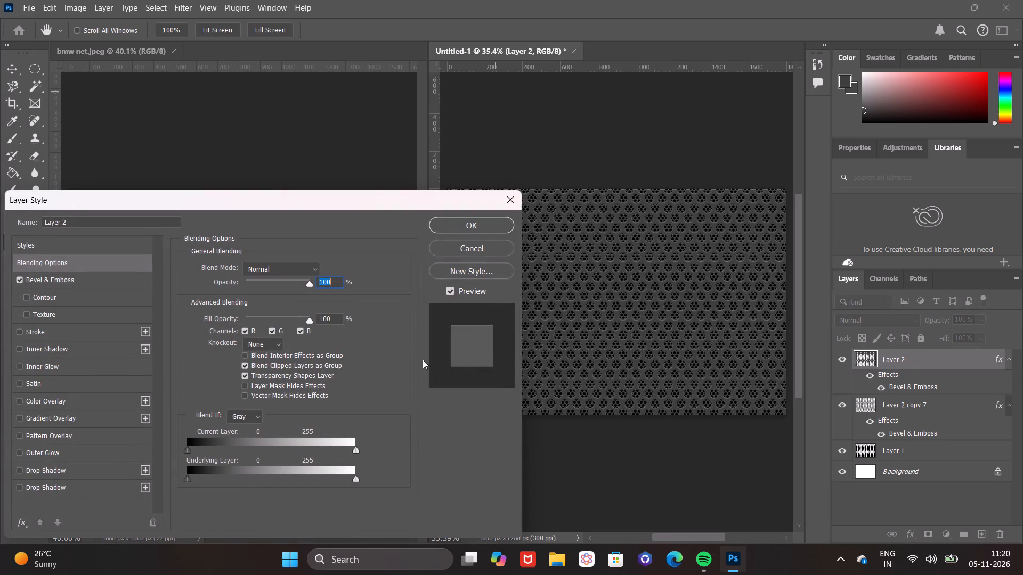
left_click_drag(380, 200, 952, 167)
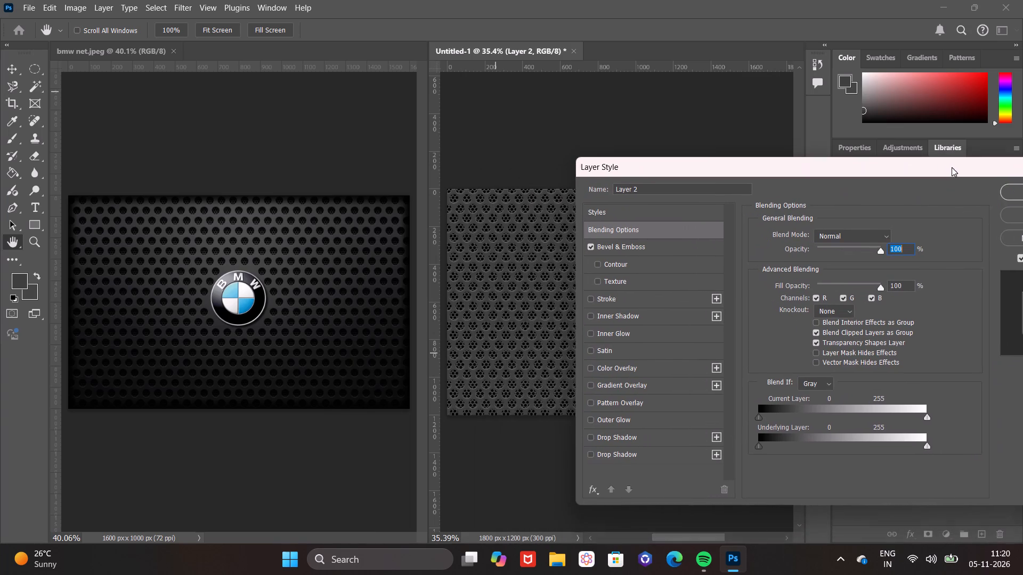
left_click_drag(952, 167, 953, 165)
left_click_drag(831, 164, 907, 160)
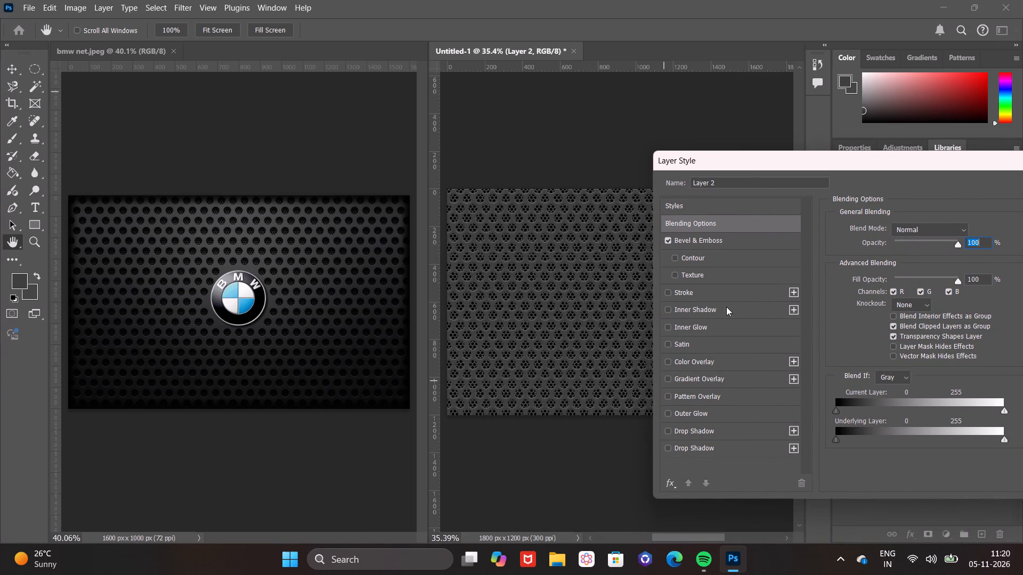
left_click(683, 376)
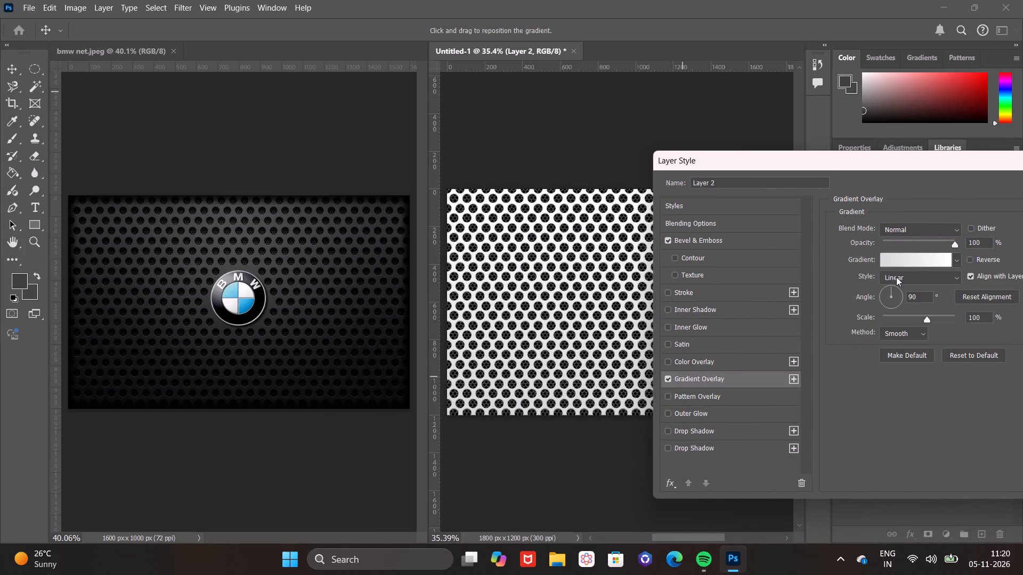
left_click_drag(866, 162, 573, 323)
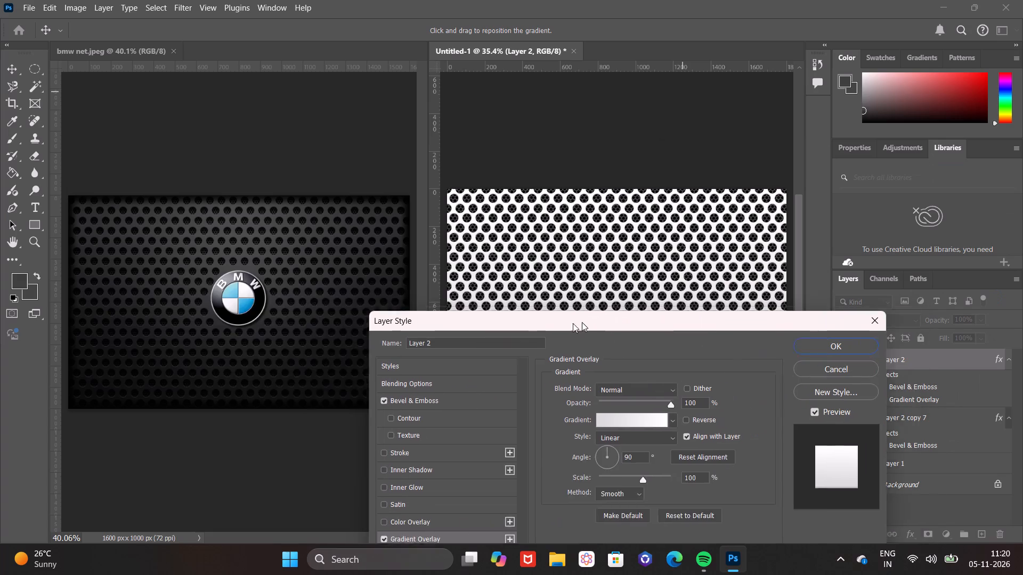
left_click_drag(573, 323, 351, 292)
left_click(330, 282)
left_click_drag(326, 273, 386, 272)
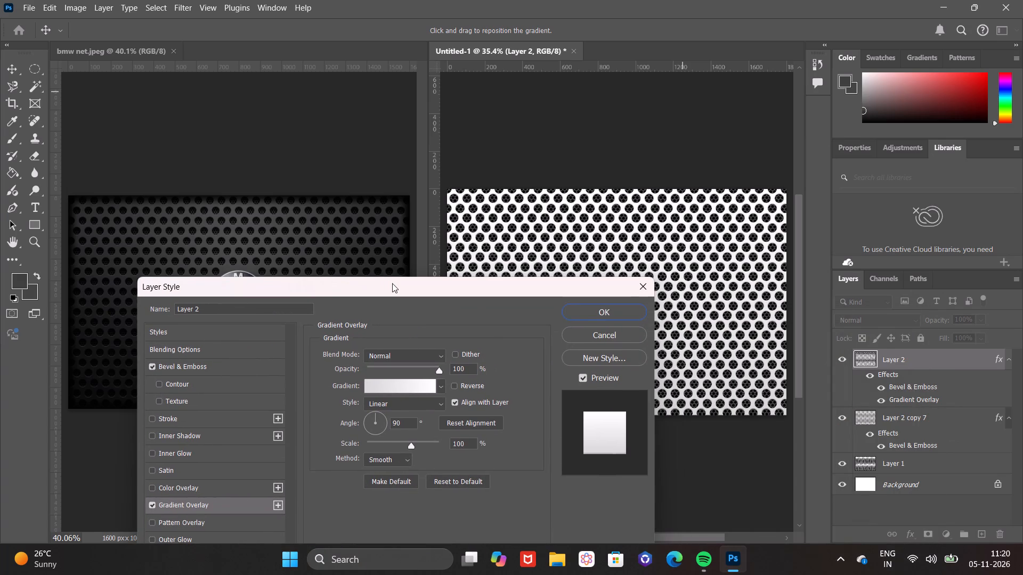
left_click_drag(392, 283, 542, 203)
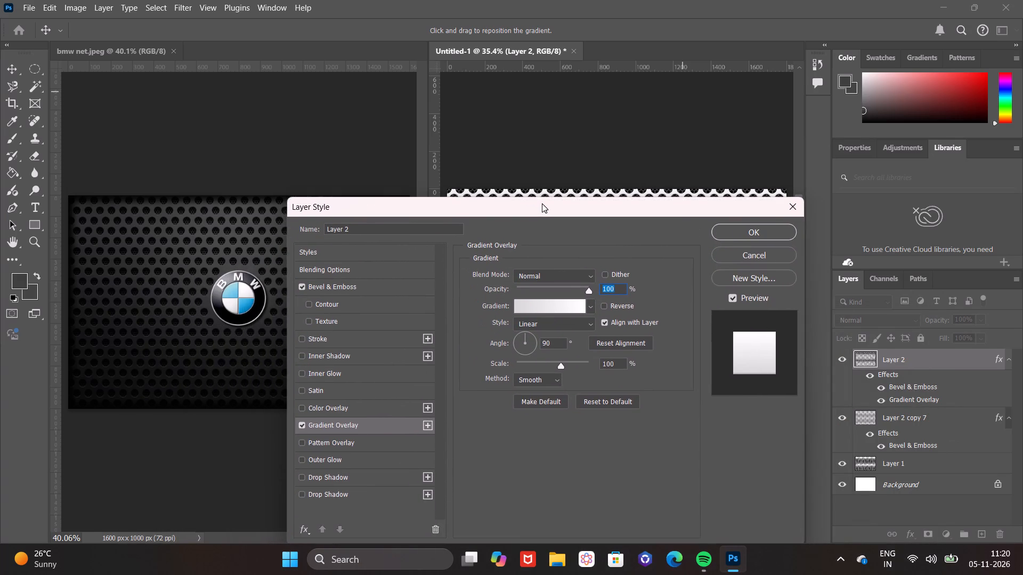
left_click_drag(542, 203, 408, 208)
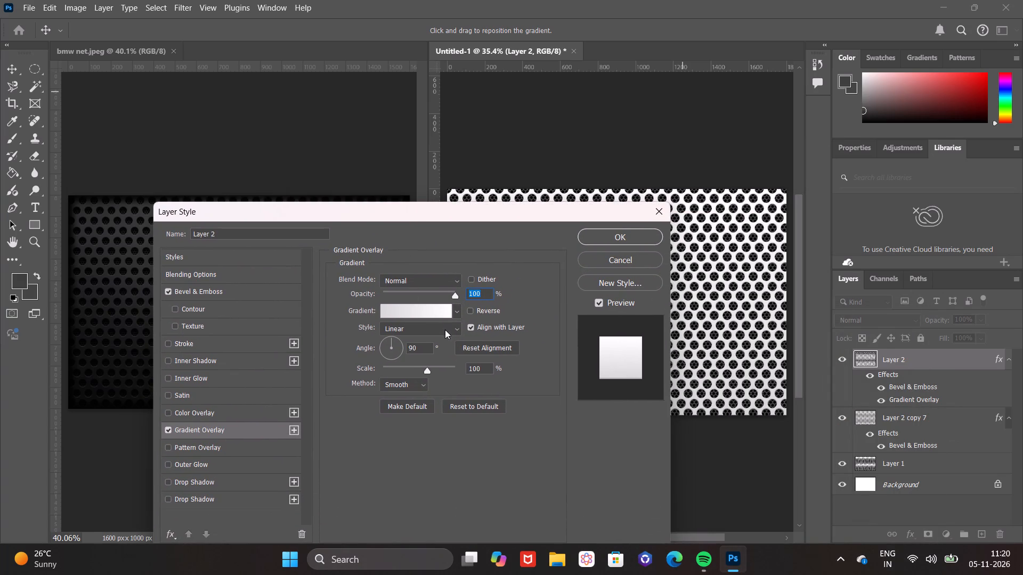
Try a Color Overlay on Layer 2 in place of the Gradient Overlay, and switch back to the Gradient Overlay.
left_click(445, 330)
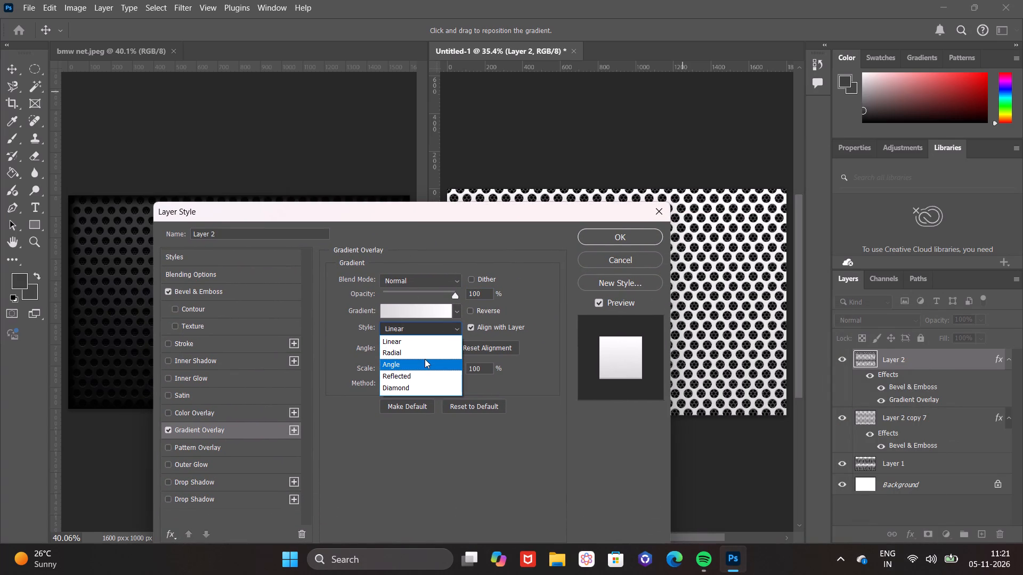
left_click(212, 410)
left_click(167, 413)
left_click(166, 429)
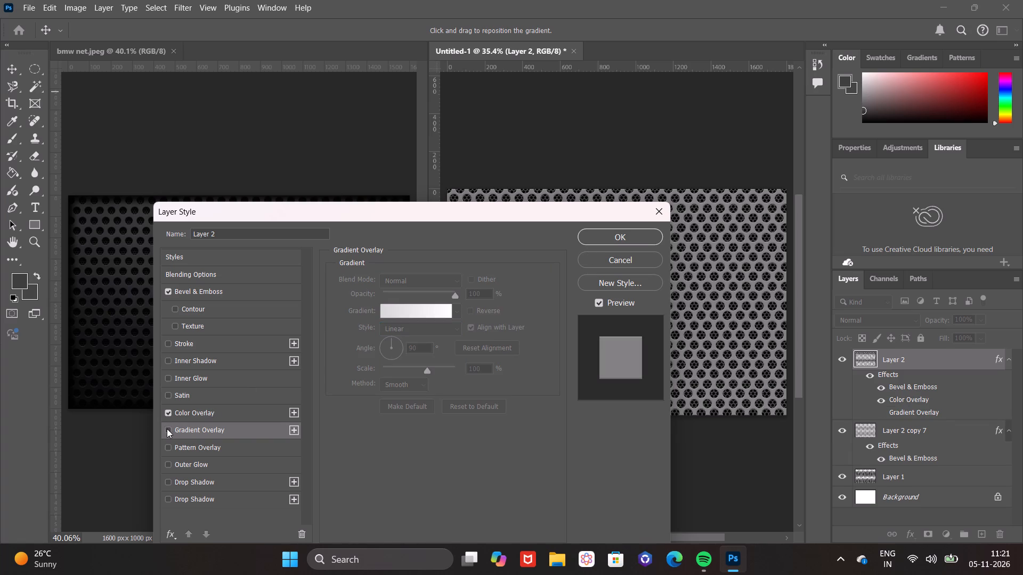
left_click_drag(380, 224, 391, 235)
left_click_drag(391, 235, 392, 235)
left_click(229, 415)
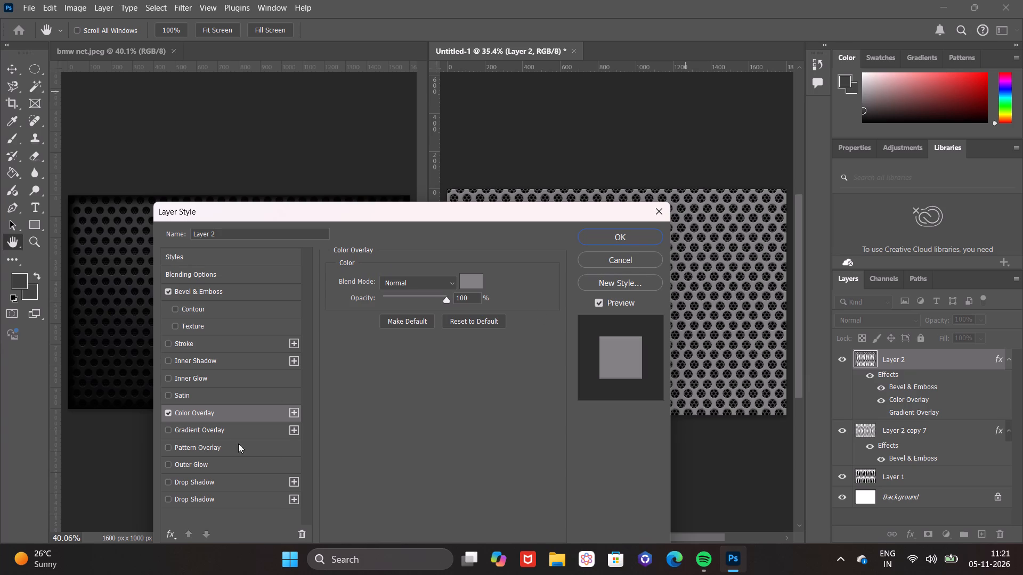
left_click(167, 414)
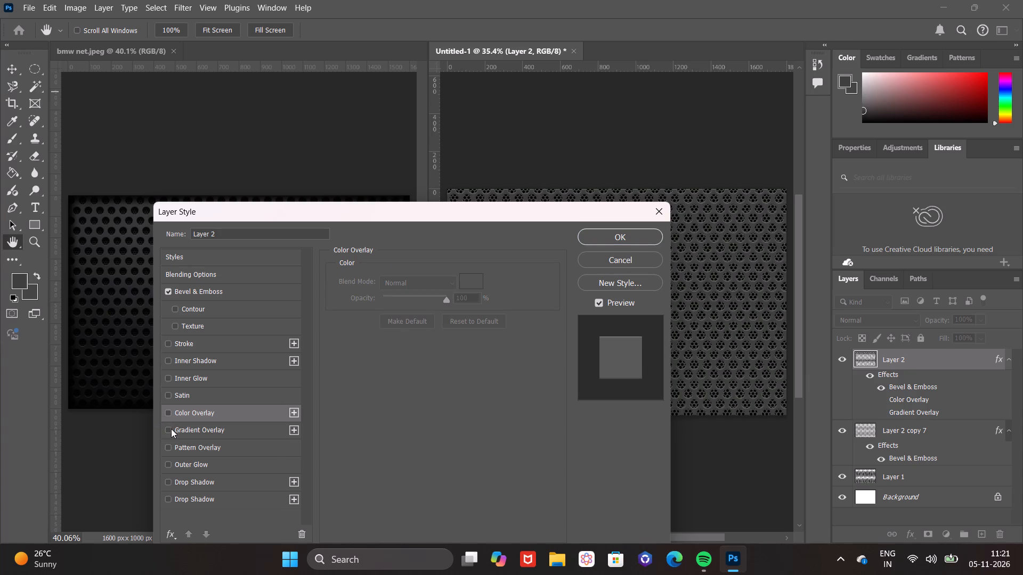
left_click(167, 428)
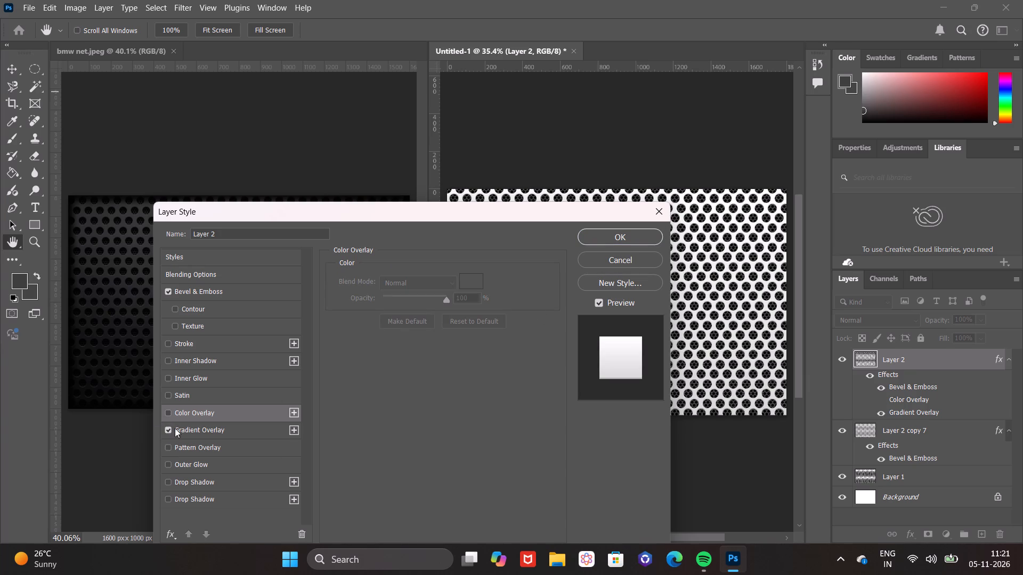
Recolour the overlay gradient with dark grey sampled from the reference's upper mesh at 0% and near-black from its lower mesh at 100%.
left_click(208, 428)
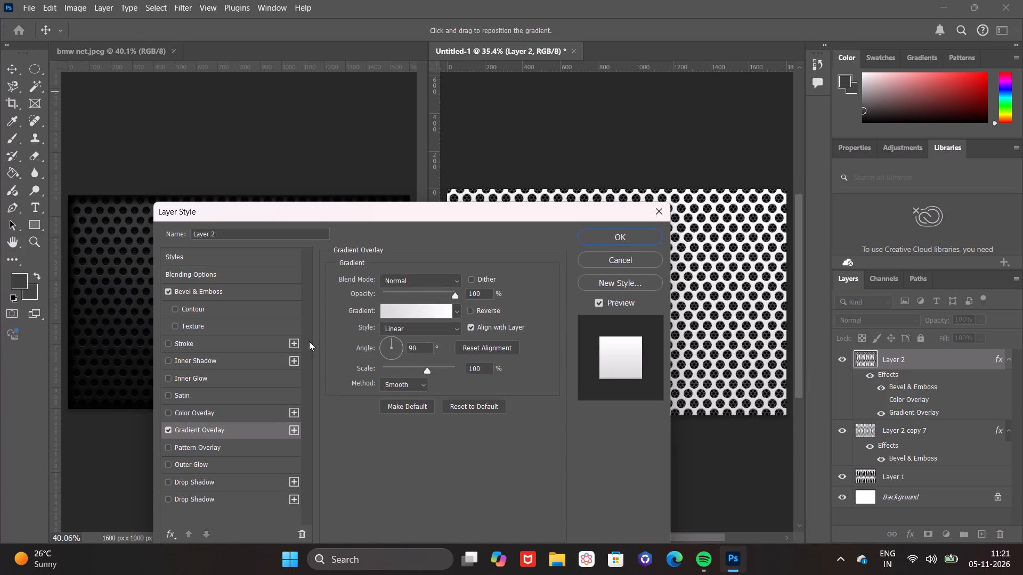
left_click(425, 311)
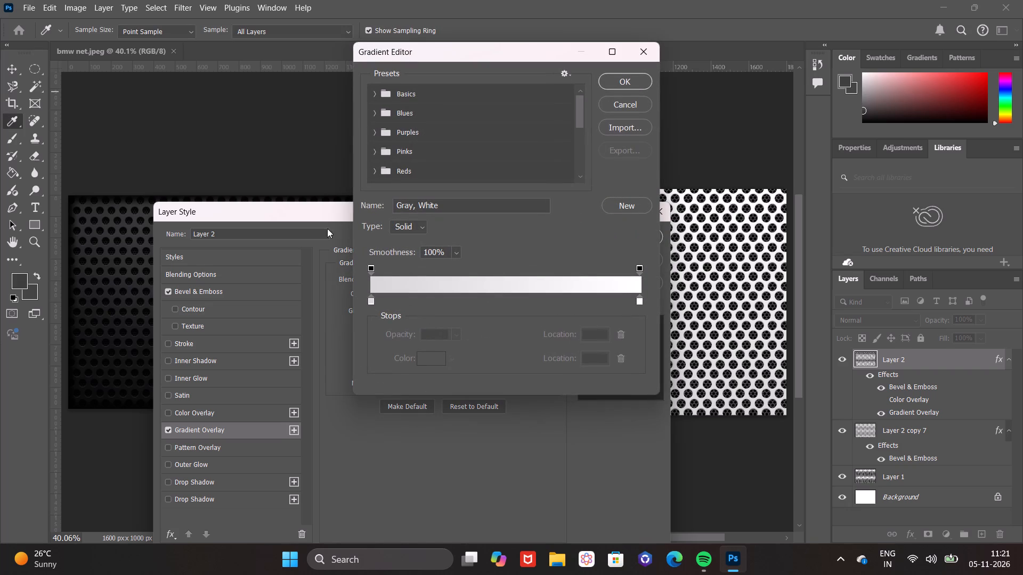
left_click_drag(316, 218, 415, 300)
left_click_drag(287, 216, 296, 227)
left_click(371, 300)
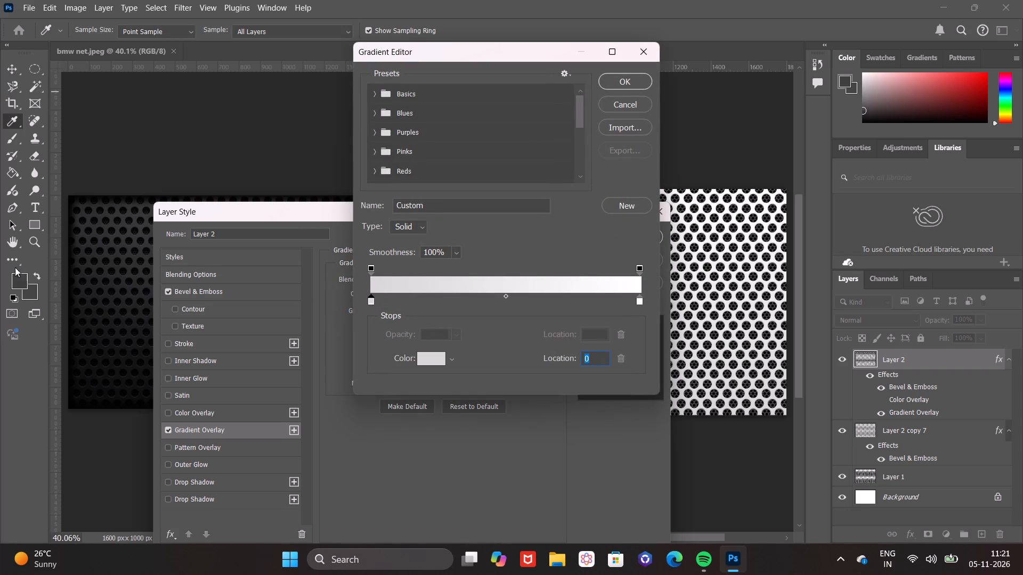
left_click(141, 228)
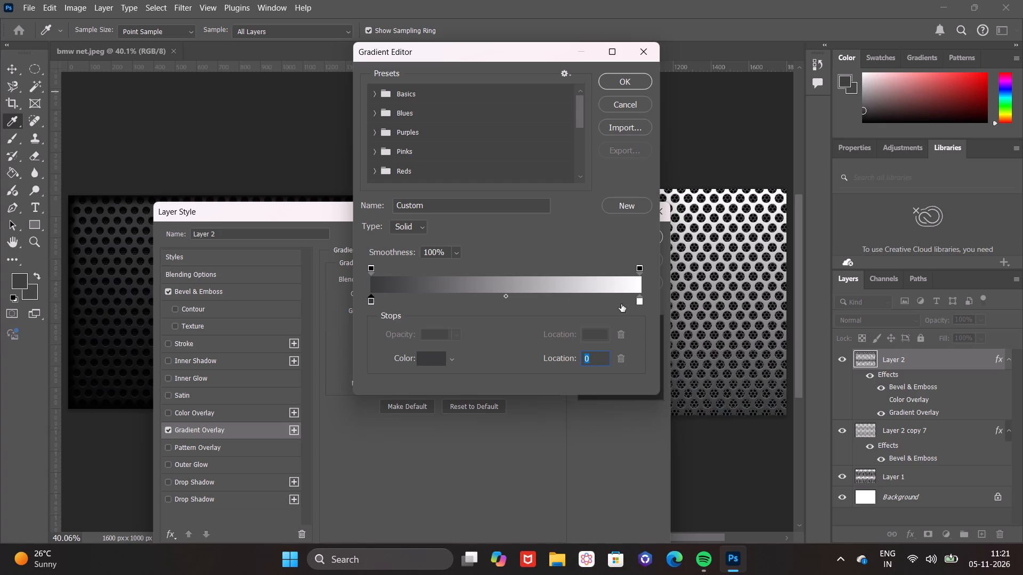
left_click(641, 302)
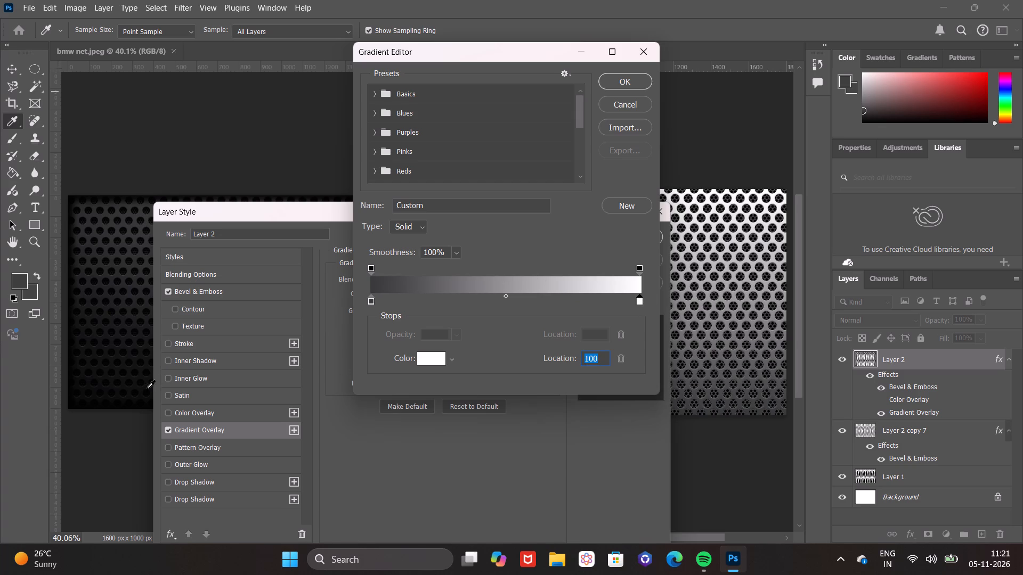
left_click(139, 396)
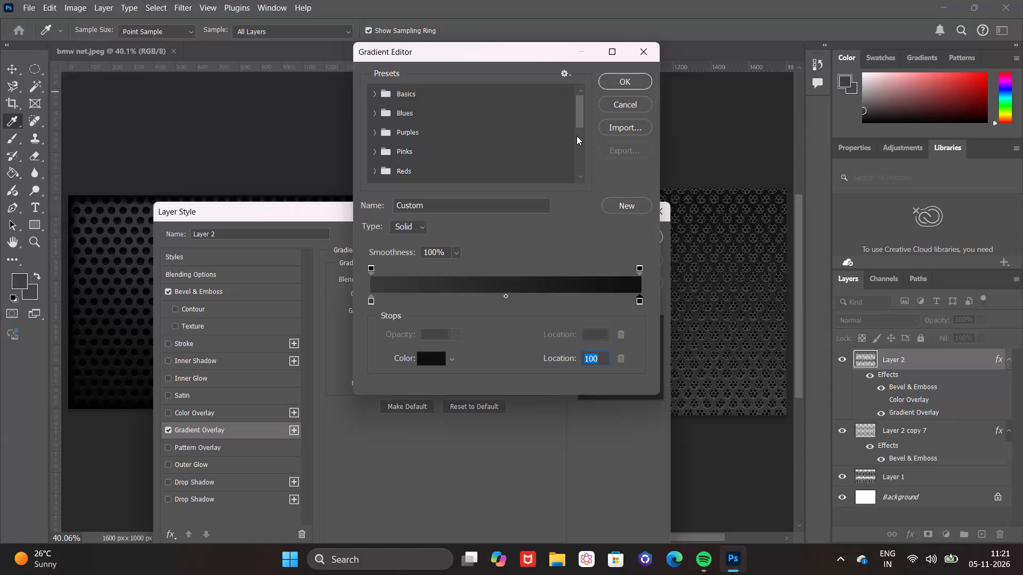
left_click(613, 81)
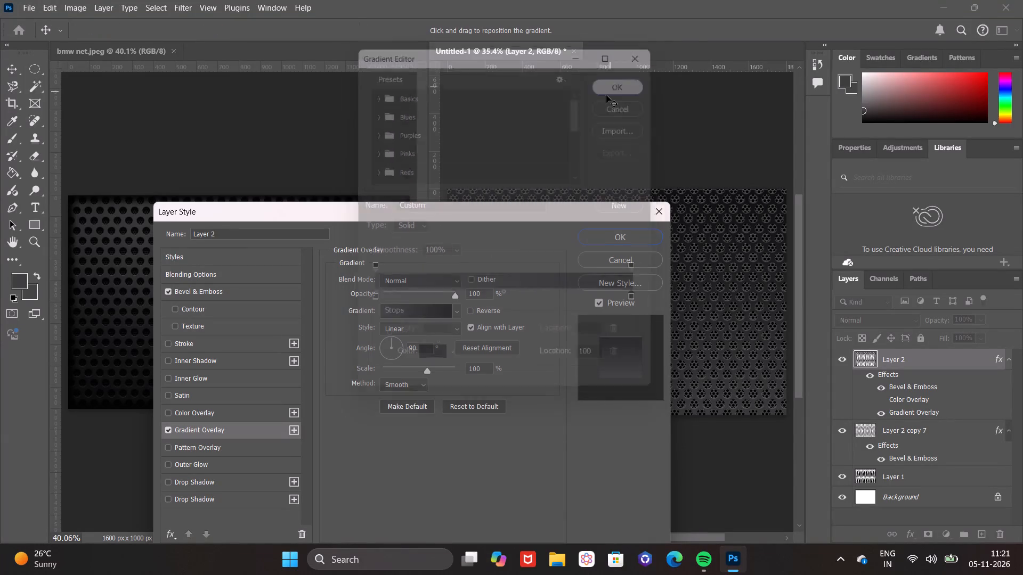
Set Layer 2's Gradient Overlay angle to -88° so the lighter grey runs from the top of the mesh.
left_click_drag(500, 211, 592, 294)
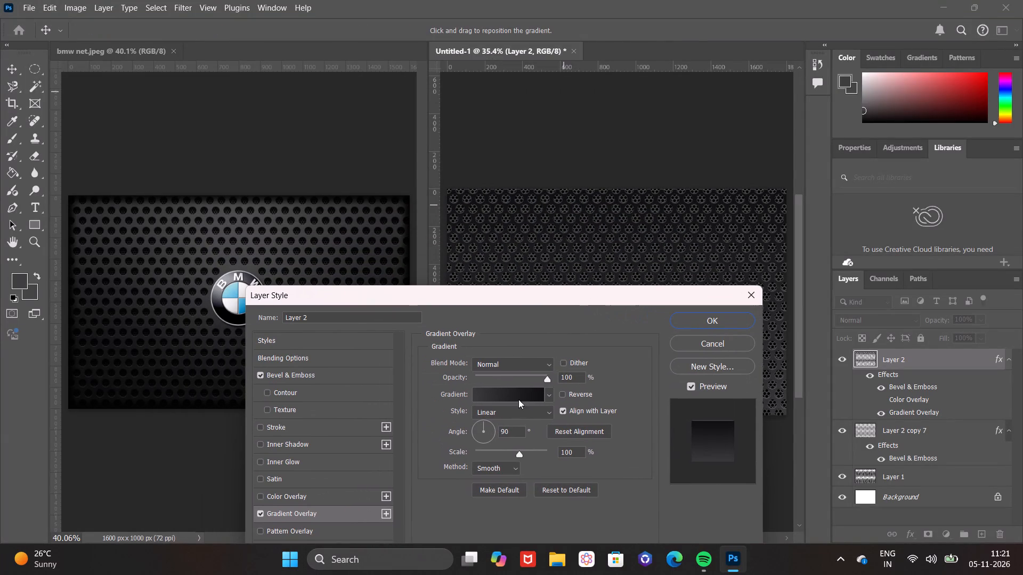
left_click_drag(482, 424, 478, 430)
left_click_drag(478, 430, 490, 422)
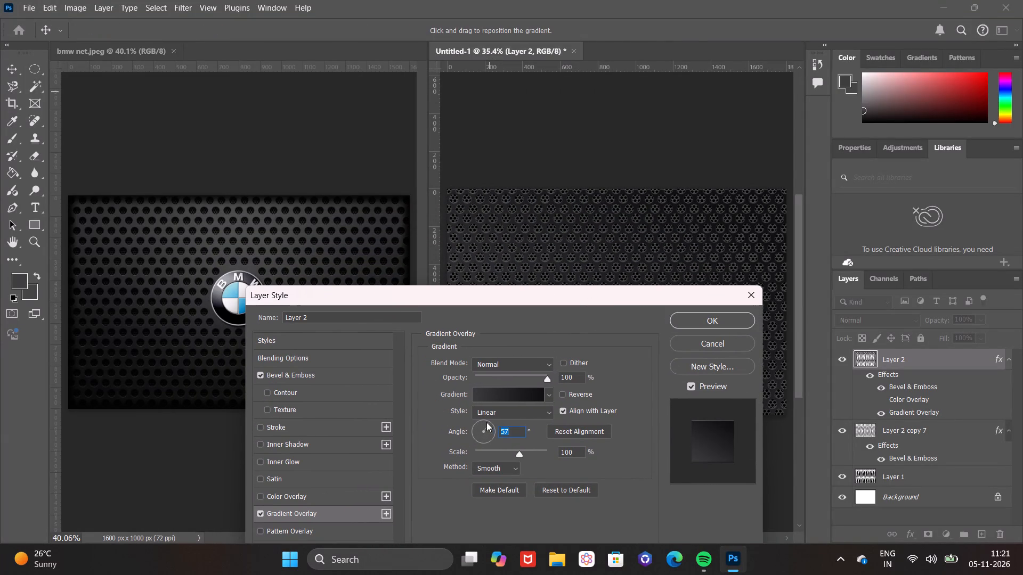
left_click(486, 422)
left_click_drag(710, 428, 713, 446)
left_click_drag(484, 423, 488, 453)
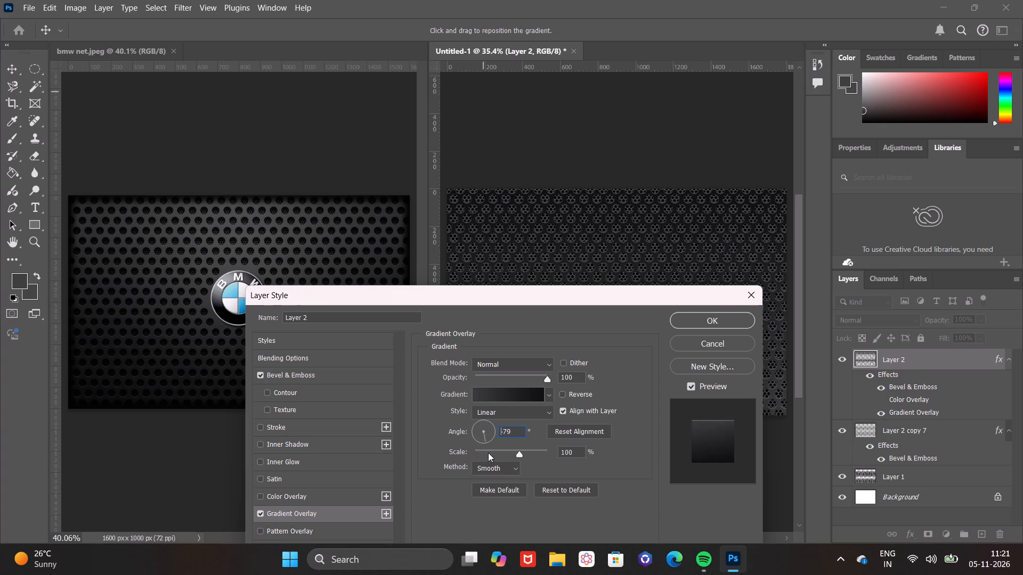
left_click_drag(488, 453, 484, 455)
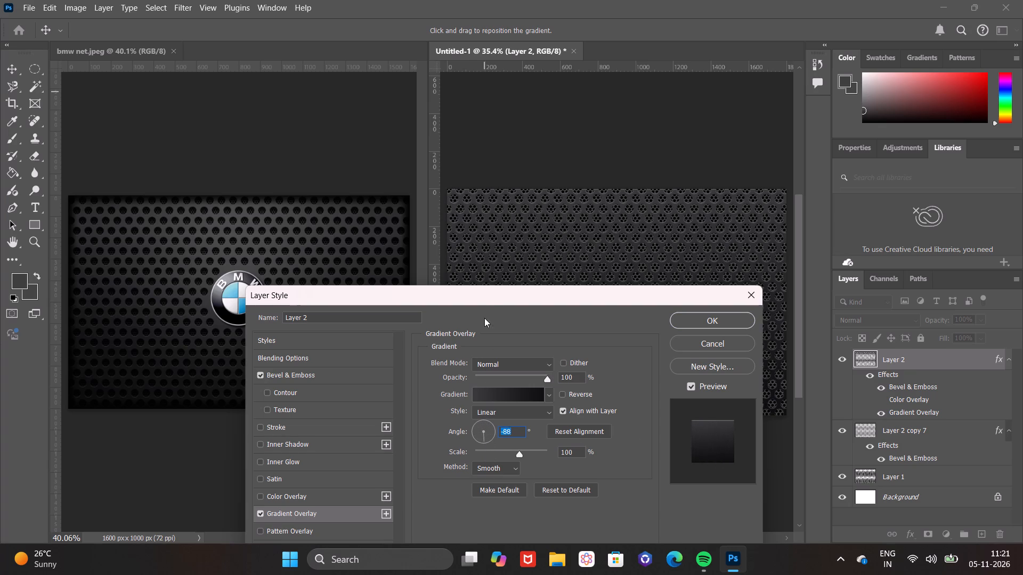
left_click_drag(484, 300, 279, 408)
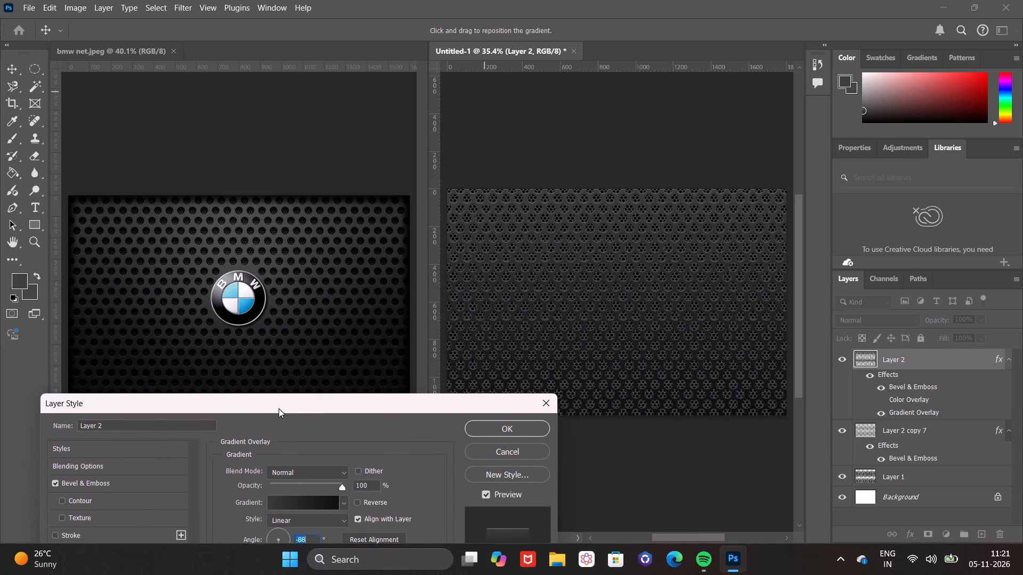
Set Layer 2's Gradient Overlay angle to -91° and reduce its scale to 21% to tighten the transition.
left_click_drag(279, 408, 244, 113)
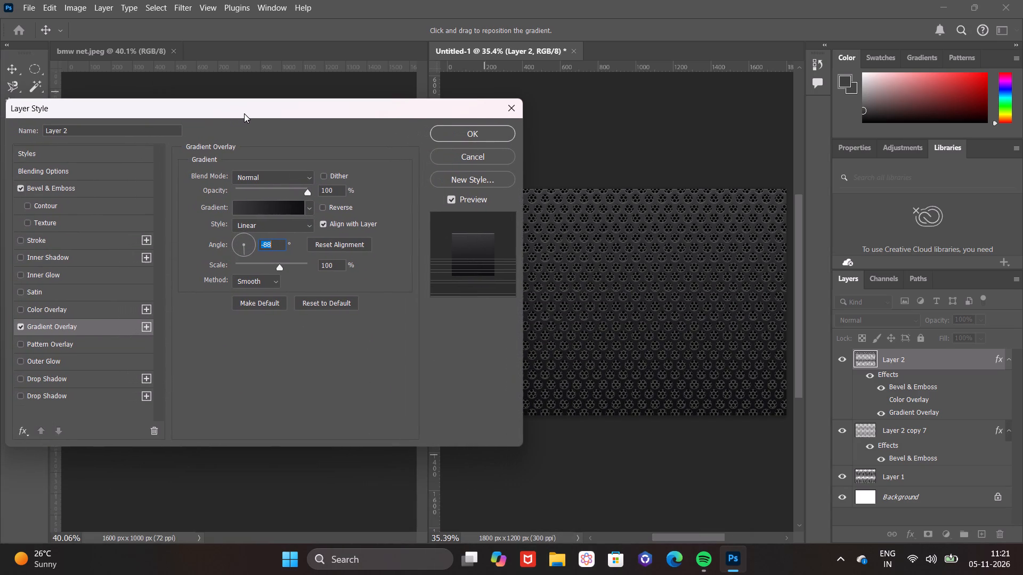
left_click_drag(244, 113, 245, 113)
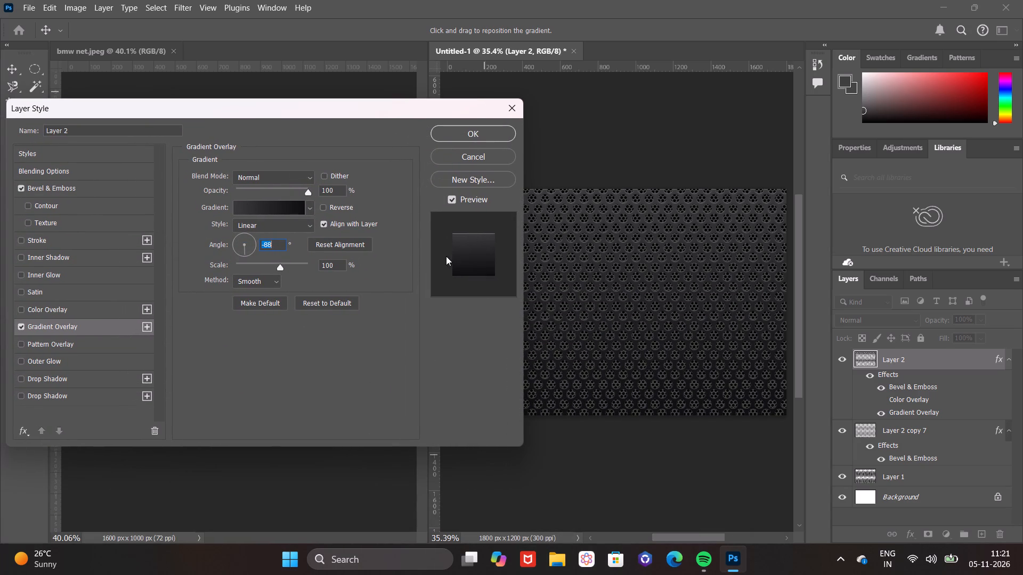
left_click_drag(457, 244, 459, 257)
left_click_drag(245, 253, 245, 248)
left_click_drag(278, 270, 245, 271)
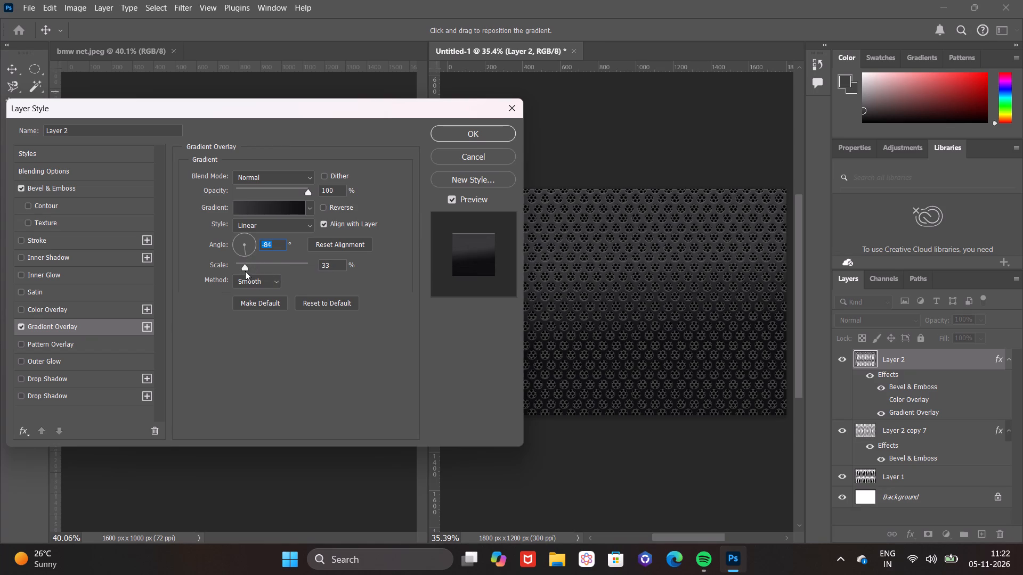
left_click_drag(245, 271, 272, 277)
left_click_drag(272, 277, 247, 283)
left_click_drag(247, 283, 241, 284)
left_click(245, 252)
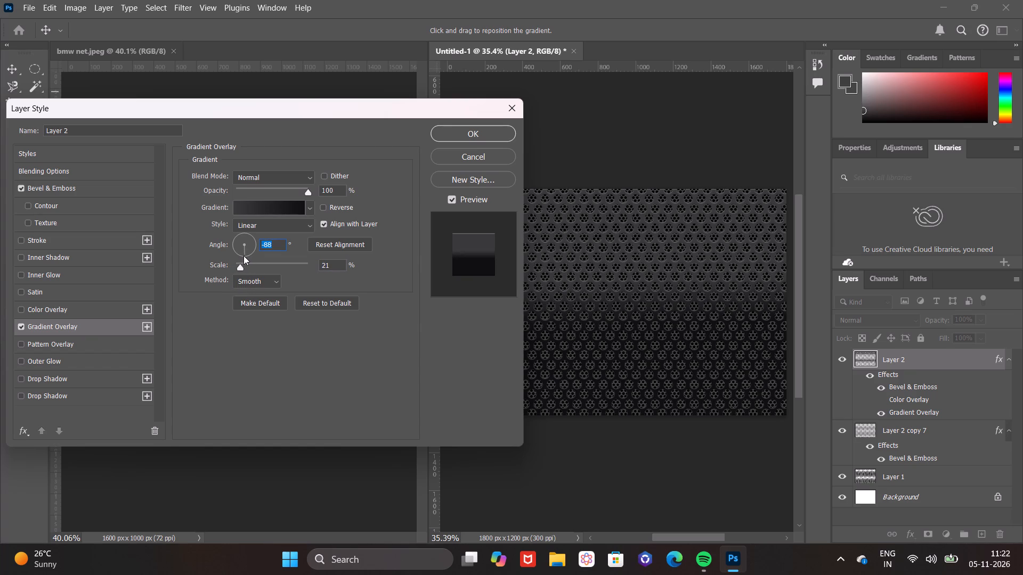
left_click(245, 256)
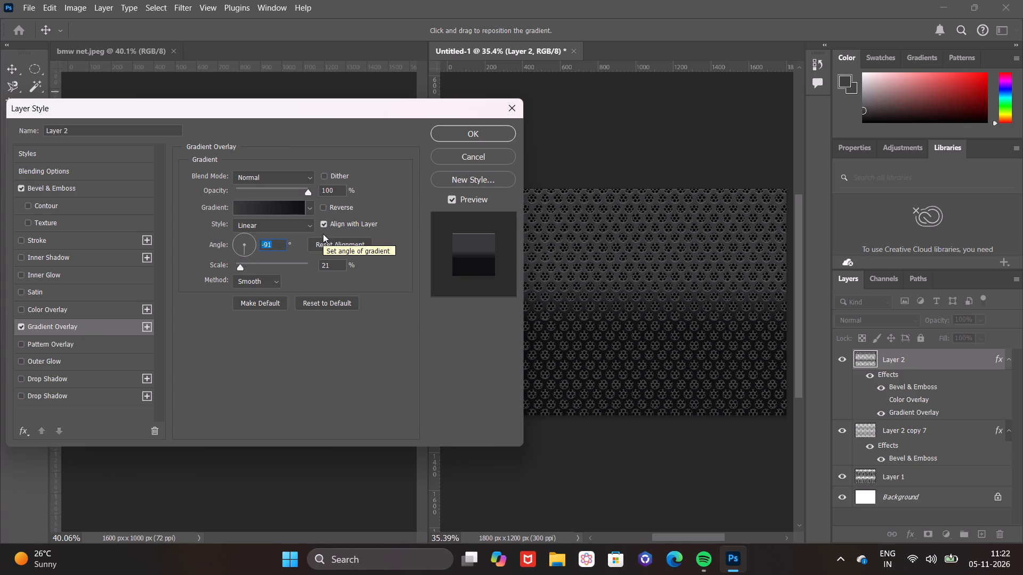
Try the Linear, Perceptual and Stripes gradient methods on Layer 2's Gradient Overlay, and settle on Classic.
left_click(248, 283)
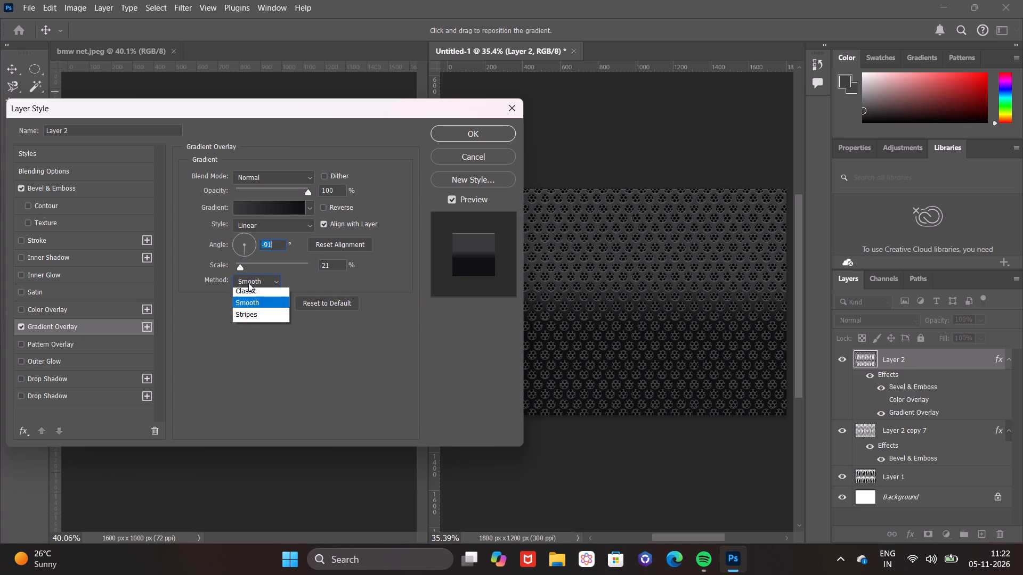
left_click(253, 316)
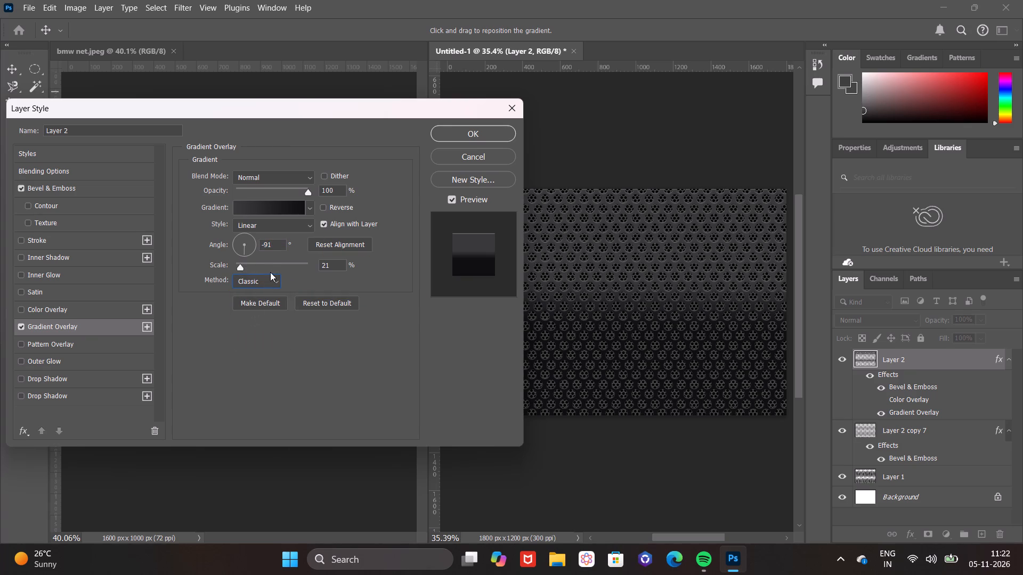
left_click(261, 281)
left_click(258, 306)
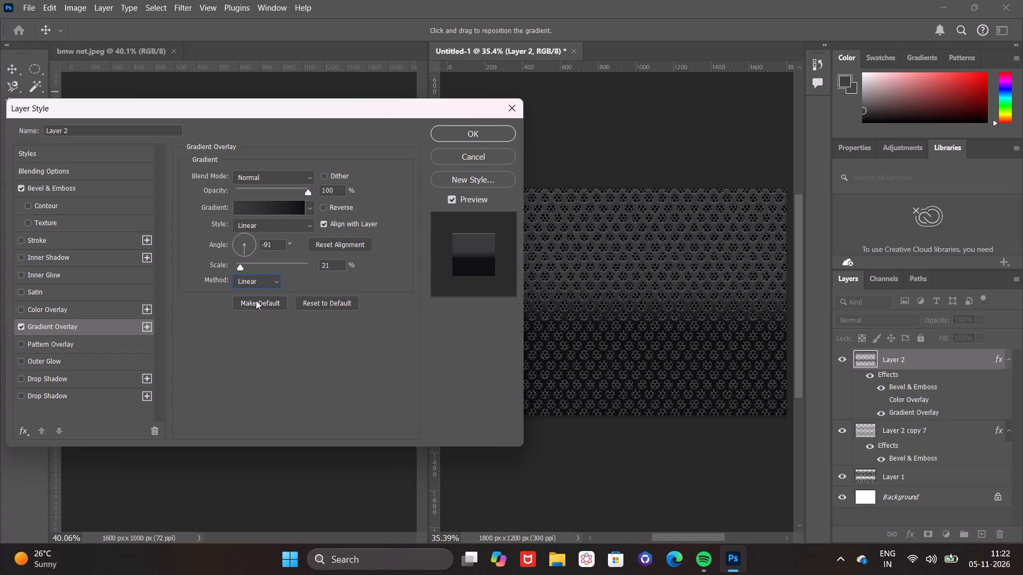
left_click(262, 282)
left_click(259, 290)
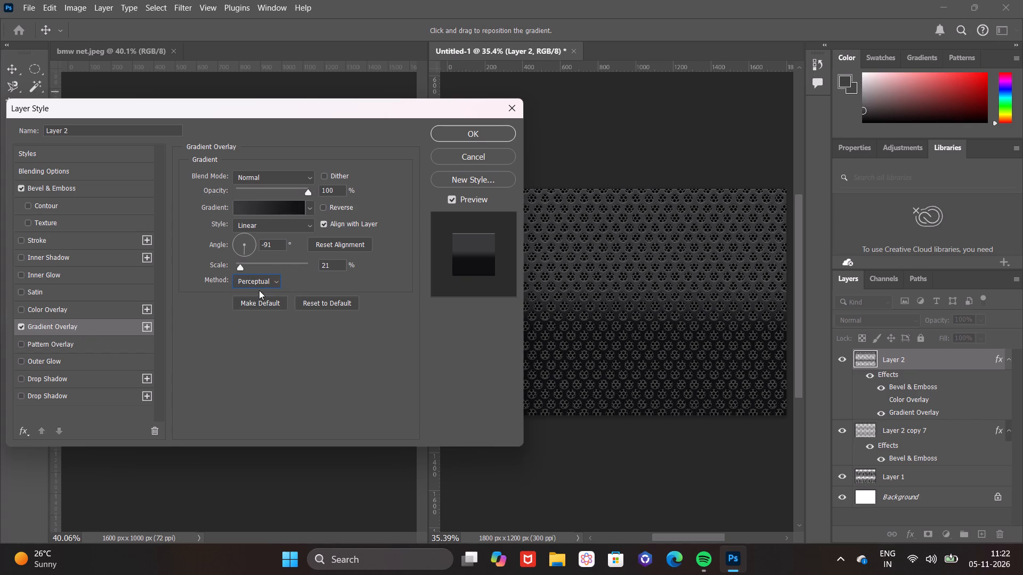
left_click(267, 281)
left_click(264, 340)
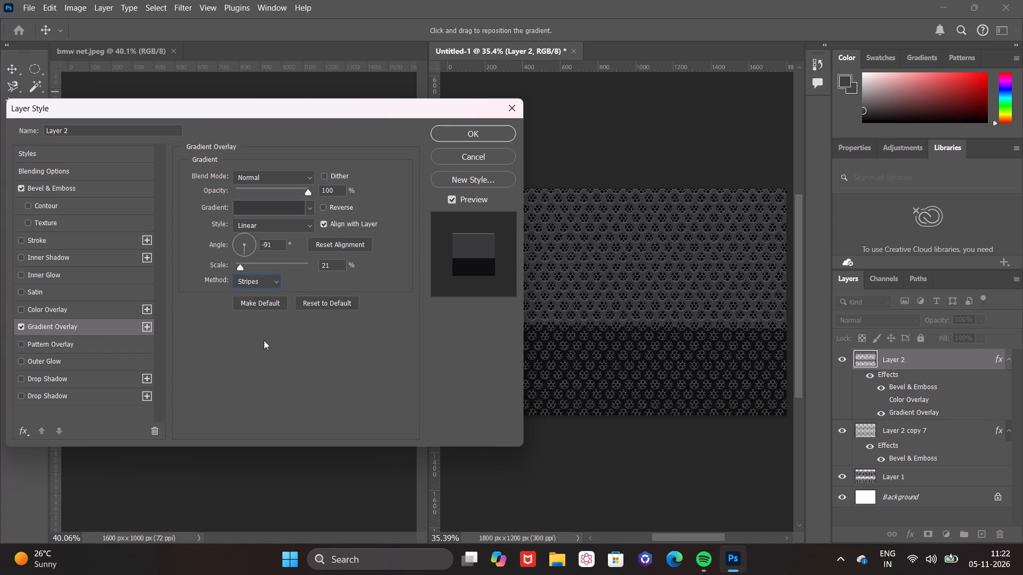
left_click(265, 282)
left_click(261, 313)
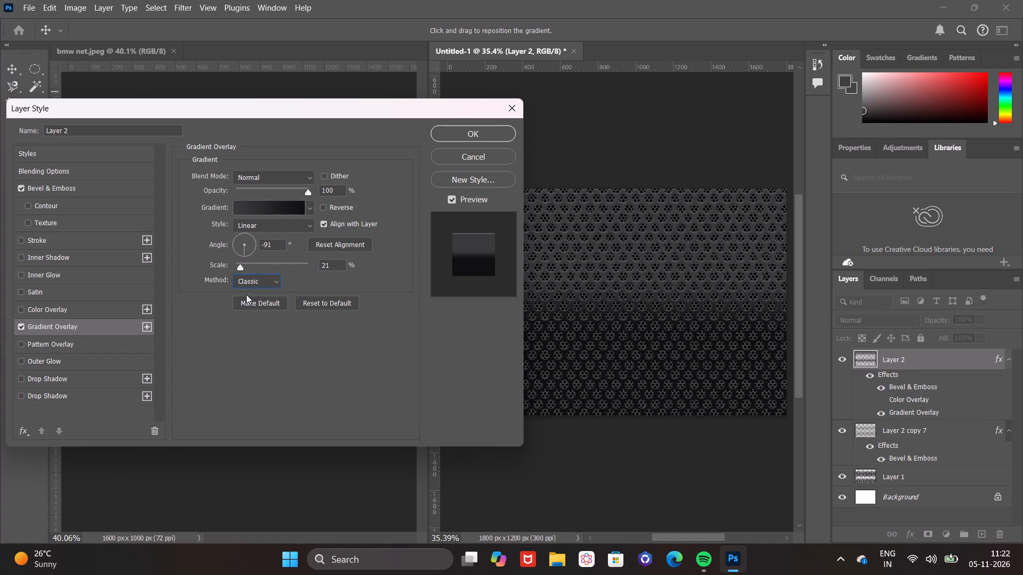
Set the scale of Layer 2's Gradient Overlay to 36%.
left_click_drag(241, 268, 233, 277)
left_click_drag(233, 277, 247, 289)
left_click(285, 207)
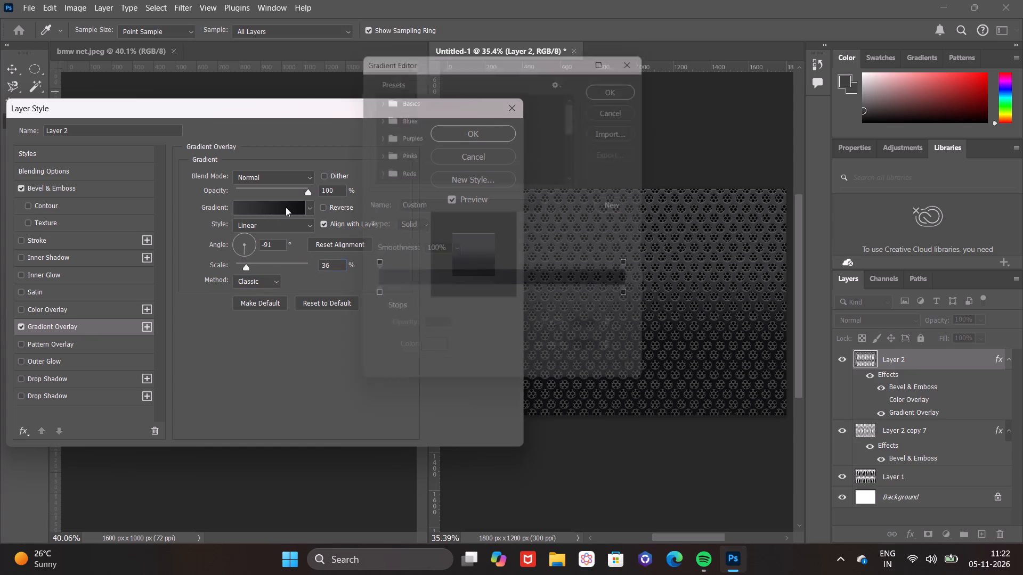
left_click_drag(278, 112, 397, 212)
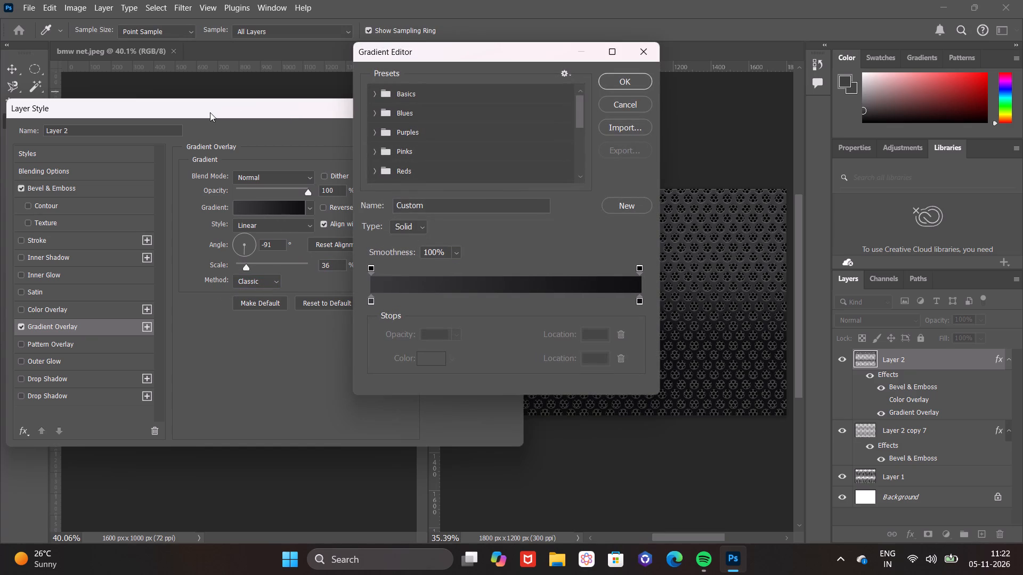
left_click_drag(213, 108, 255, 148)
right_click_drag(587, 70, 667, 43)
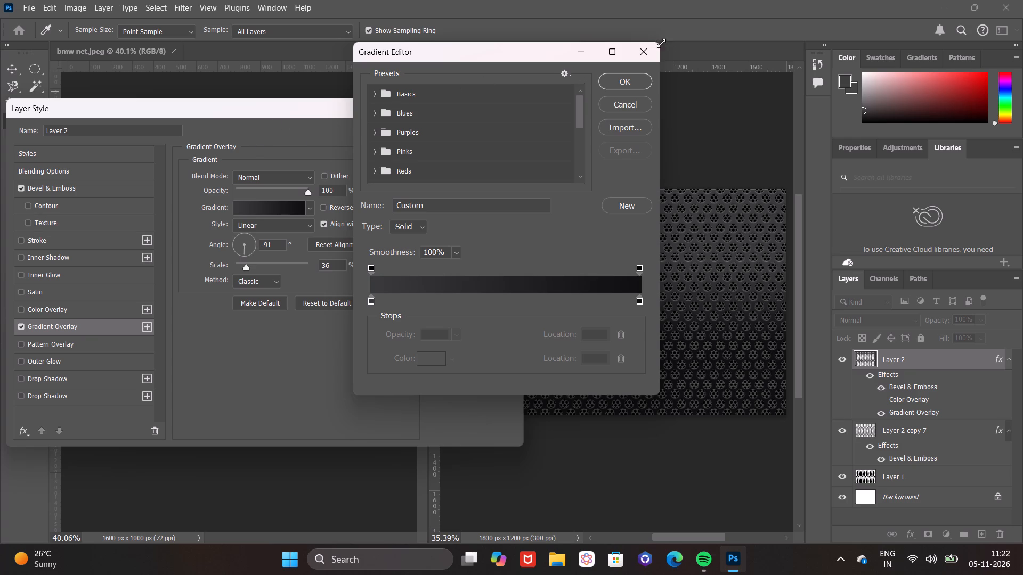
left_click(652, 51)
Recolour the overlay gradient's 0% stop with a lighter grey sampled from the reference mesh just above the BMW emblem, and apply the layer style.
left_click_drag(255, 111, 798, 236)
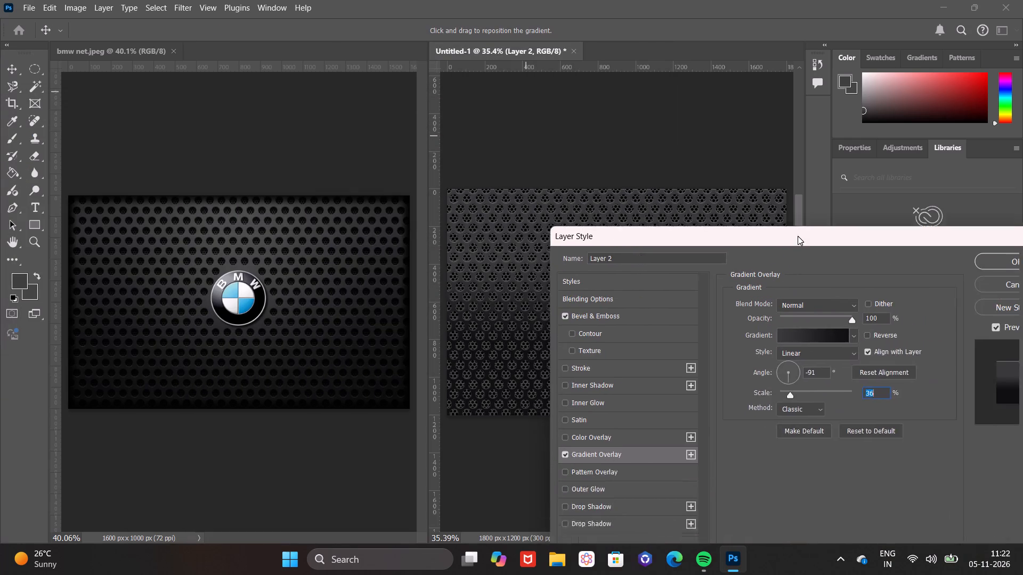
left_click_drag(798, 236, 758, 175)
left_click(764, 267)
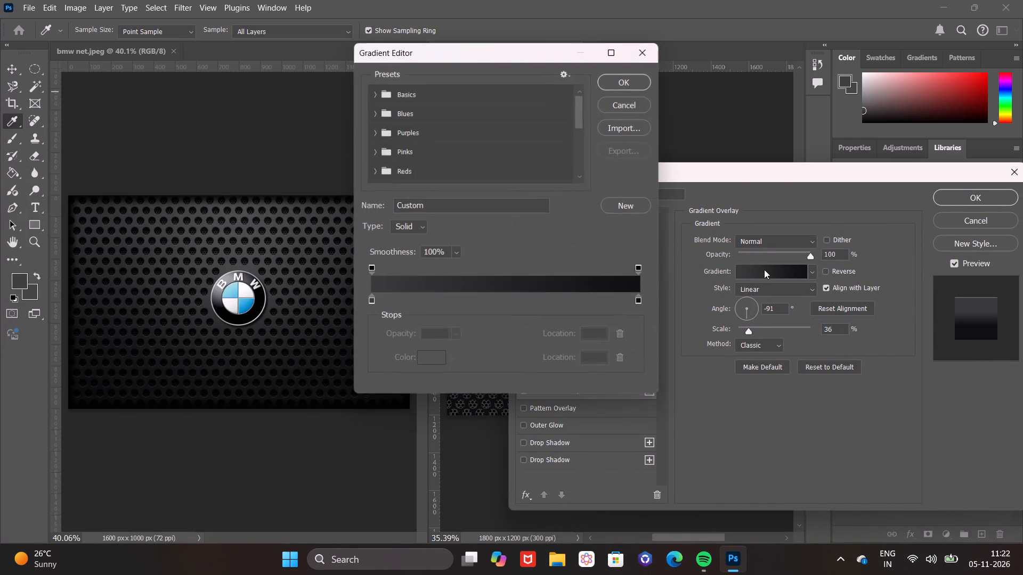
left_click(372, 299)
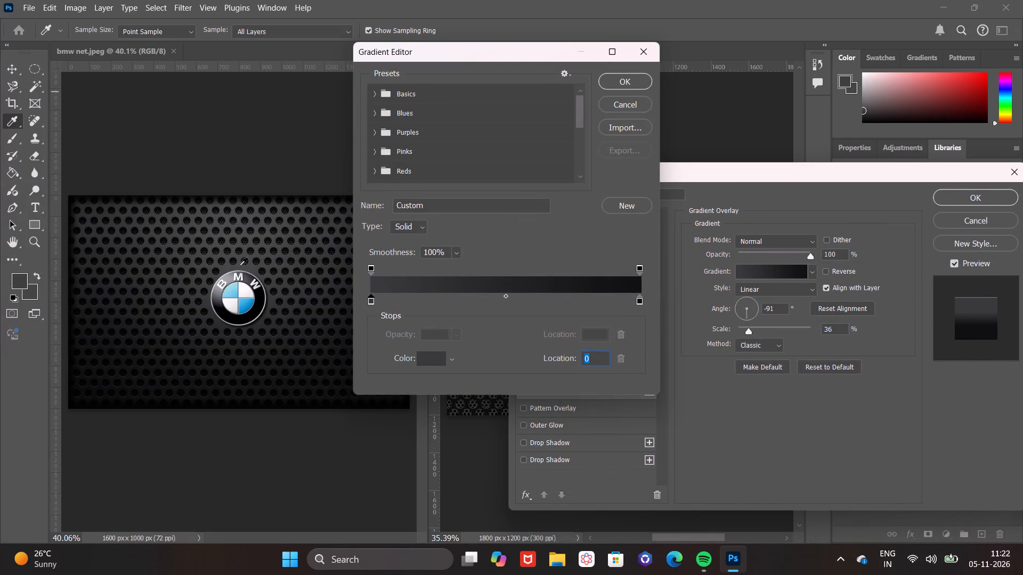
left_click(239, 266)
right_click_drag(804, 249, 838, 234)
right_click_drag(954, 196, 975, 196)
left_click(973, 196)
left_click(629, 79)
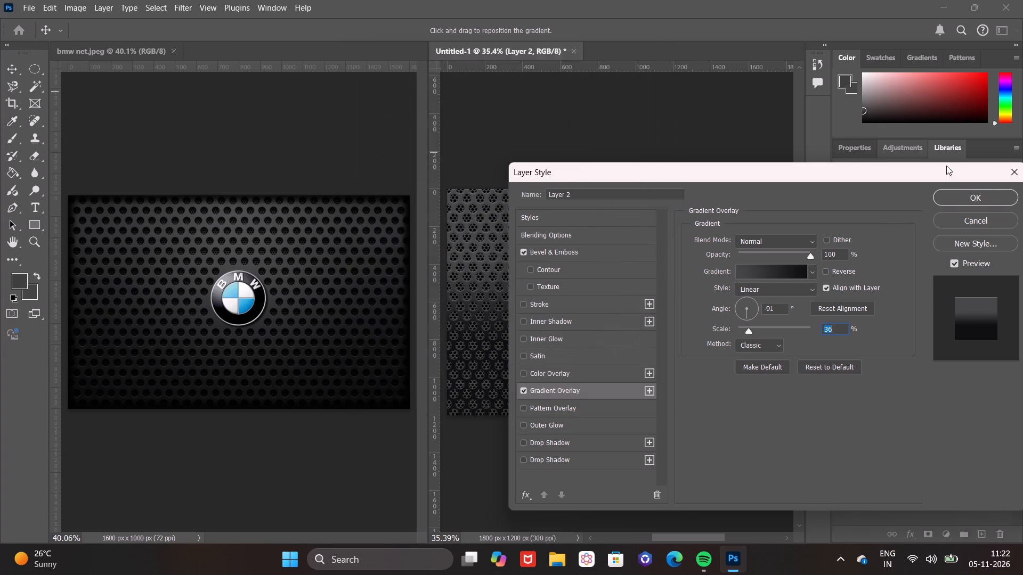
right_click(979, 184)
left_click(983, 197)
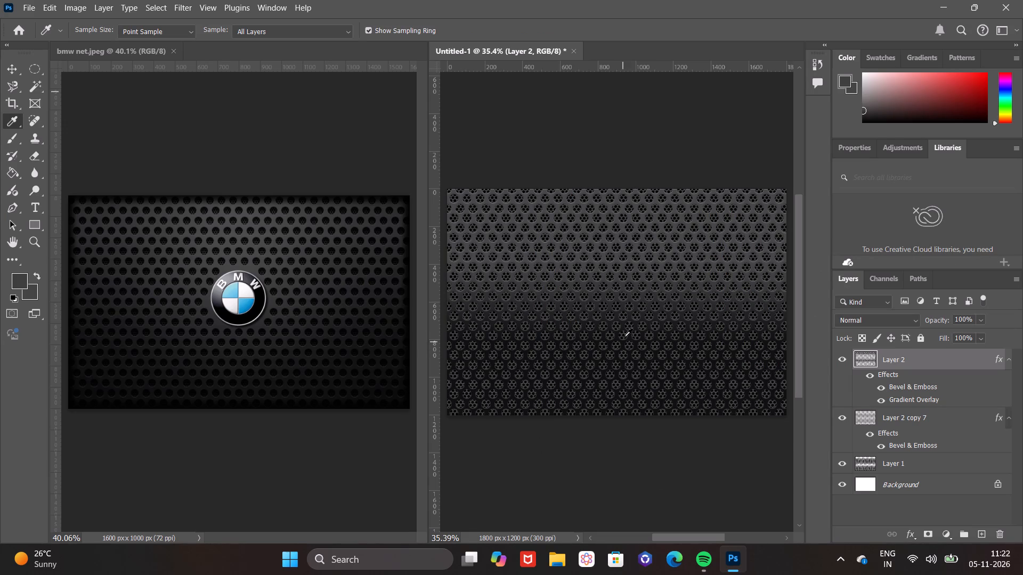
Compare the mesh with Layer 2's effects hidden and shown, leaving them on.
left_click(870, 376)
left_click(870, 376)
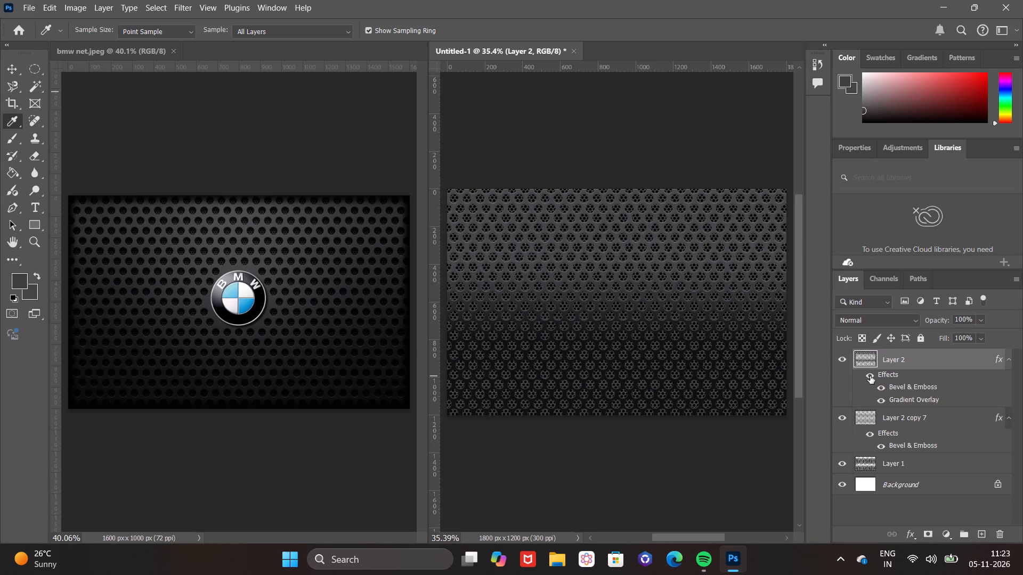
left_click(870, 376)
left_click(870, 376)
left_click(870, 376)
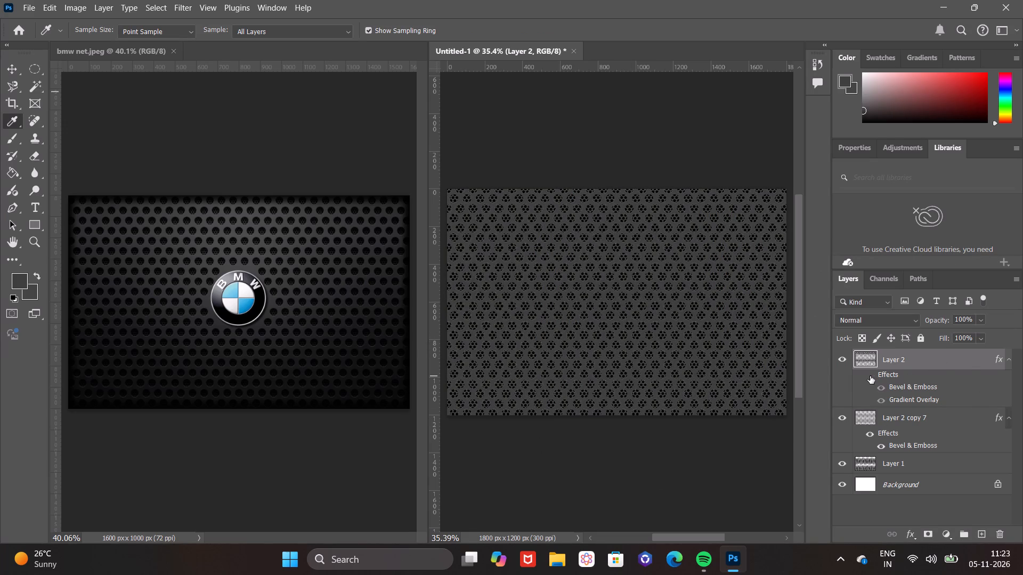
left_click(870, 375)
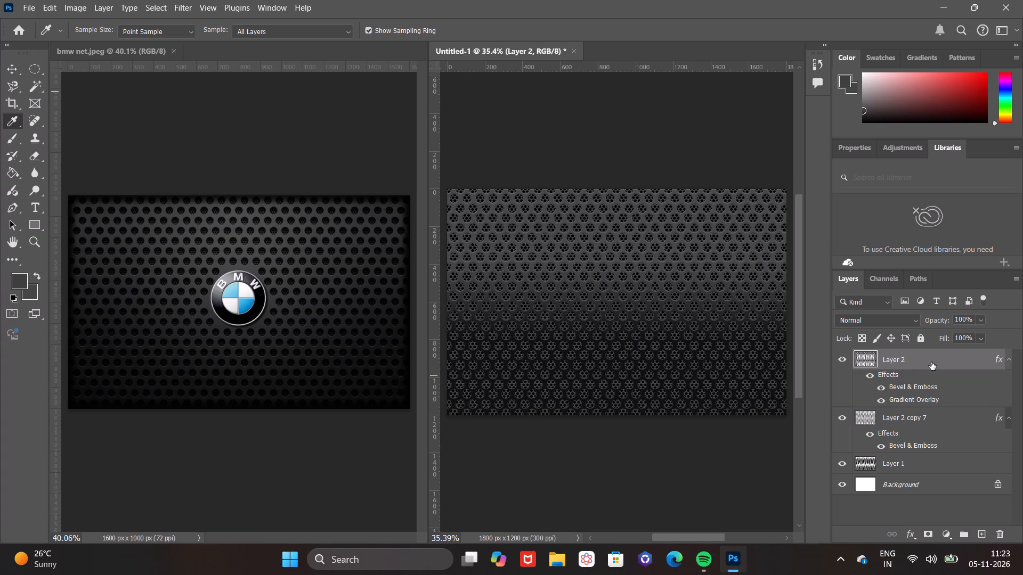
Recolour the 100% stop of Layer 2's Gradient Overlay with a dark grey sampled from the reference mesh below the BMW emblem, and apply the style.
double_click(931, 362)
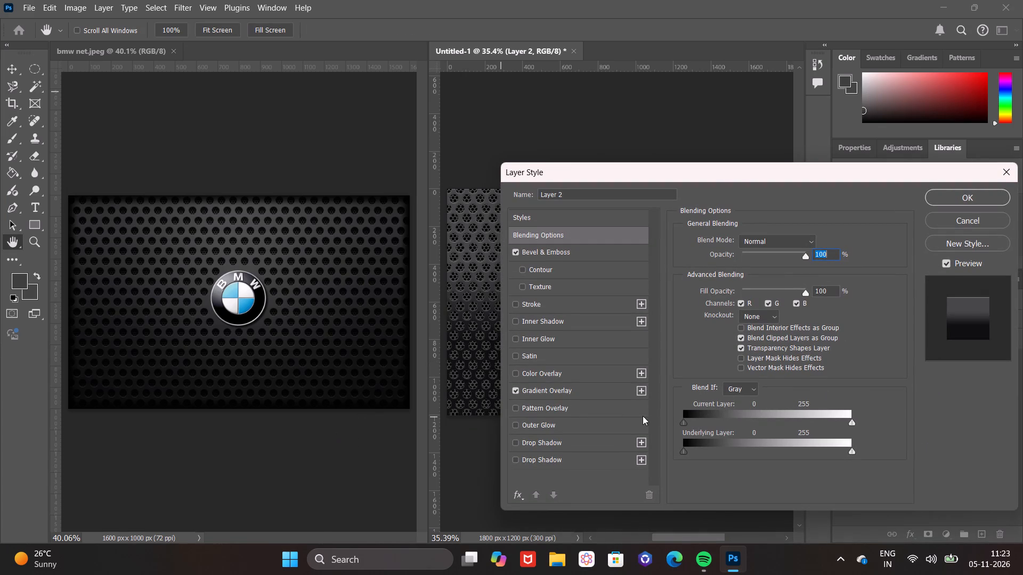
left_click(578, 391)
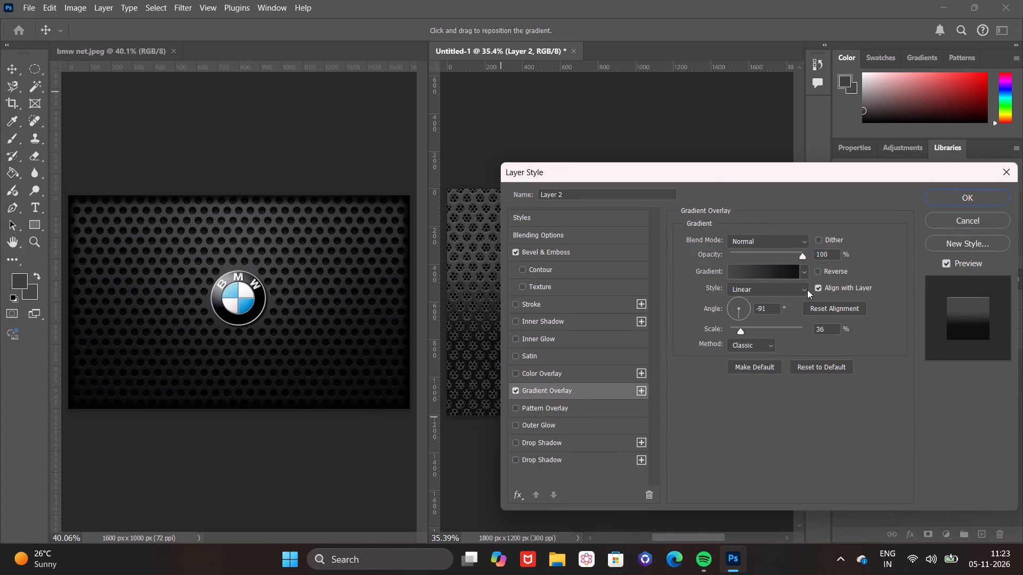
left_click(756, 273)
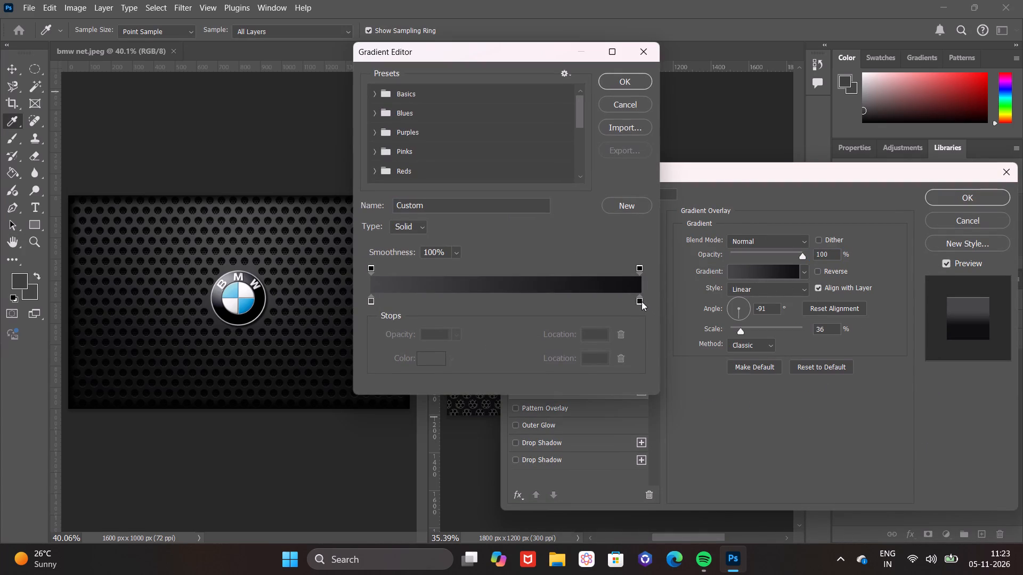
left_click(637, 301)
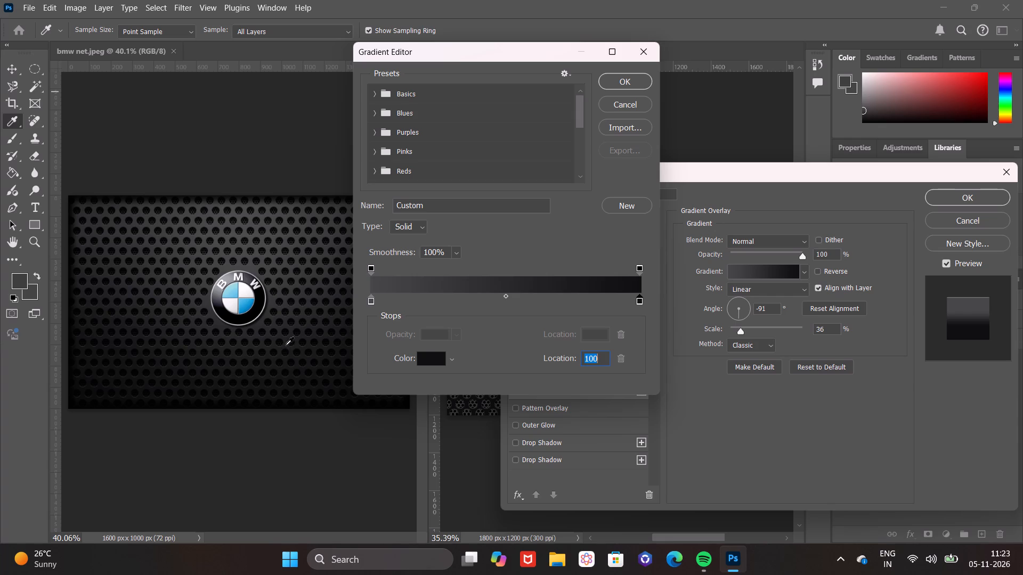
left_click(286, 342)
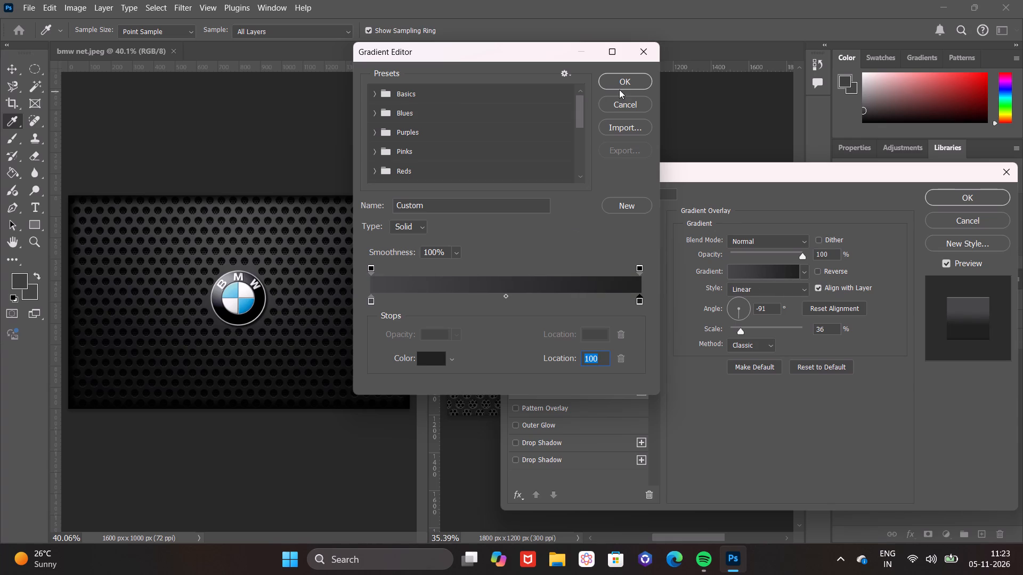
left_click(619, 82)
left_click(973, 195)
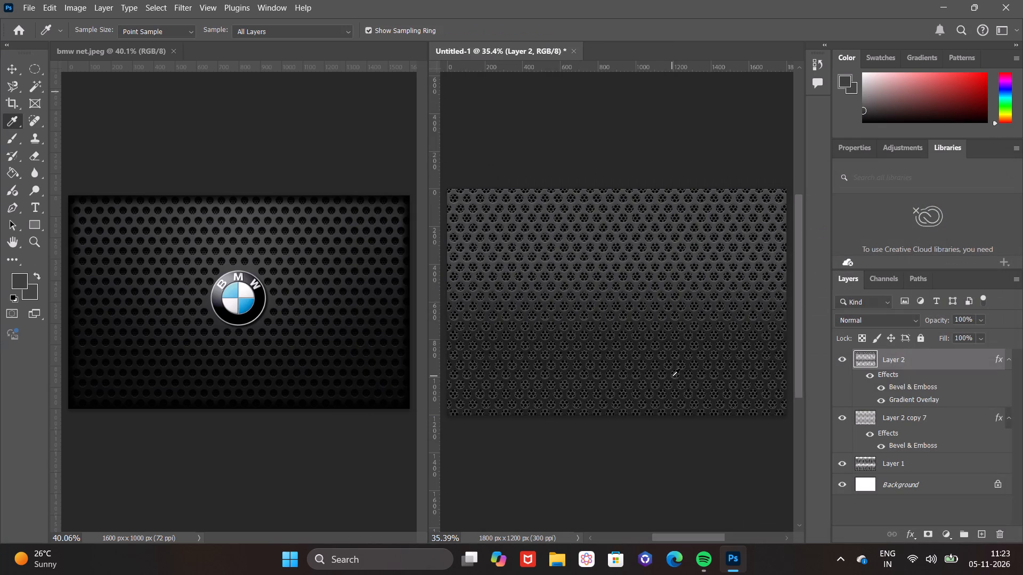
Compare the mesh with Layer 2 copy 7's Bevel & Emboss effect hidden and shown, leaving it on.
left_click(920, 420)
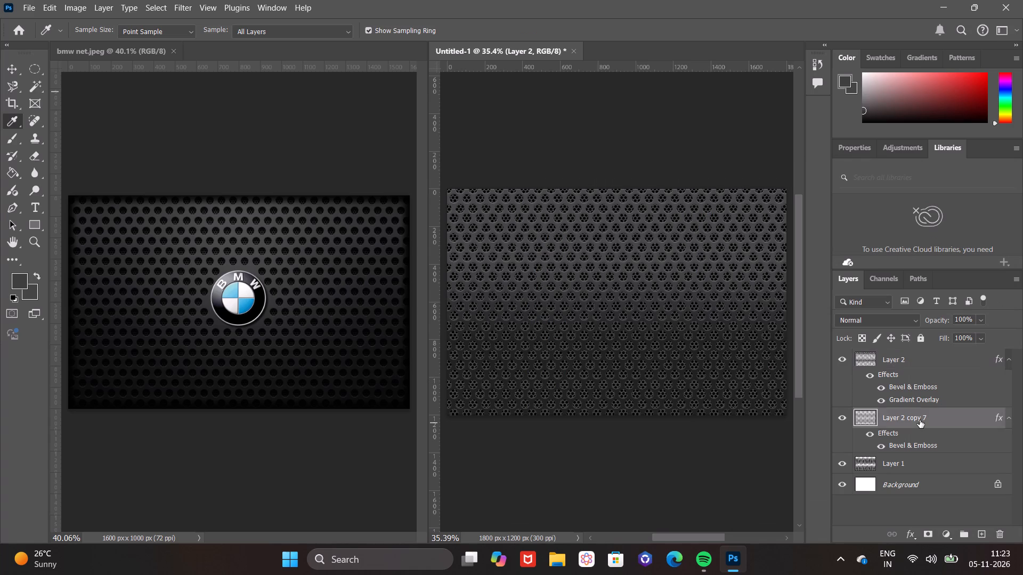
left_click(881, 446)
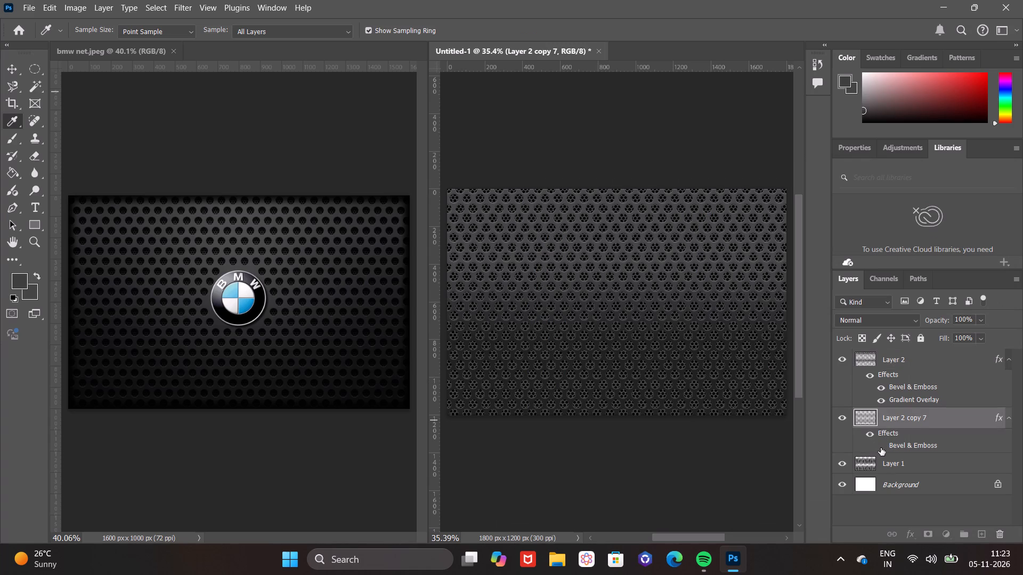
left_click(881, 448)
left_click(881, 448)
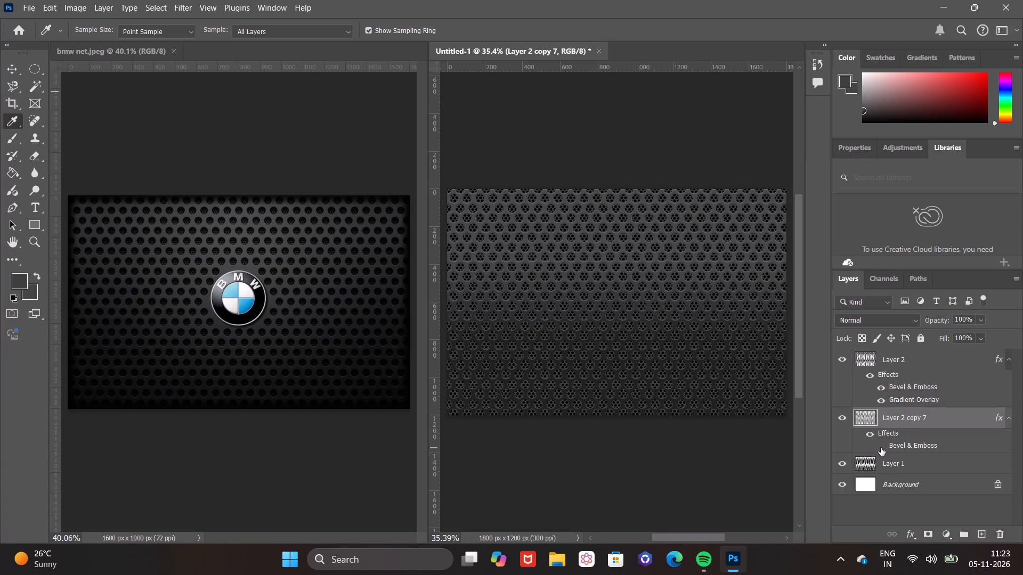
left_click(881, 448)
Sample a near-black grey from the reference mesh below the BMW emblem as the foreground colour.
left_click(311, 348)
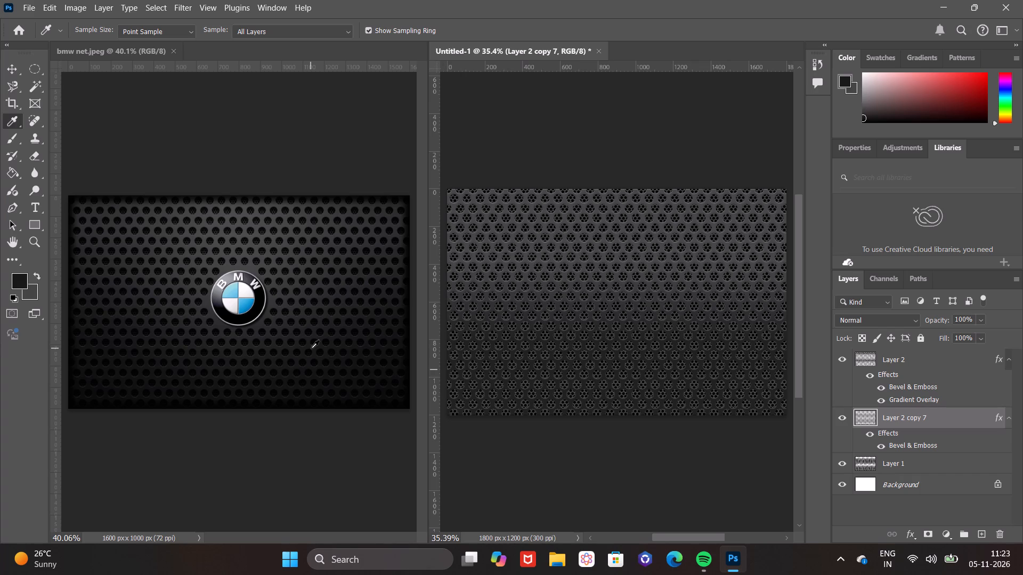
Examine the hole edges and inner mesh of the reference image and the recreated mesh side by side at close range.
scroll(315, 348, "up", 4, "alt")
scroll(328, 314, "down", 1, "alt")
scroll(328, 314, "up", 3, "alt")
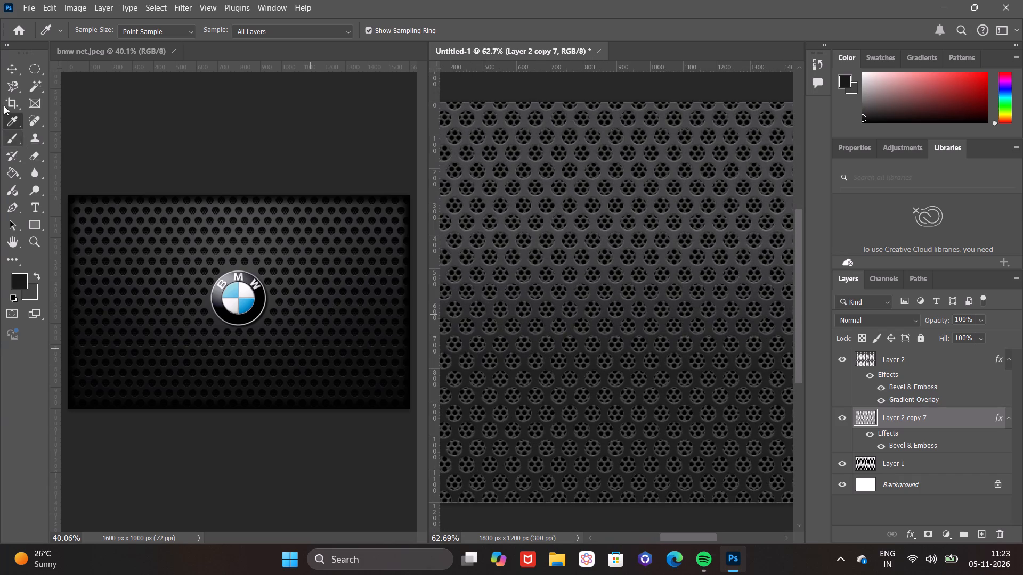
left_click(29, 70)
left_click(148, 244)
scroll(166, 268, "up", 5, "alt")
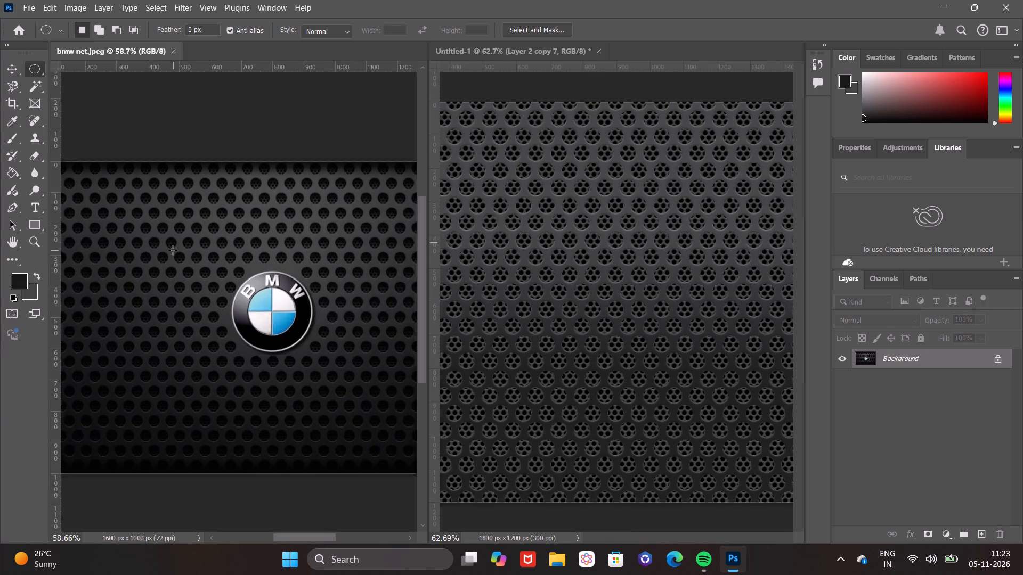
scroll(173, 250, "up", 12, "alt")
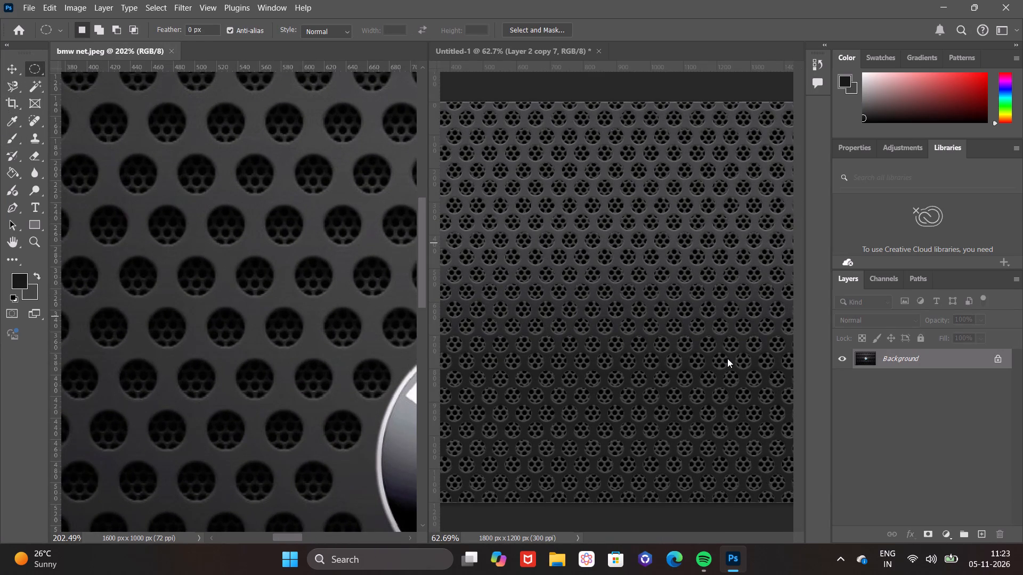
left_click(727, 358)
double_click(974, 426)
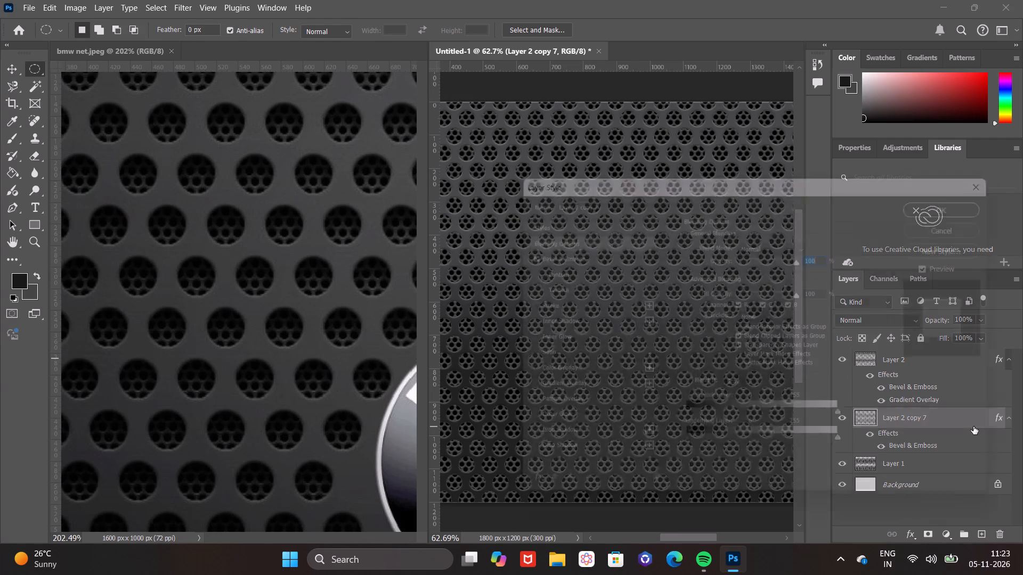
left_click(1009, 169)
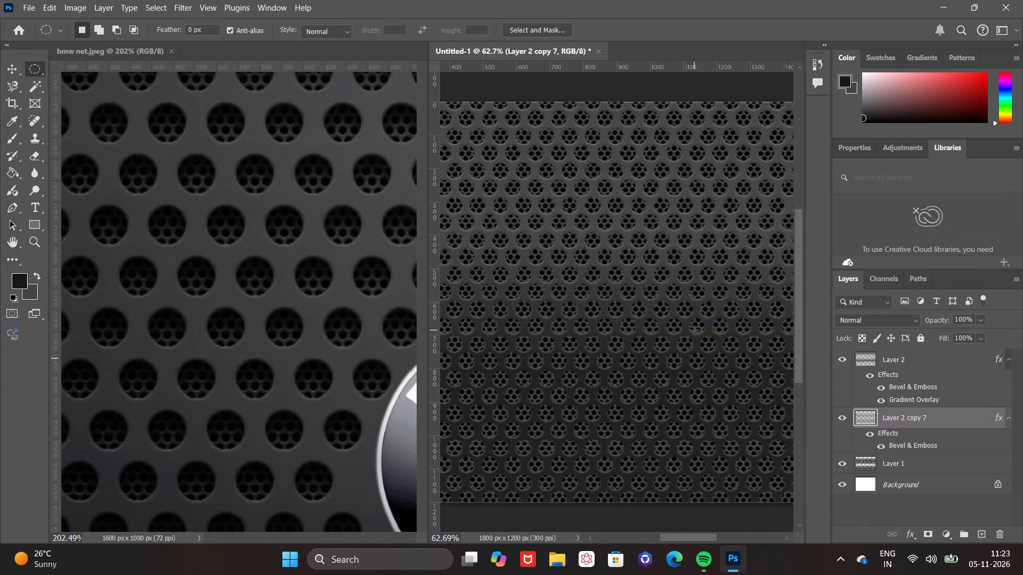
scroll(694, 330, "up", 14, "alt")
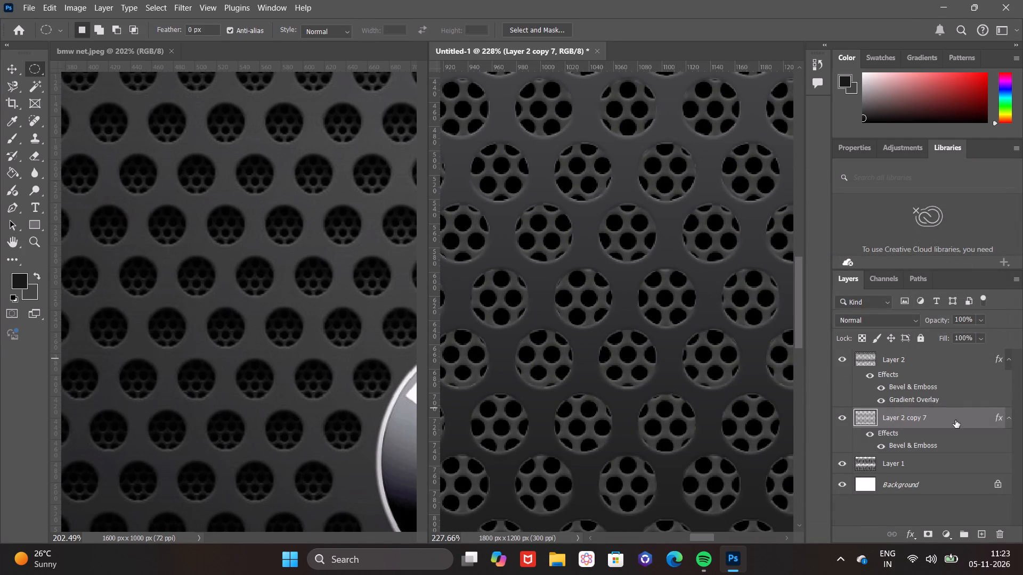
Adjust Layer 2 copy 7's Bevel & Emboss to a depth of 407%, a size of 1 px and a soften of 3 px.
left_click(943, 445)
left_click(926, 445)
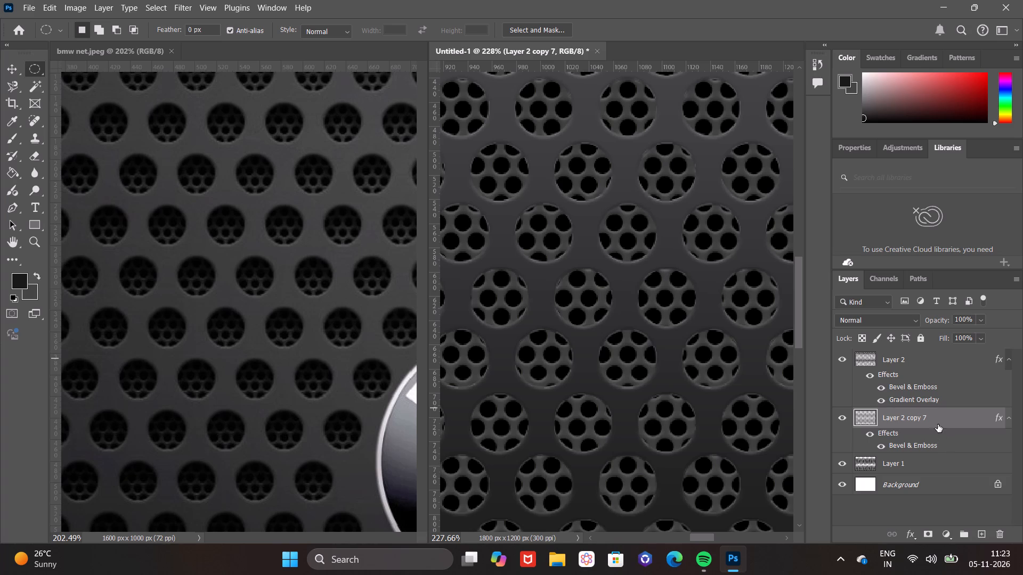
double_click(944, 414)
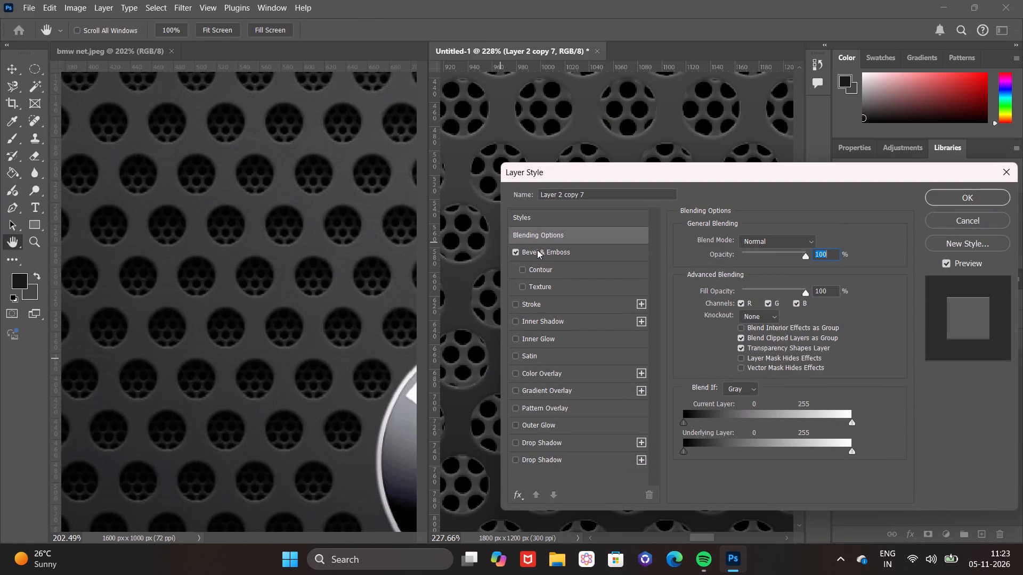
left_click(537, 250)
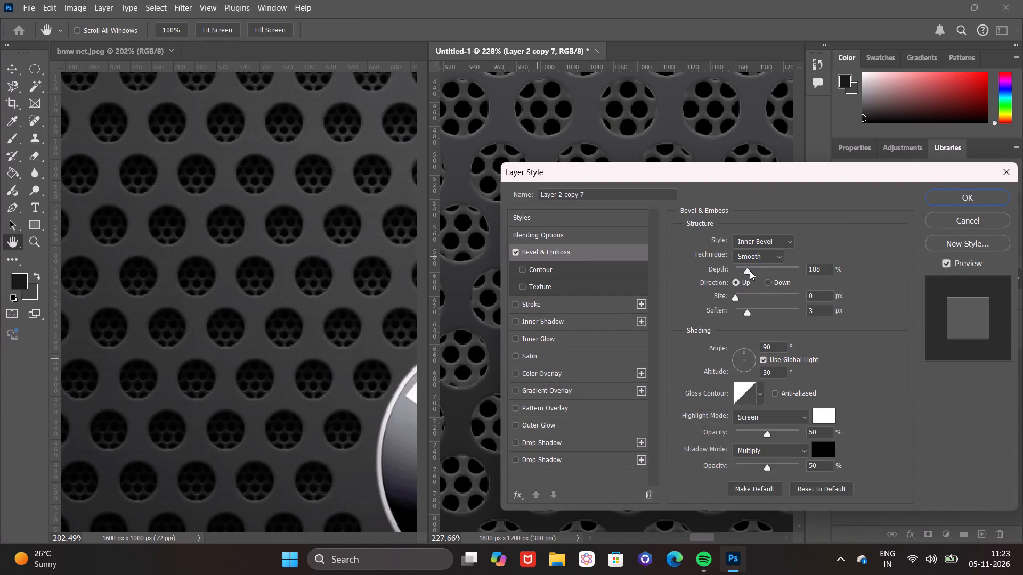
left_click_drag(735, 296, 745, 296)
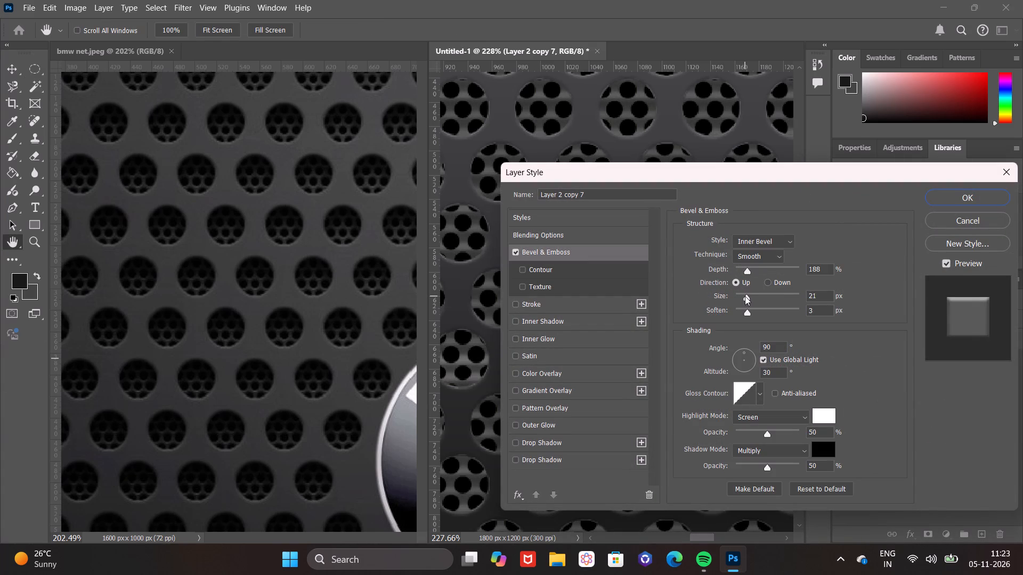
left_click_drag(745, 296, 743, 296)
left_click_drag(746, 312, 739, 315)
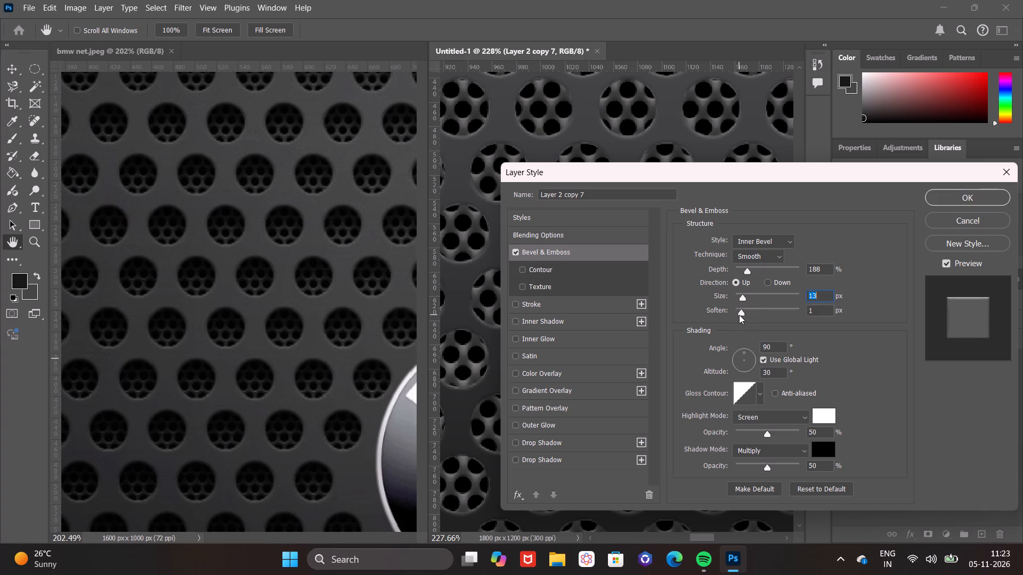
left_click_drag(739, 315, 737, 315)
left_click_drag(738, 311, 749, 311)
left_click_drag(749, 311, 746, 313)
left_click_drag(748, 271, 738, 275)
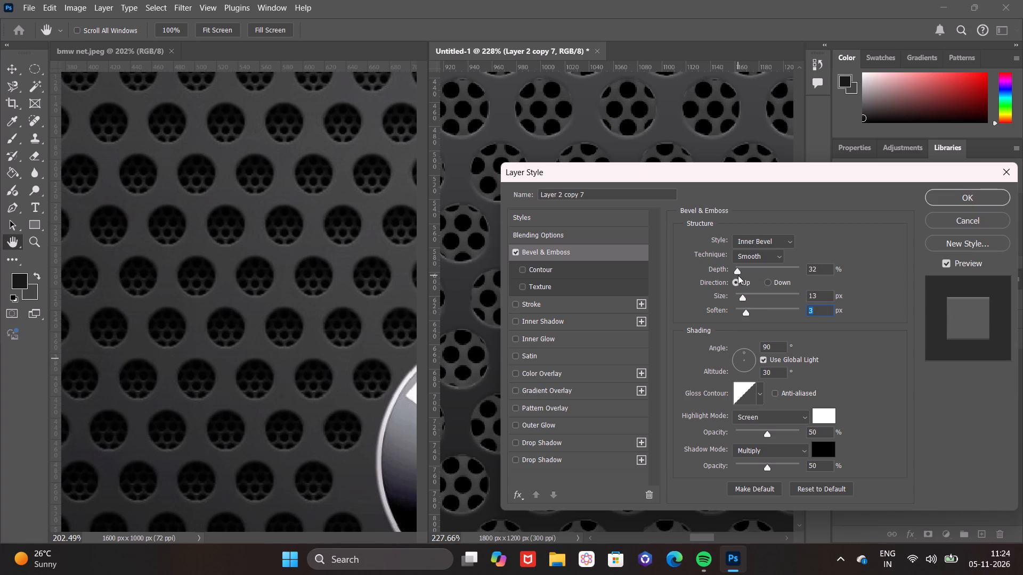
left_click_drag(738, 275, 767, 278)
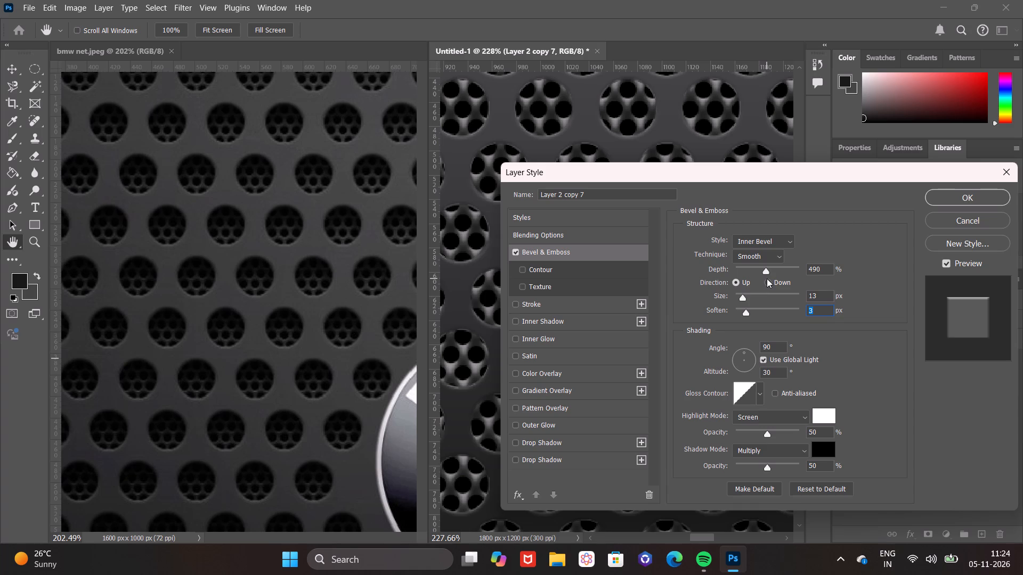
left_click_drag(767, 278, 762, 280)
left_click_drag(744, 299, 745, 302)
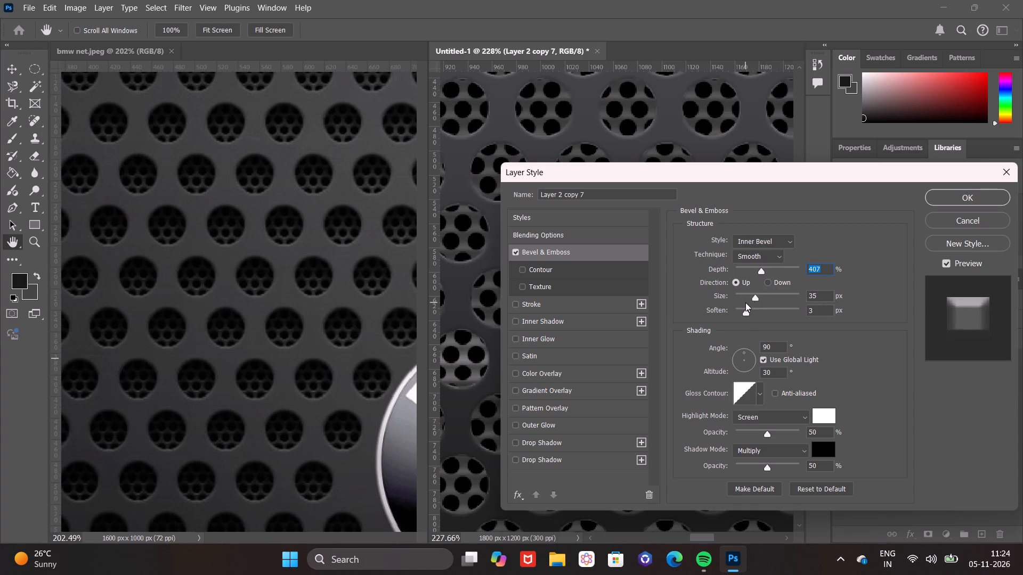
left_click_drag(745, 302, 734, 303)
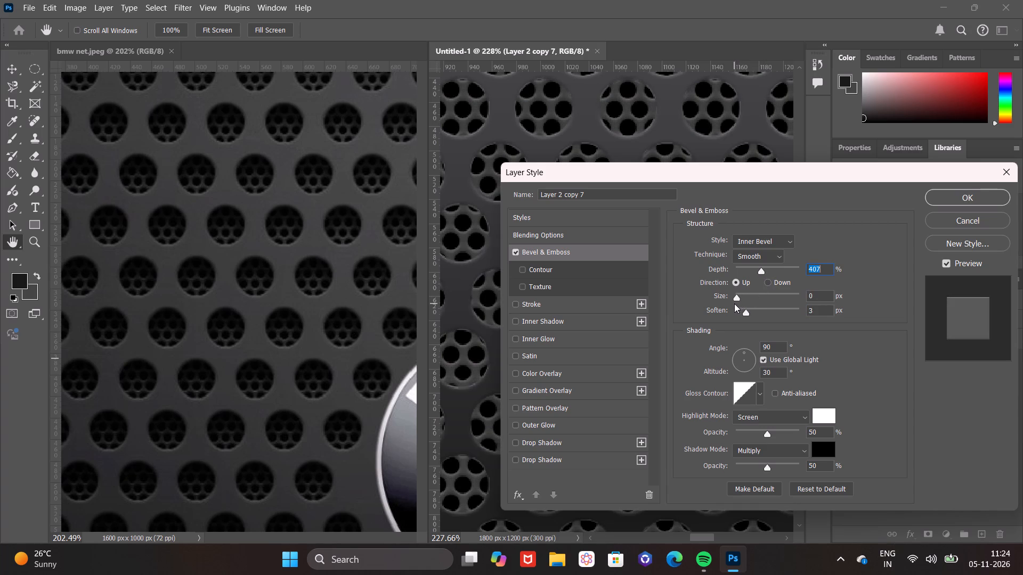
left_click_drag(734, 303, 736, 304)
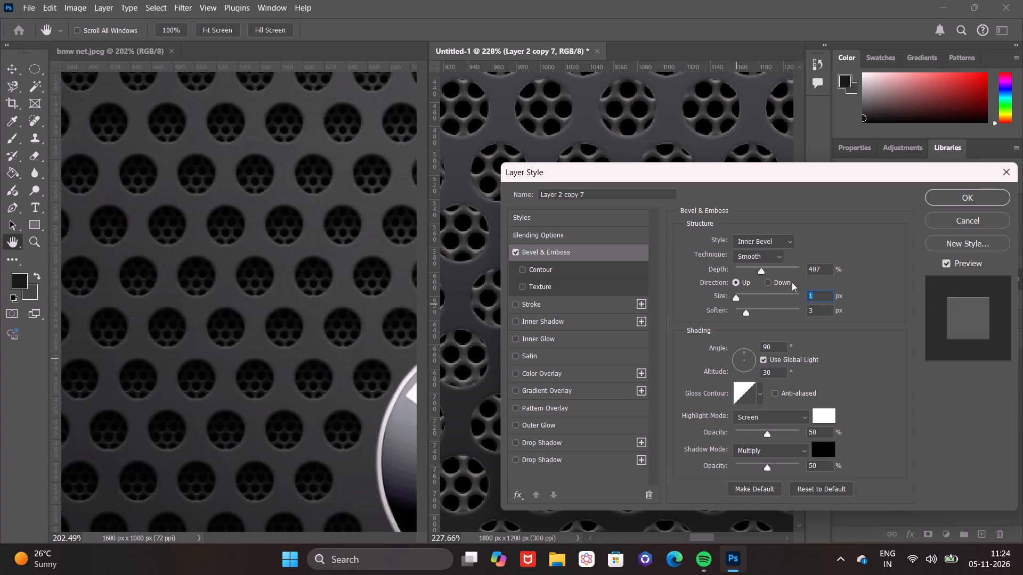
Try several gloss contours on Layer 2 copy 7's Bevel & Emboss and apply the rounded, stepped one.
left_click(758, 399)
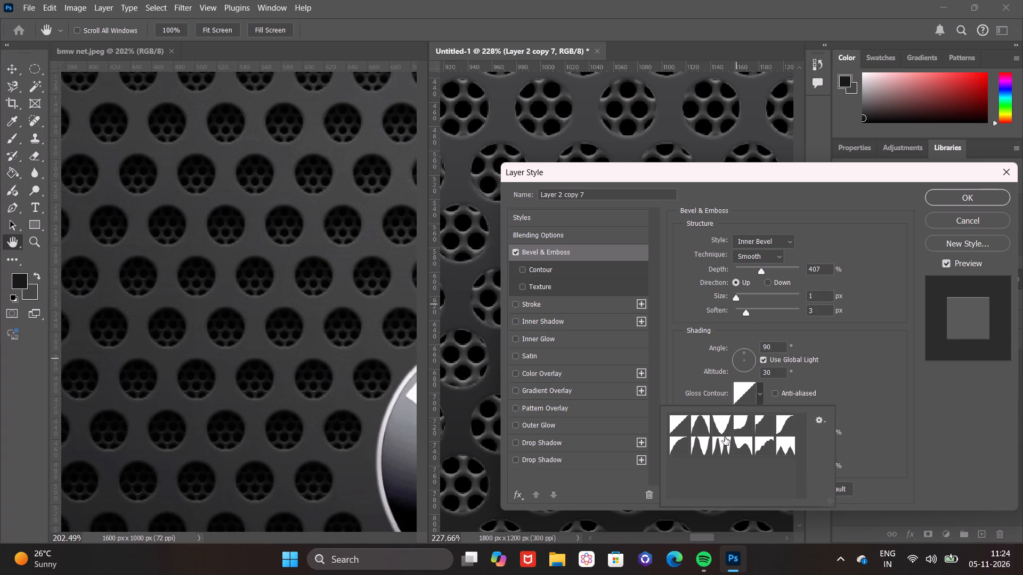
left_click(719, 443)
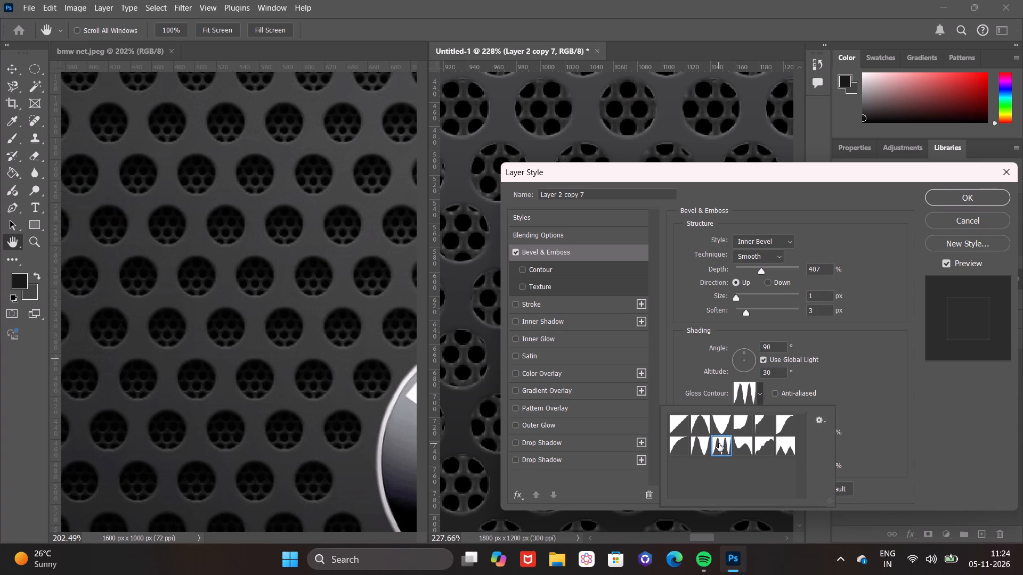
left_click(708, 447)
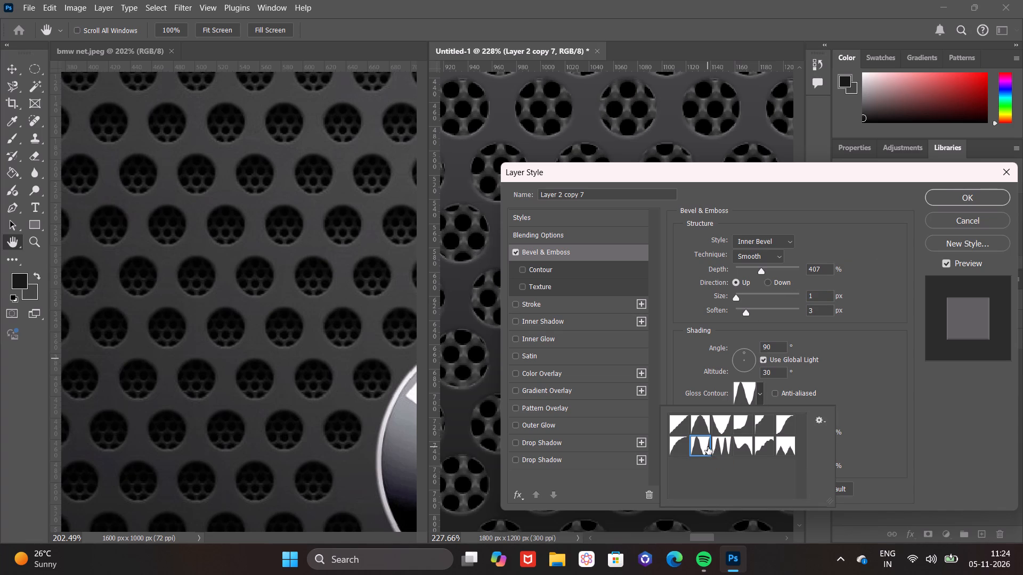
left_click(721, 427)
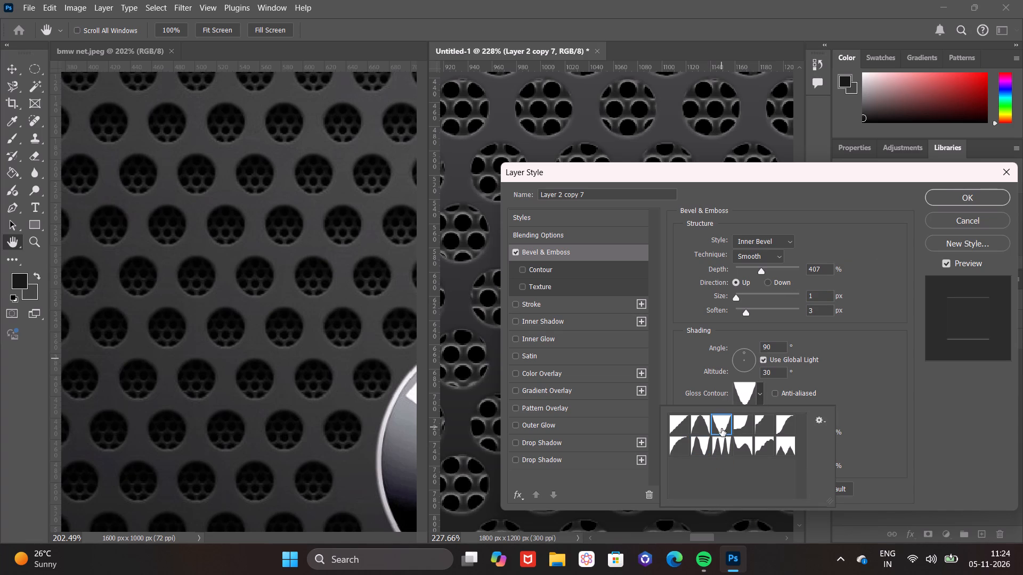
left_click(703, 429)
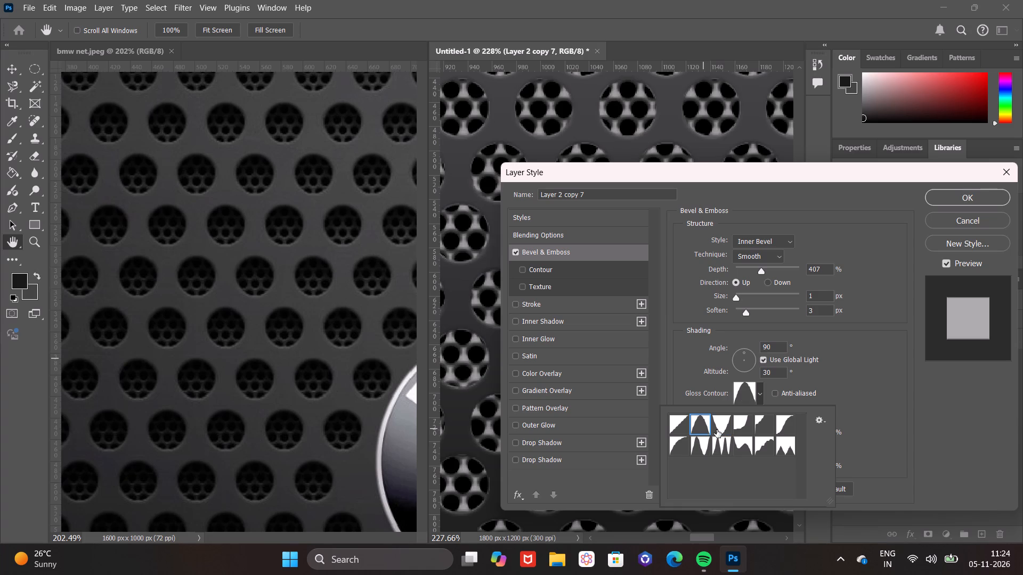
left_click(721, 430)
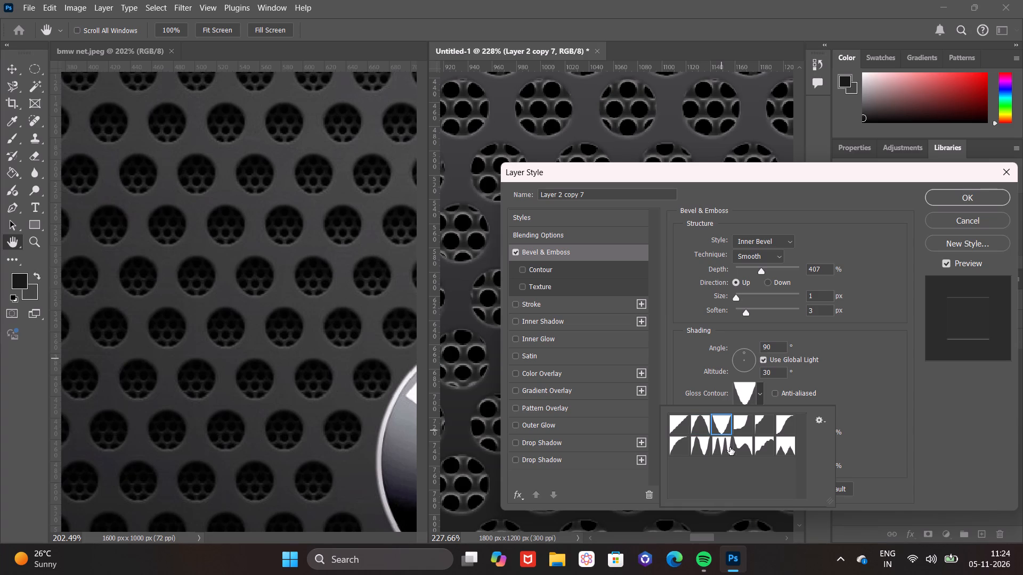
left_click(728, 447)
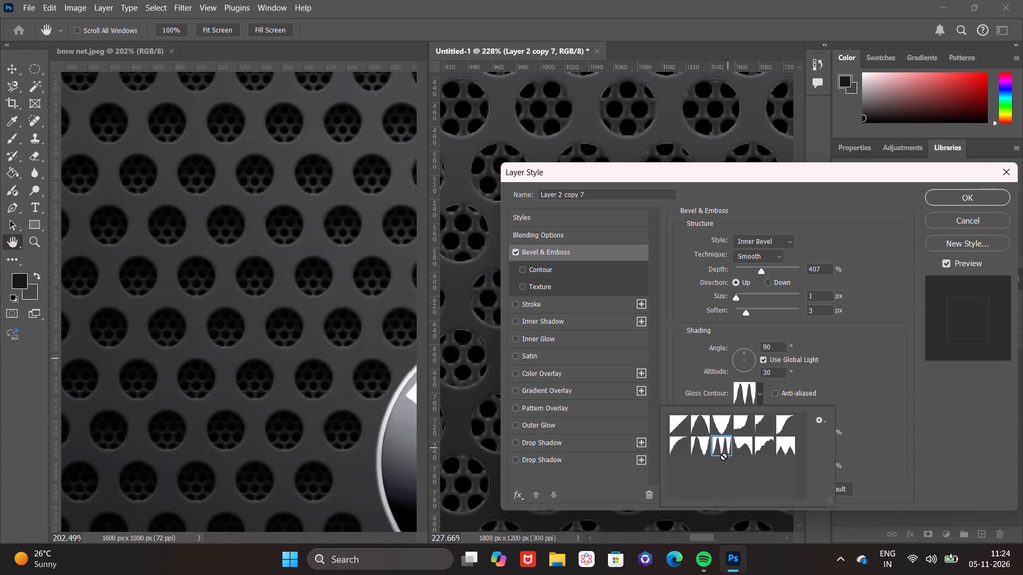
left_click(767, 445)
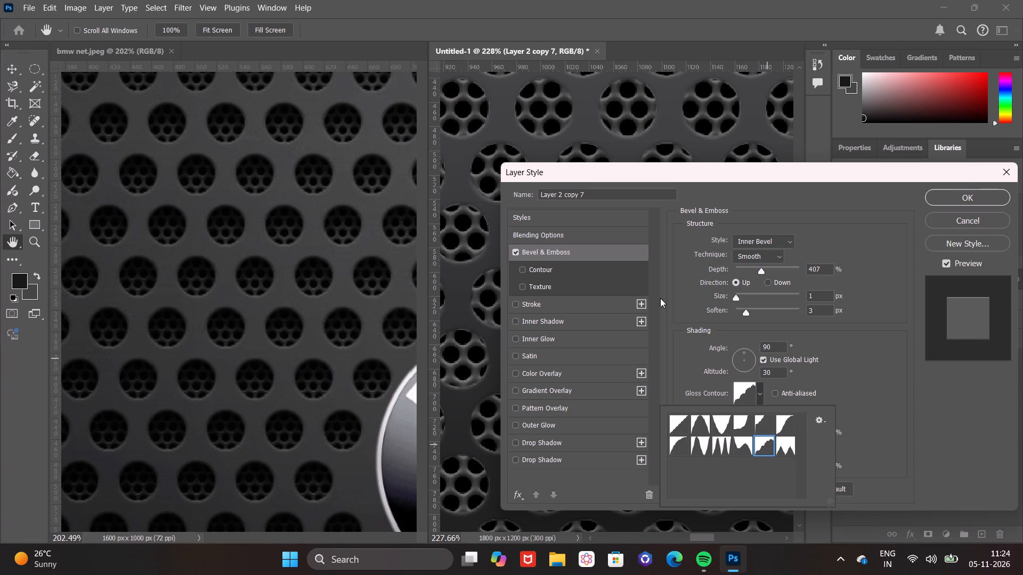
left_click(954, 200)
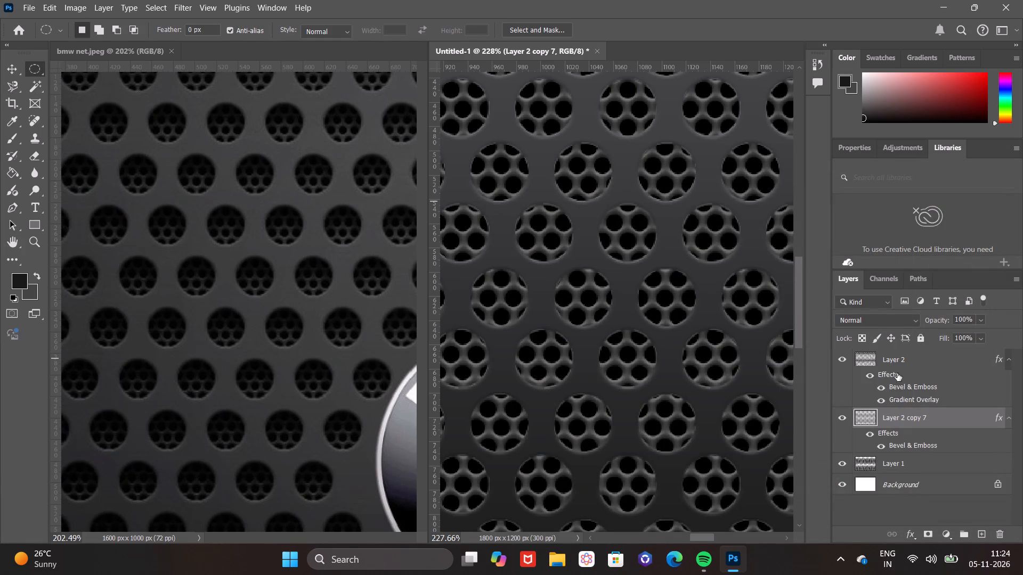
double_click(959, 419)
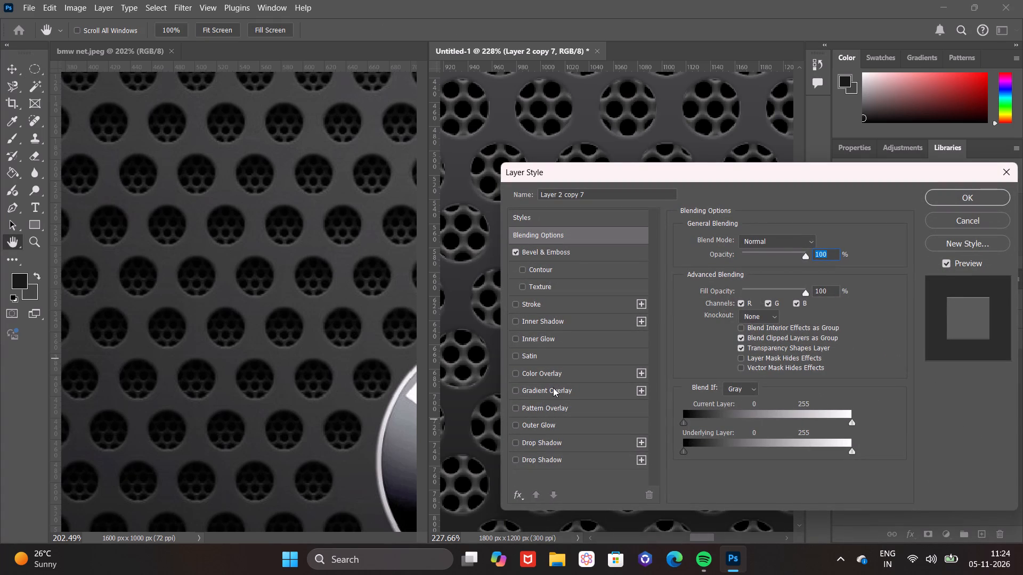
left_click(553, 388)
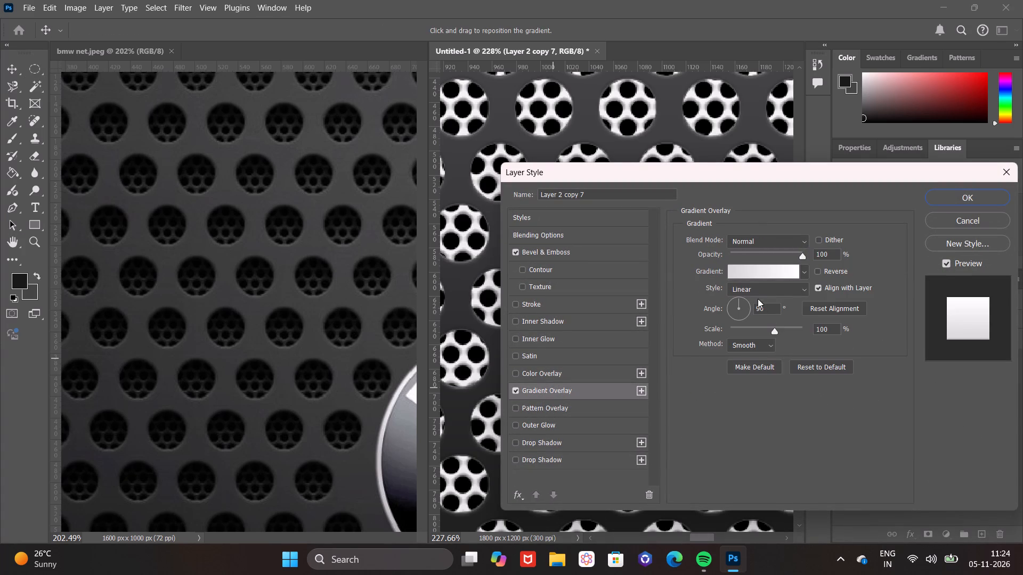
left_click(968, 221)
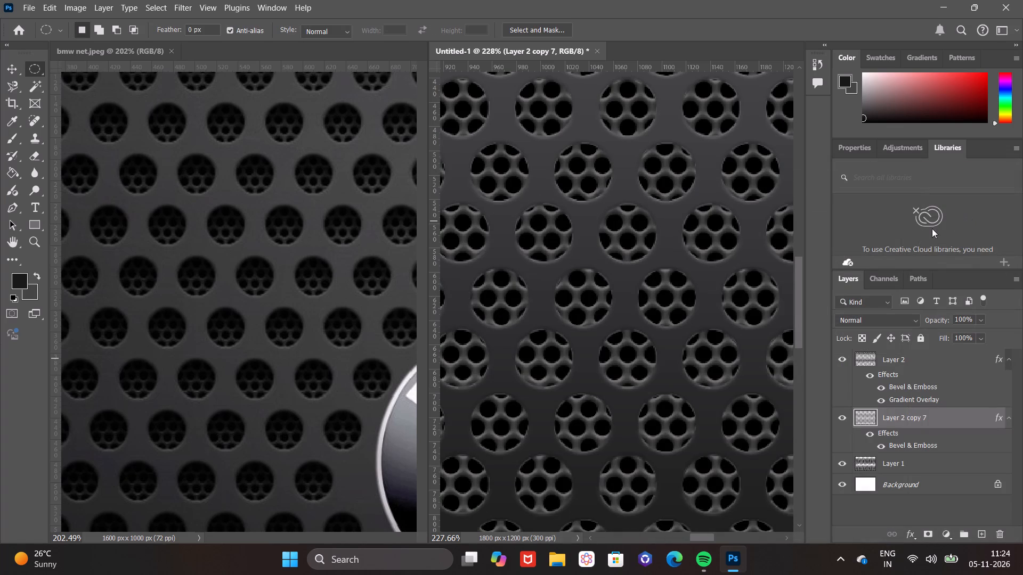
Compare the whole recreated mesh with the whole reference image, fitting each document in its window.
scroll(751, 317, "down", 12)
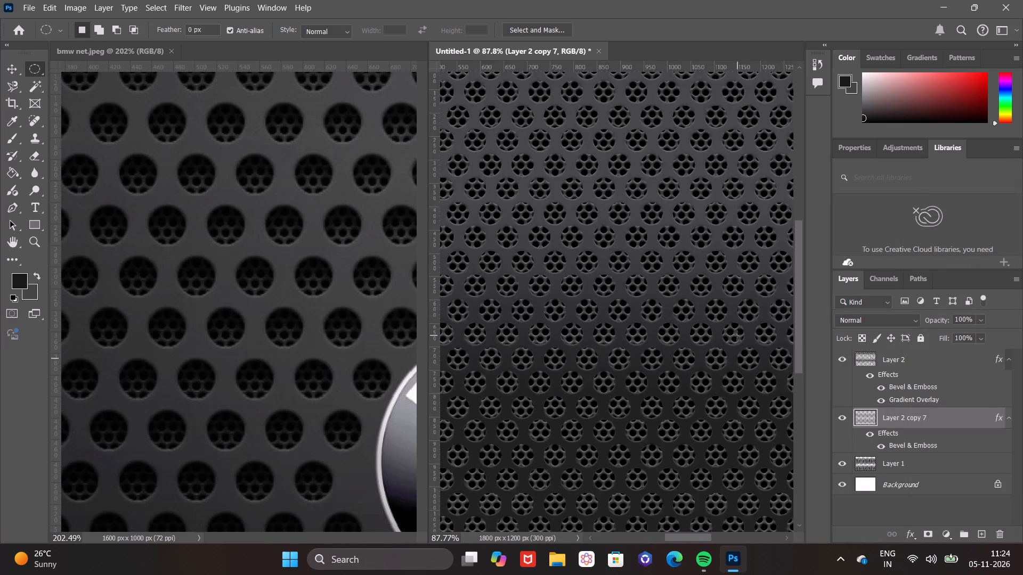
scroll(737, 335, "down", 7)
scroll(708, 343, "down", 1, "alt")
scroll(708, 343, "up", 2, "alt")
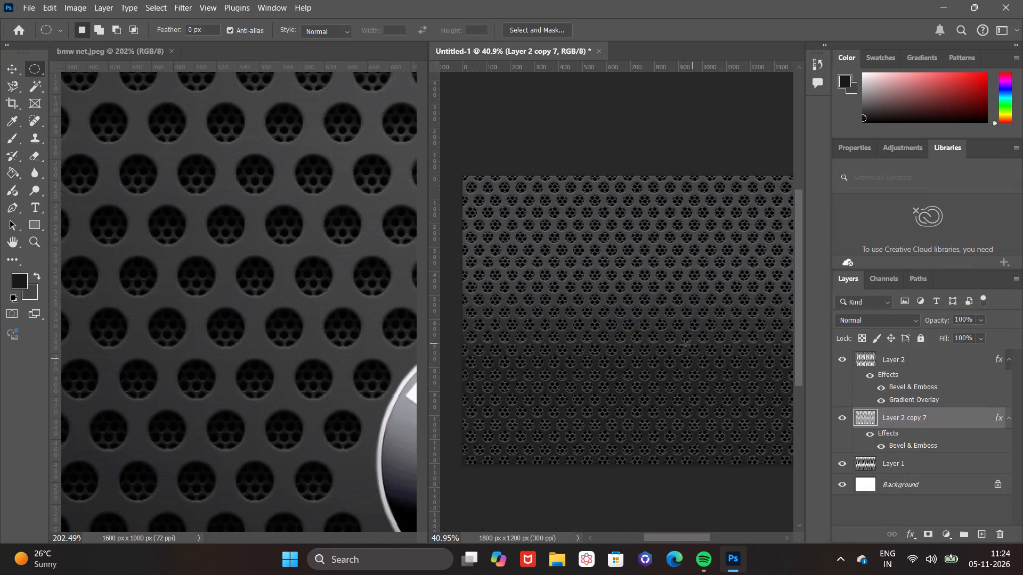
left_click_drag(675, 539, 682, 541)
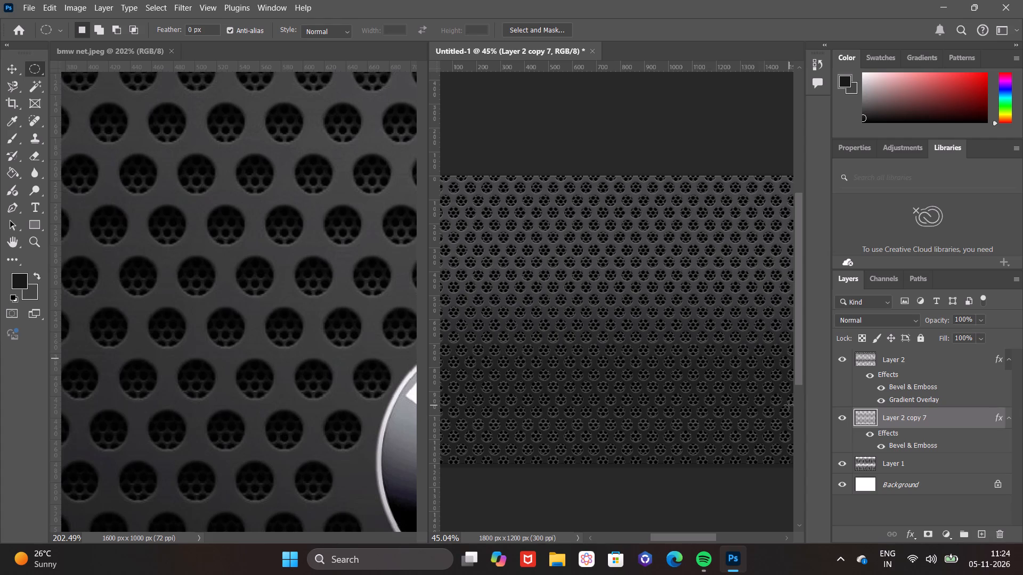
key("ctrl+0")
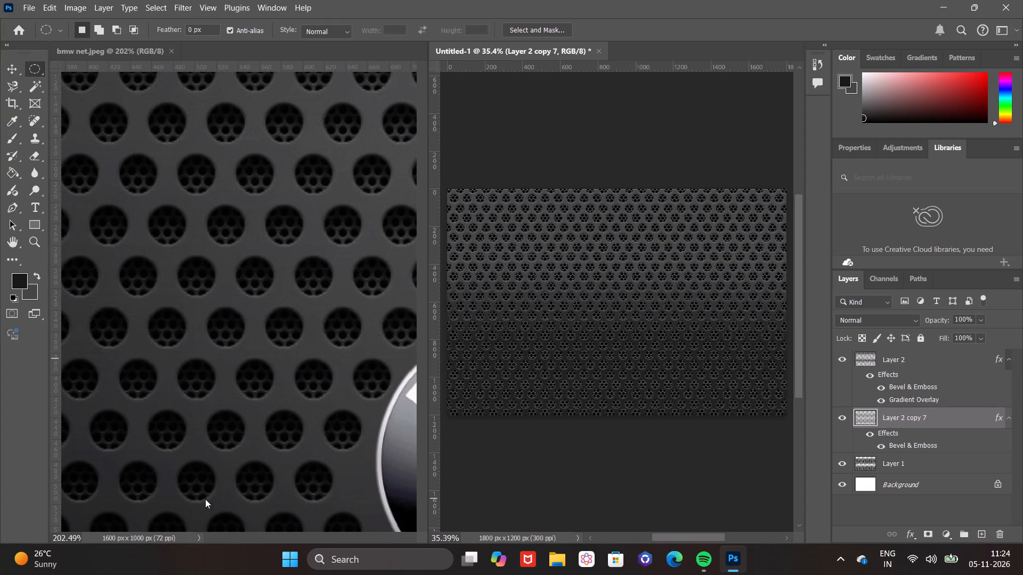
left_click(280, 449)
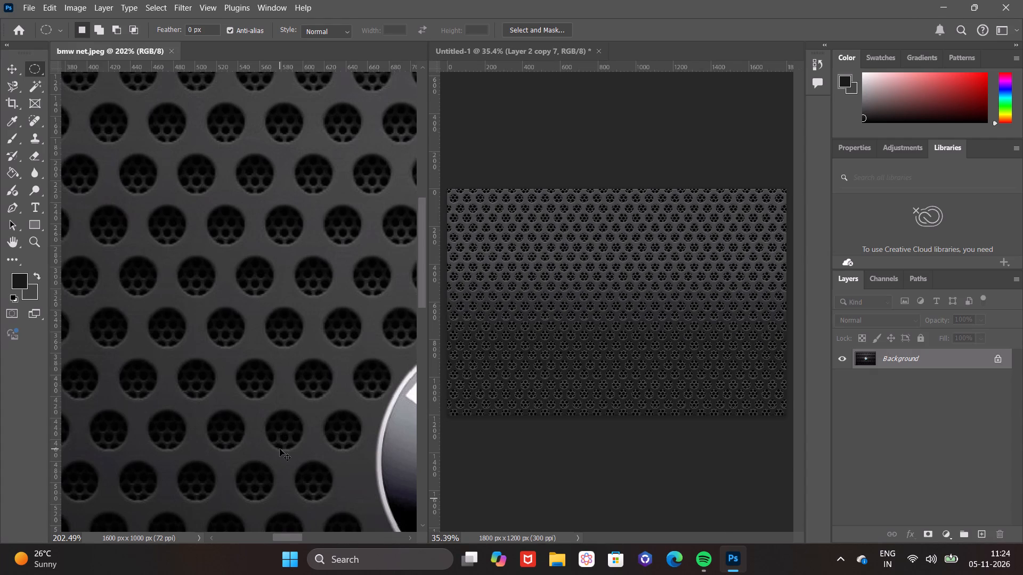
key("ctrl+0")
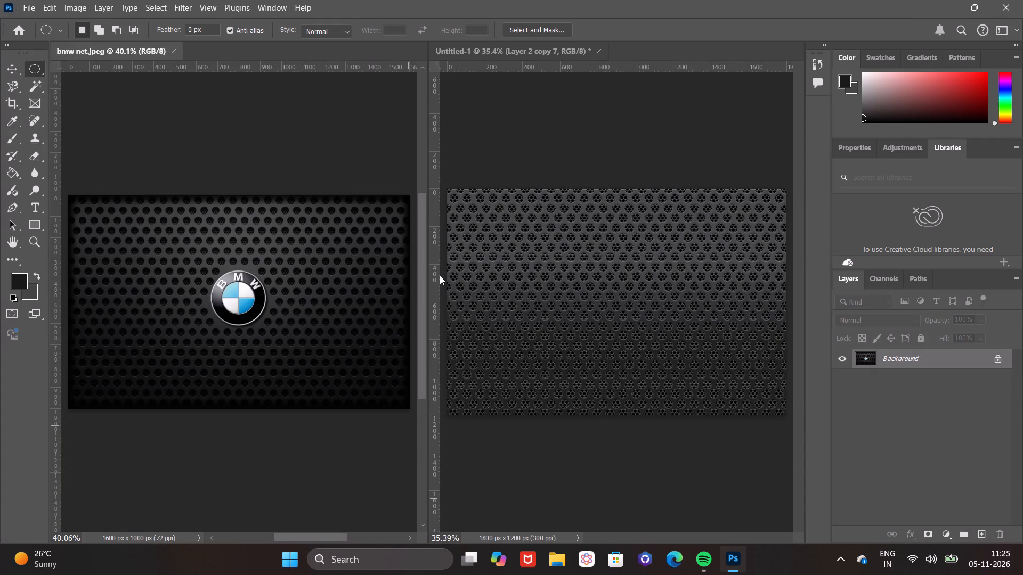
Compare the recreated mesh with Layer 1 hidden and shown, leaving the layer on.
left_click(727, 348)
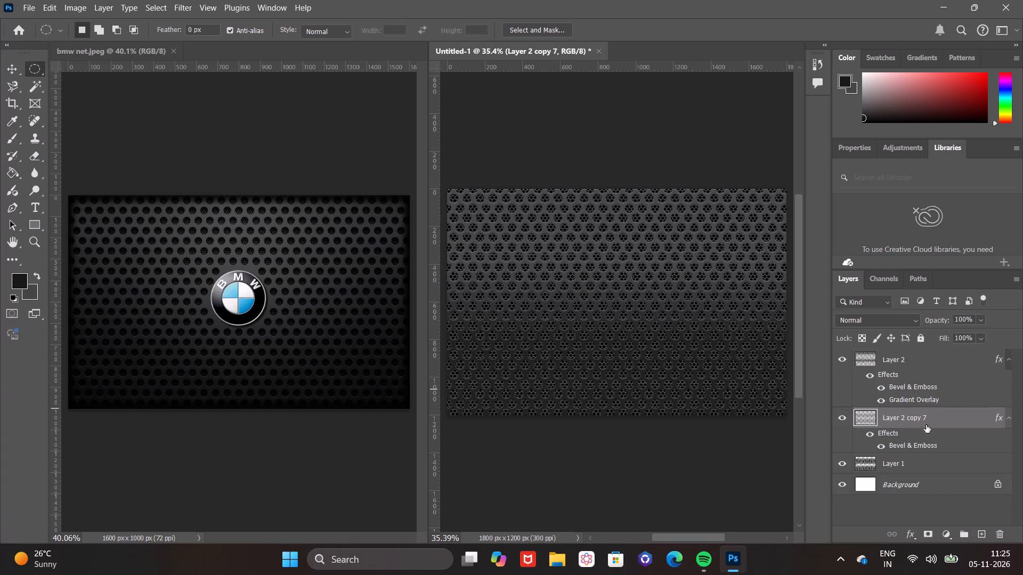
left_click(922, 360)
left_click(940, 458)
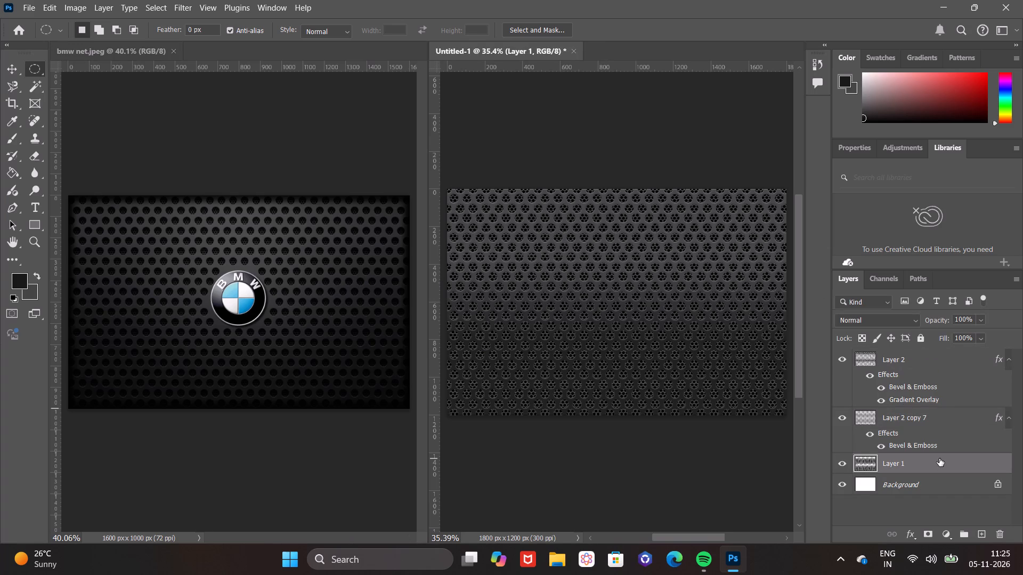
left_click(839, 463)
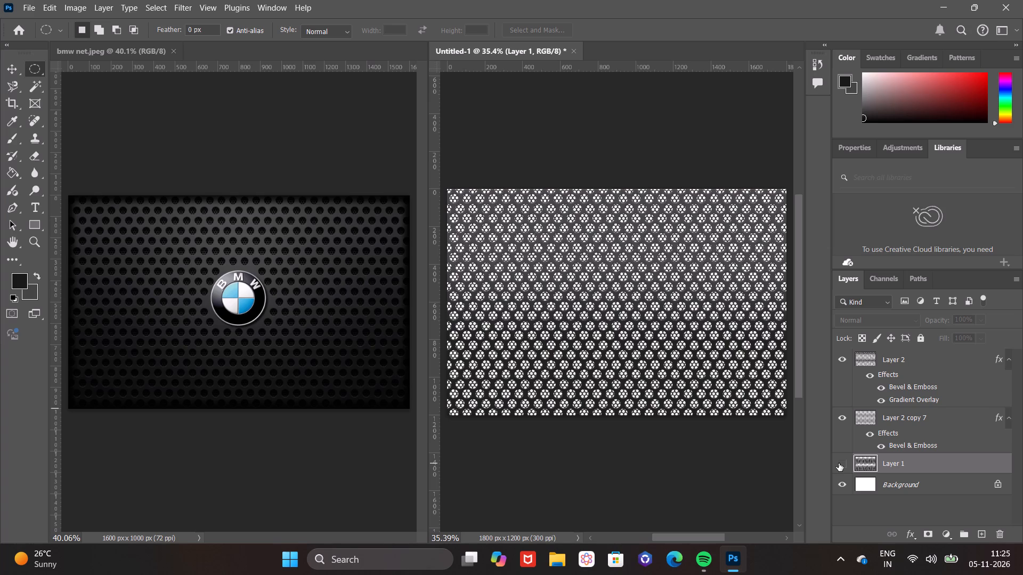
left_click(839, 463)
left_click(839, 463)
left_click(839, 463)
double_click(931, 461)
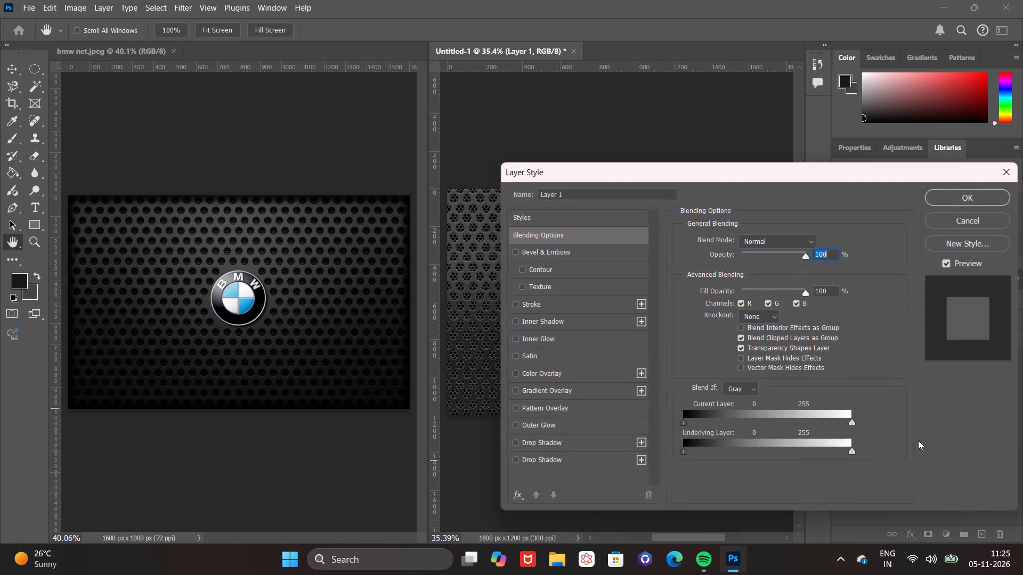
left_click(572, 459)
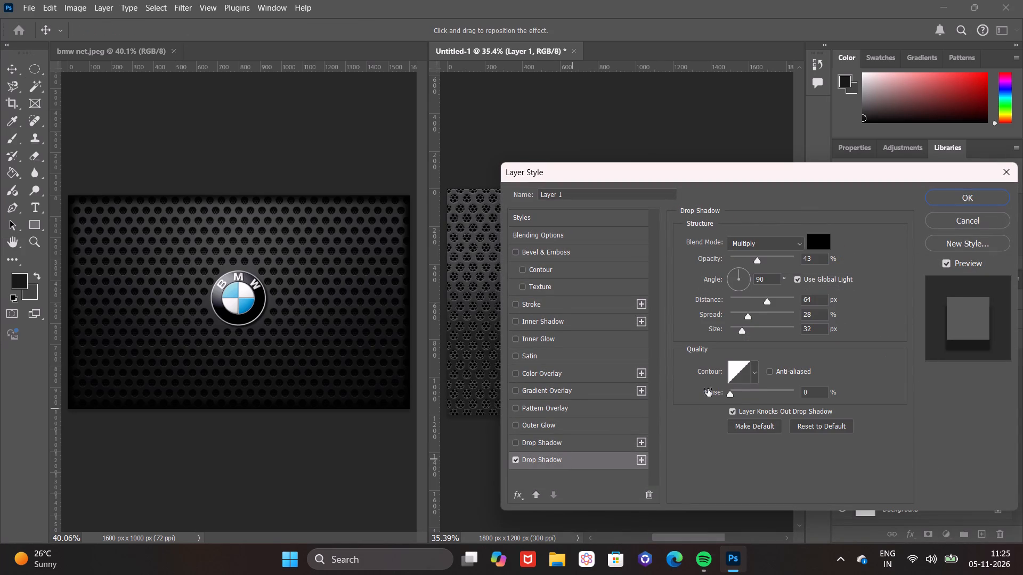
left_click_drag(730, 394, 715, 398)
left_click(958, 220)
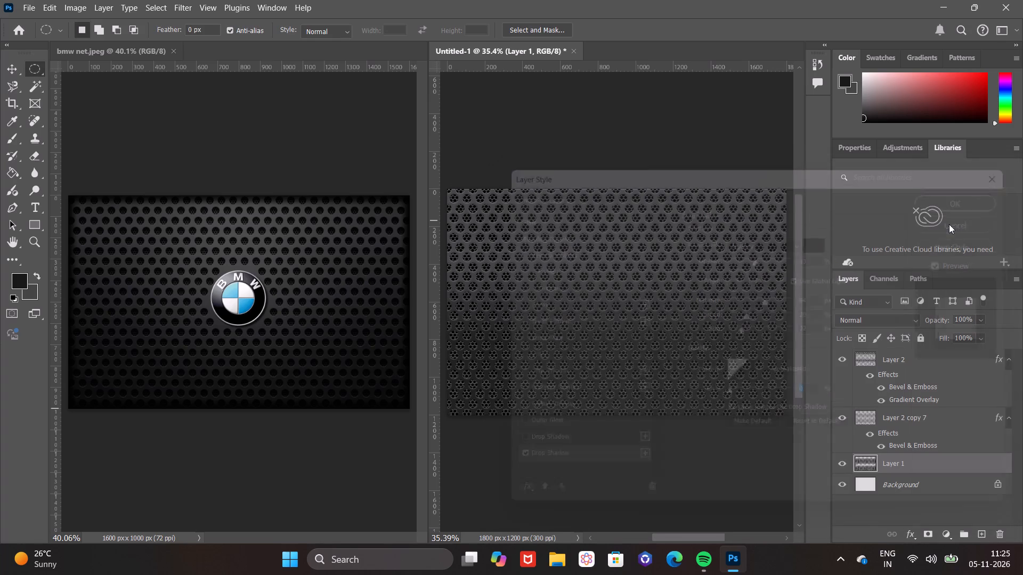
Add a linear Gradient Overlay to Layer 1 at 90° and 100% opacity, with the gradient reversed.
double_click(917, 460)
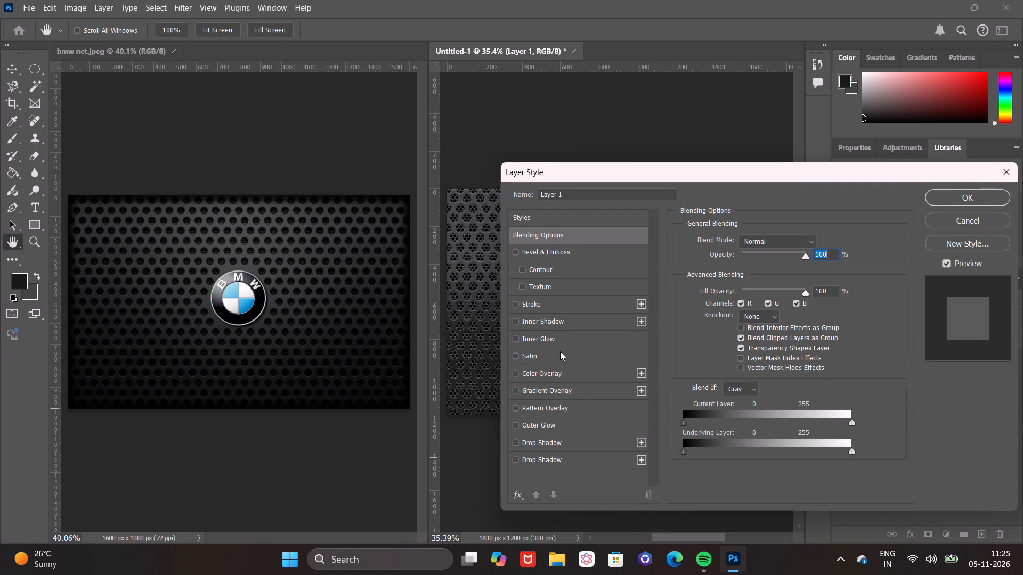
left_click(565, 392)
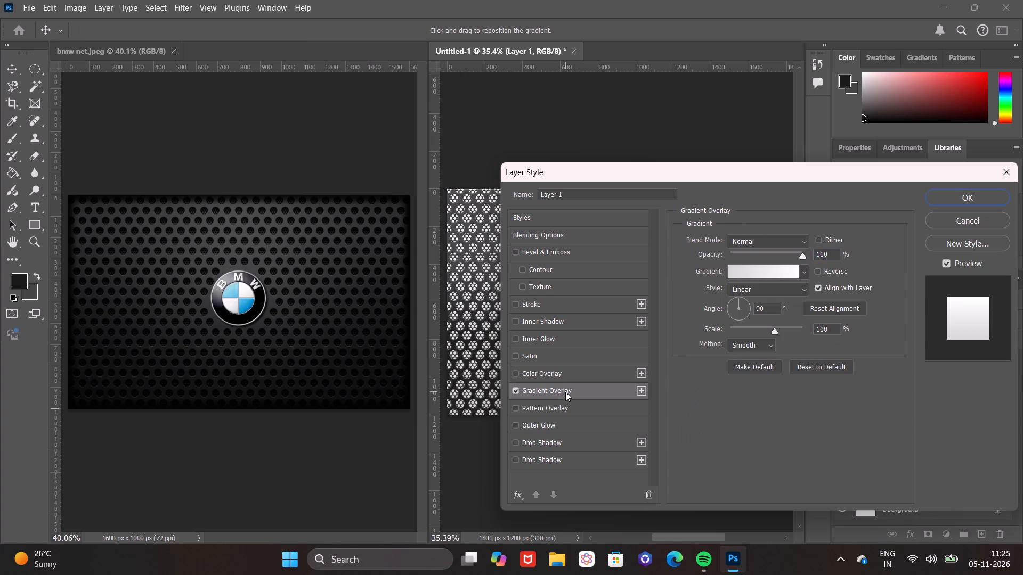
left_click(817, 271)
left_click(817, 271)
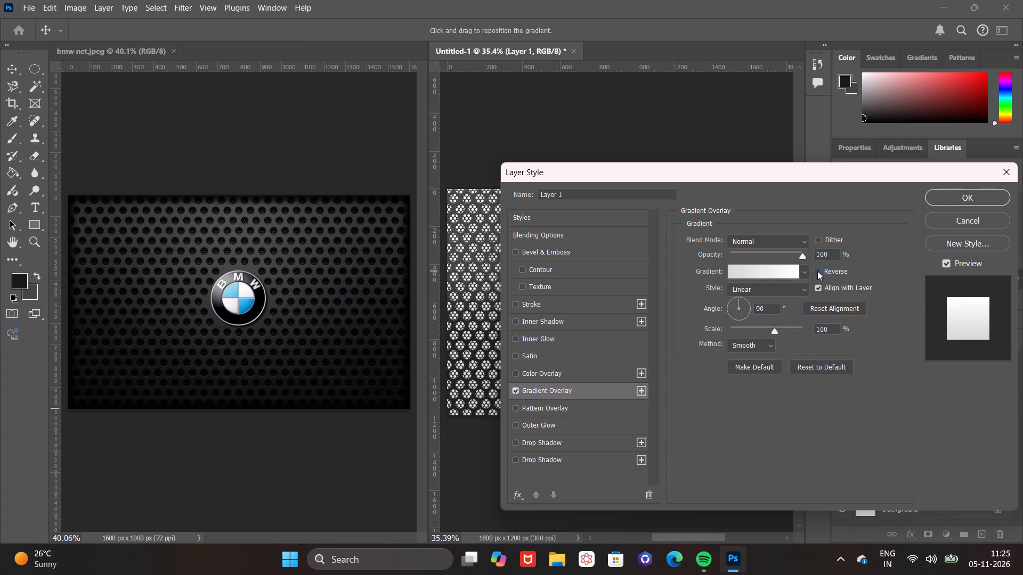
left_click(817, 271)
left_click(817, 271)
left_click(817, 271)
Recolour Layer 1's overlay gradient, sampling near-black from the reference mesh's lower edge for the start stop and dark grey near its top for the end stop.
left_click(791, 269)
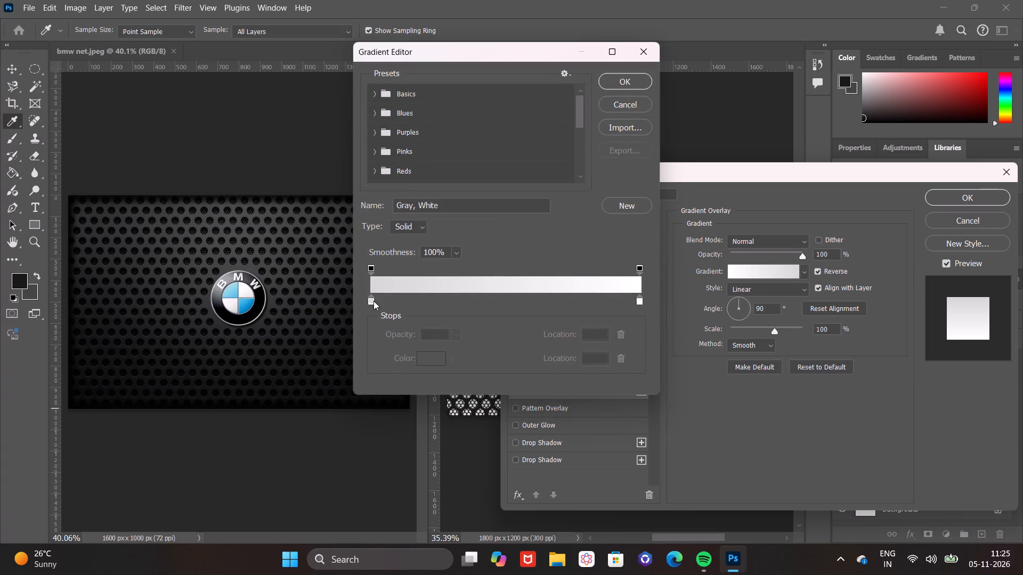
left_click(374, 301)
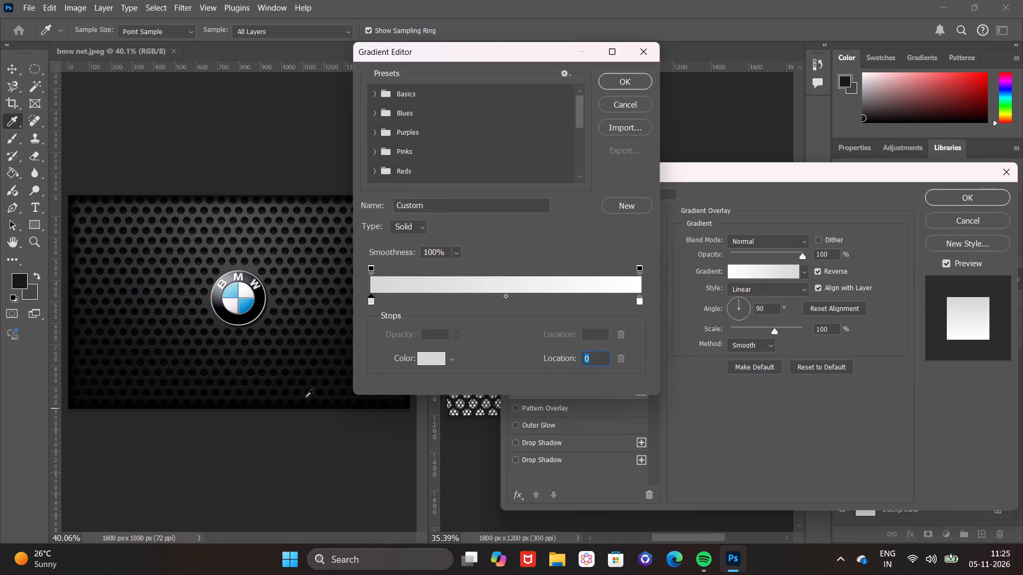
left_click(305, 397)
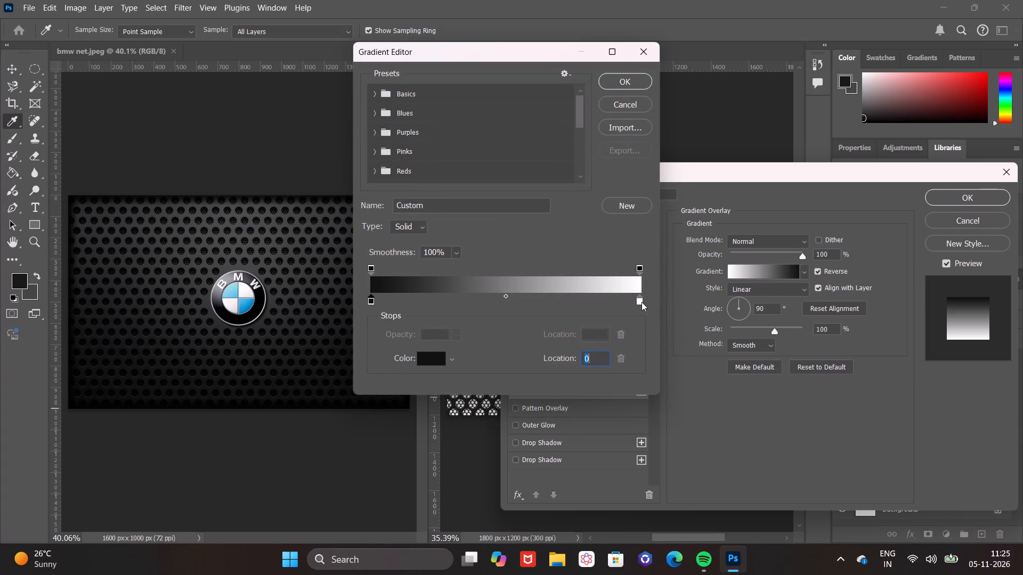
left_click(642, 302)
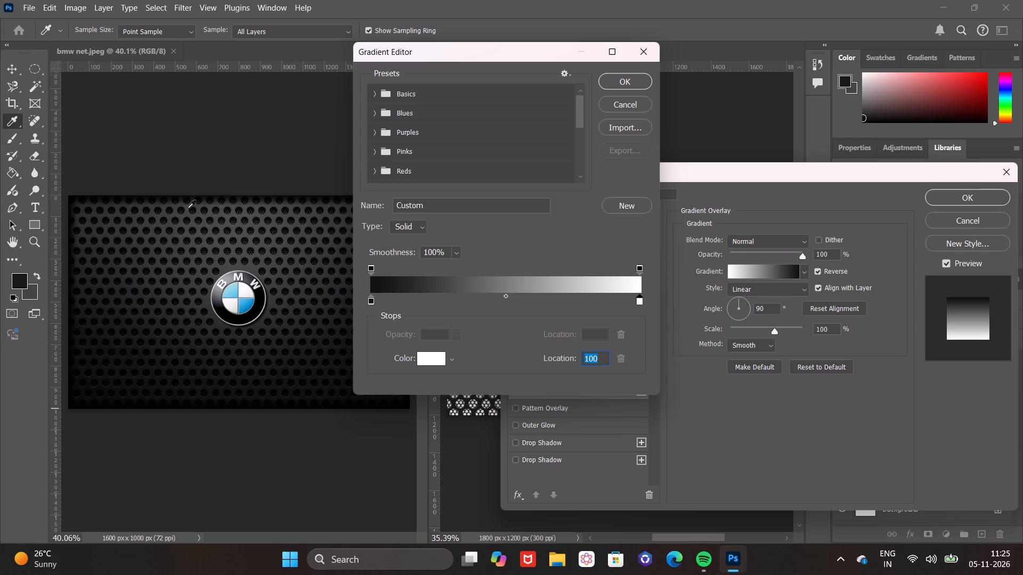
left_click(188, 208)
left_click(628, 79)
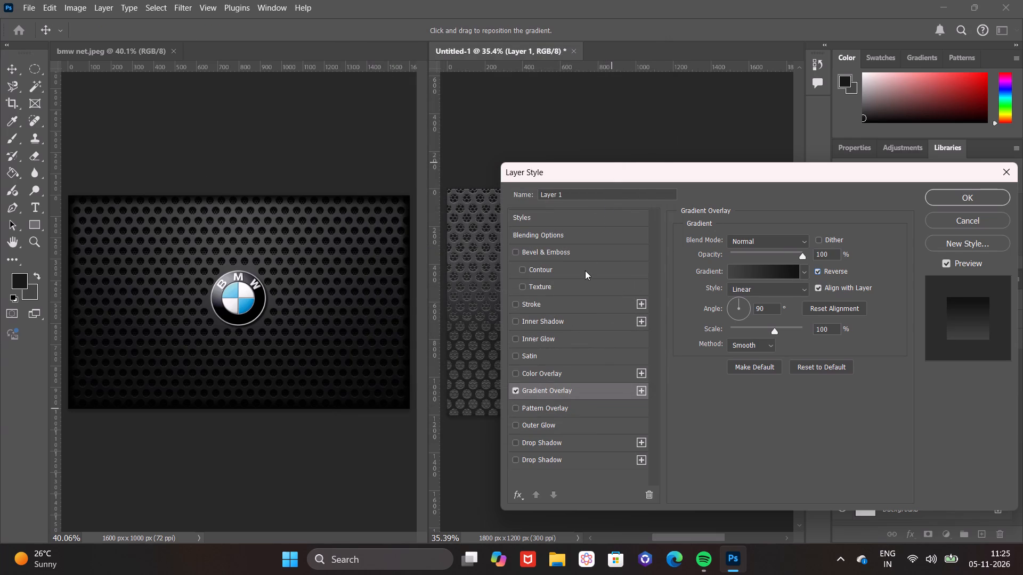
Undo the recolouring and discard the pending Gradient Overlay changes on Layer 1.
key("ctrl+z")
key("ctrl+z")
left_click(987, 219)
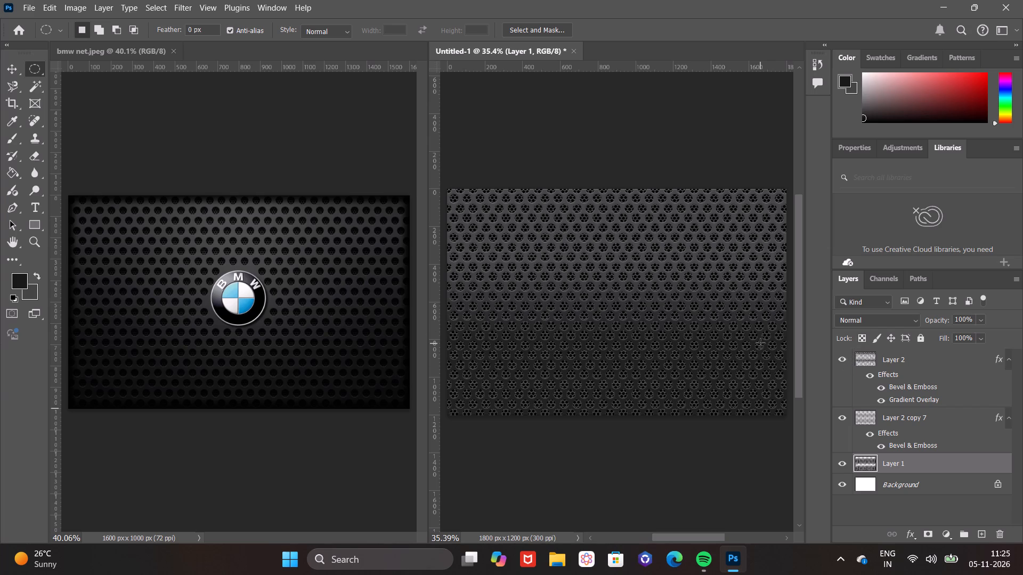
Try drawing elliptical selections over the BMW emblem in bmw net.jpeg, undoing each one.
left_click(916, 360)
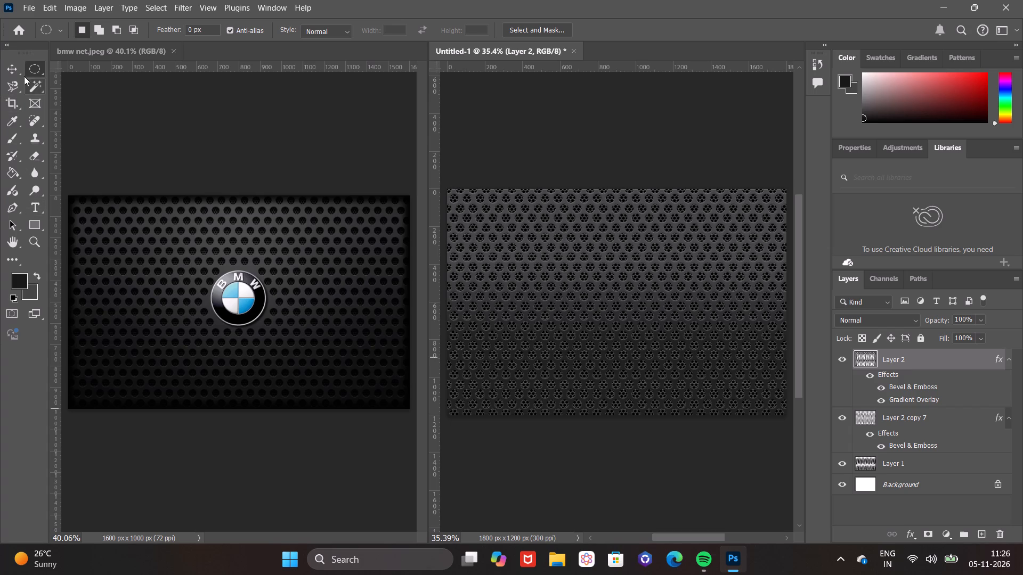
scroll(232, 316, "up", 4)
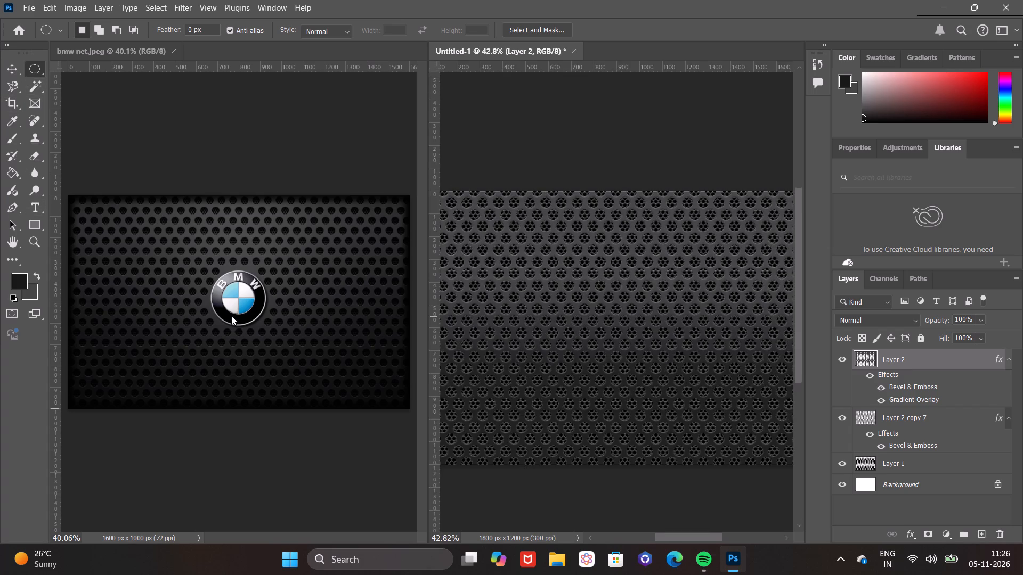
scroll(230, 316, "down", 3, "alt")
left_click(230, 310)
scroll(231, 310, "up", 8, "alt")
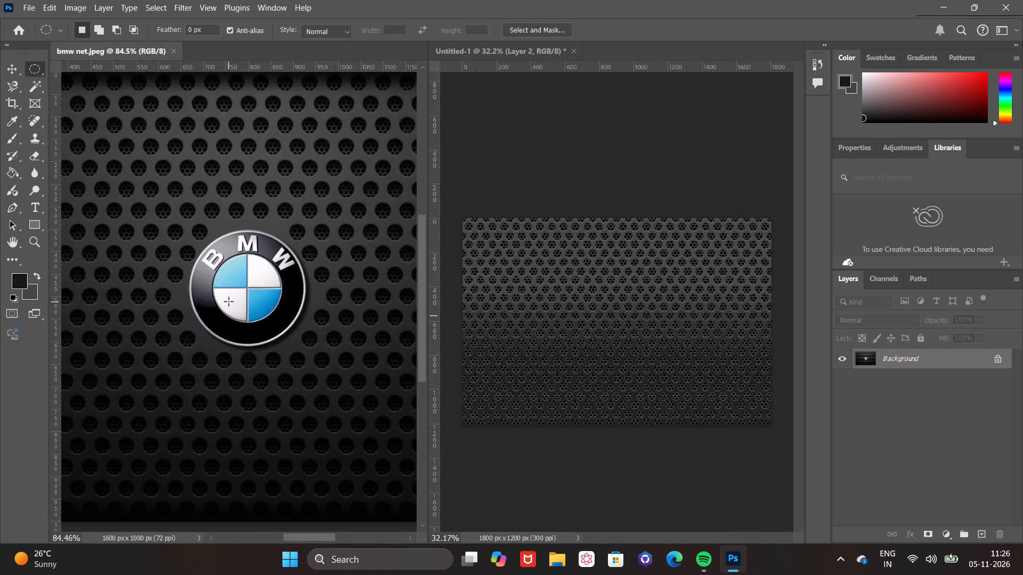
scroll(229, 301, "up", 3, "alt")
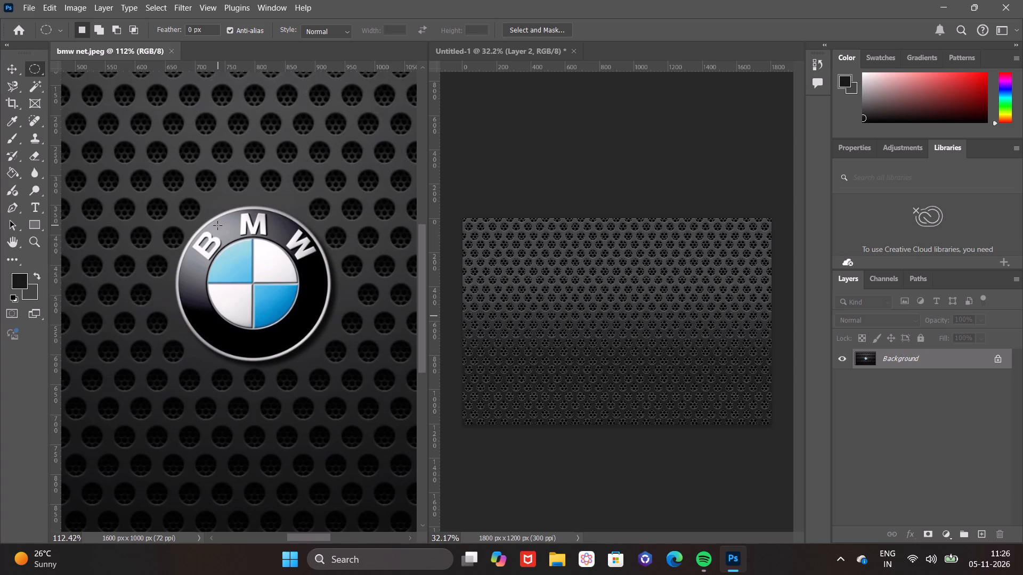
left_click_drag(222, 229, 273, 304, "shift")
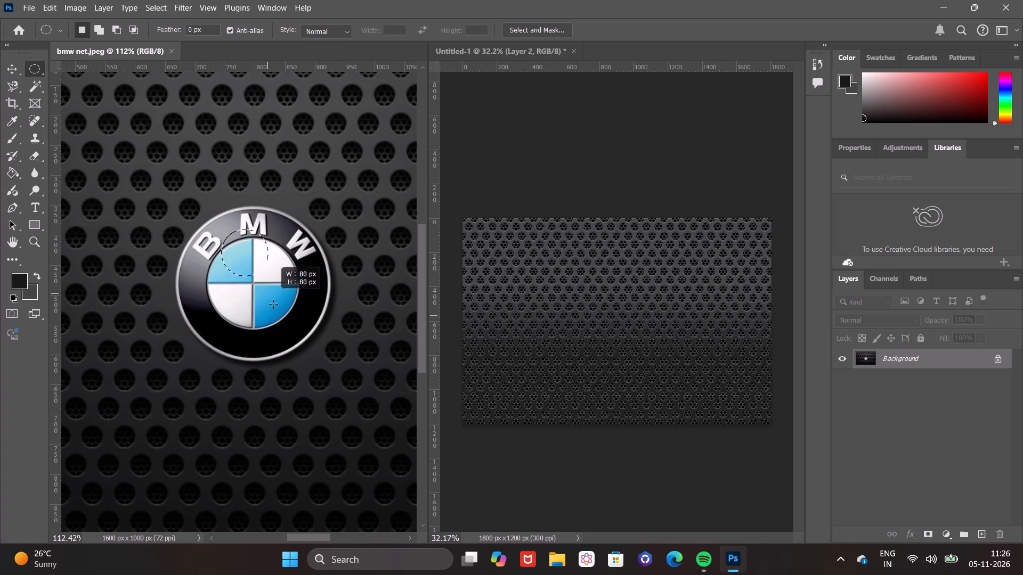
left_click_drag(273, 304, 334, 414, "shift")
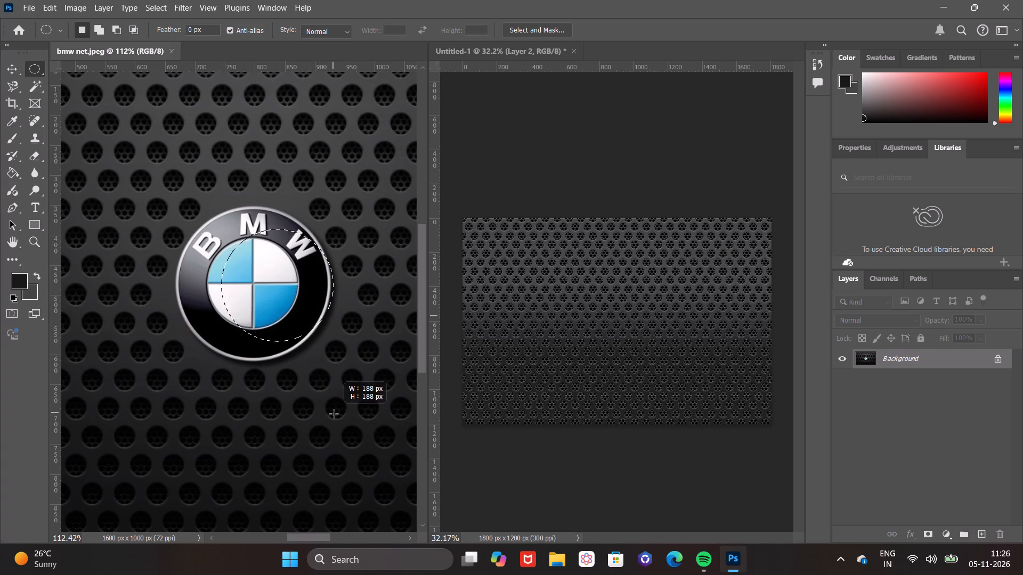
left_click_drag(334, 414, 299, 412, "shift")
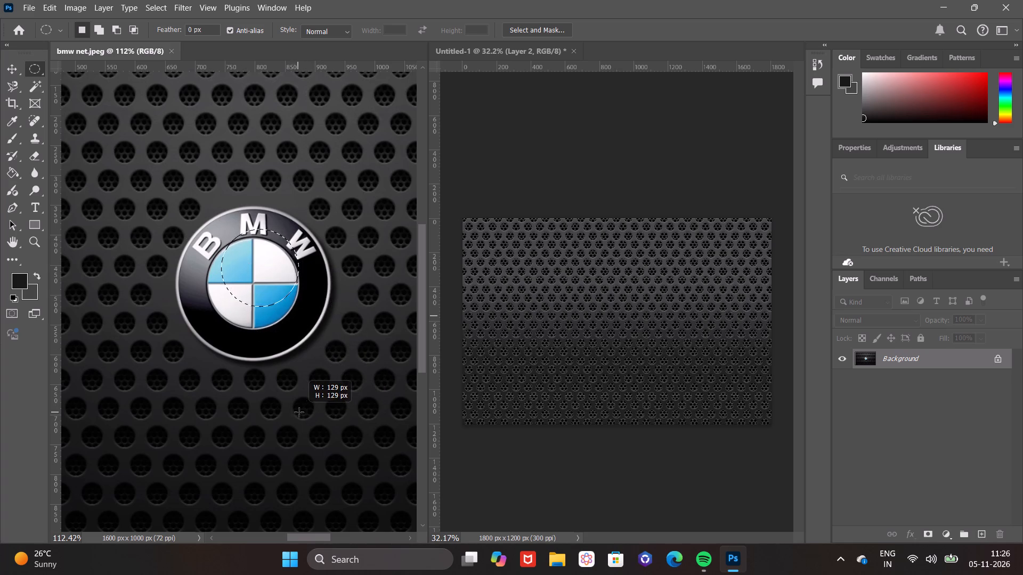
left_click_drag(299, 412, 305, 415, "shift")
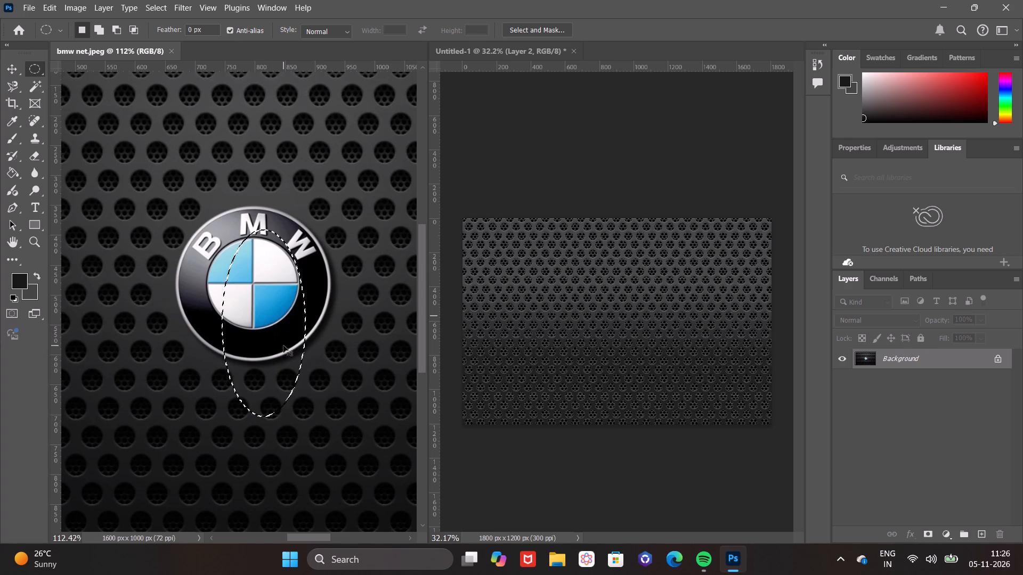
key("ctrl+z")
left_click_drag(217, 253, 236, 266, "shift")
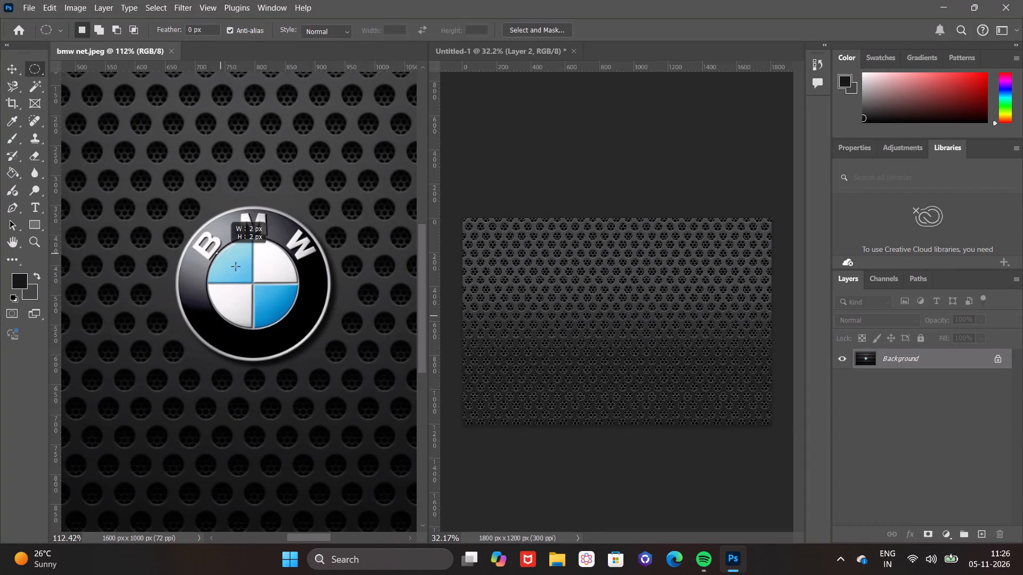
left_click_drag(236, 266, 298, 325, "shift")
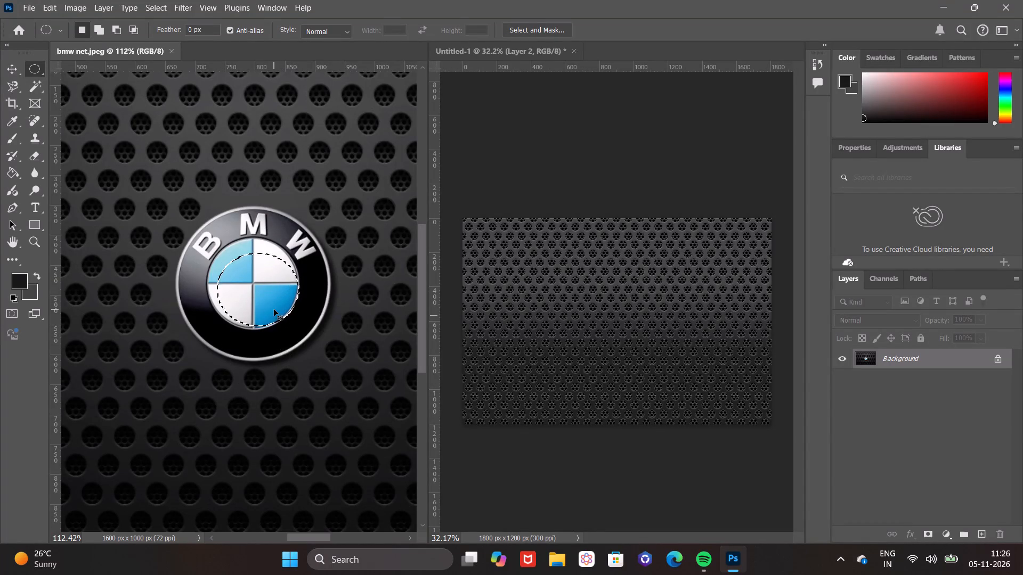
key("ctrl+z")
Draw a circular selection inside the BMW emblem in bmw net.jpeg and transform it to about 233% to fit the emblem's outer rim.
left_click_drag(222, 247, 283, 310, "shift")
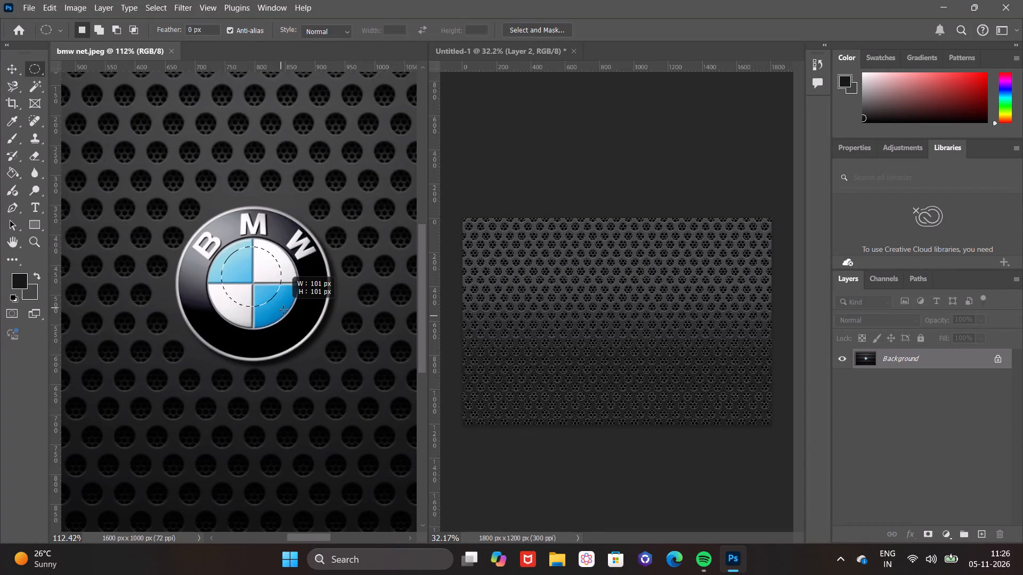
left_click_drag(283, 310, 287, 321, "shift")
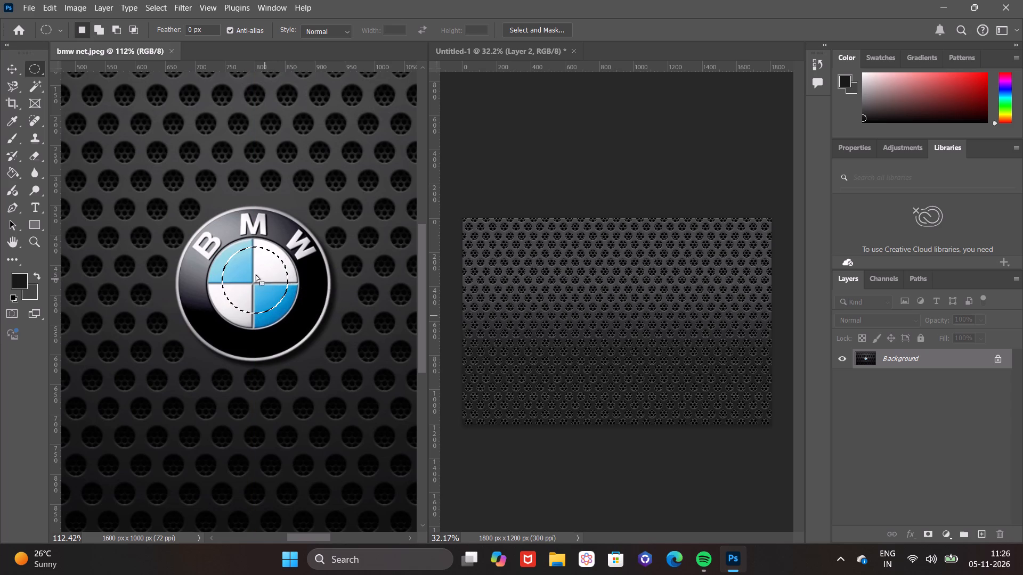
left_click(104, 7)
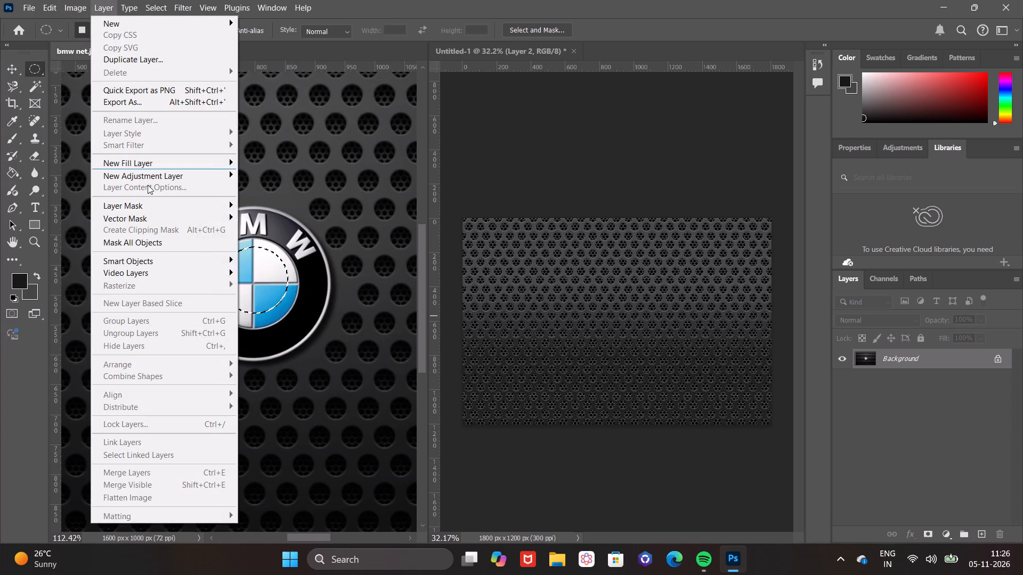
left_click(318, 122)
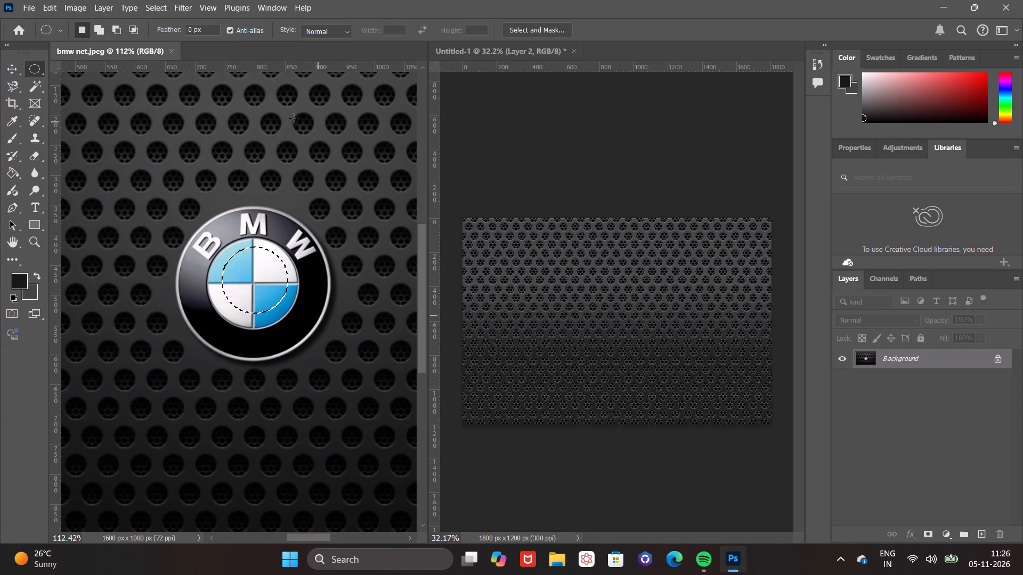
left_click(151, 5)
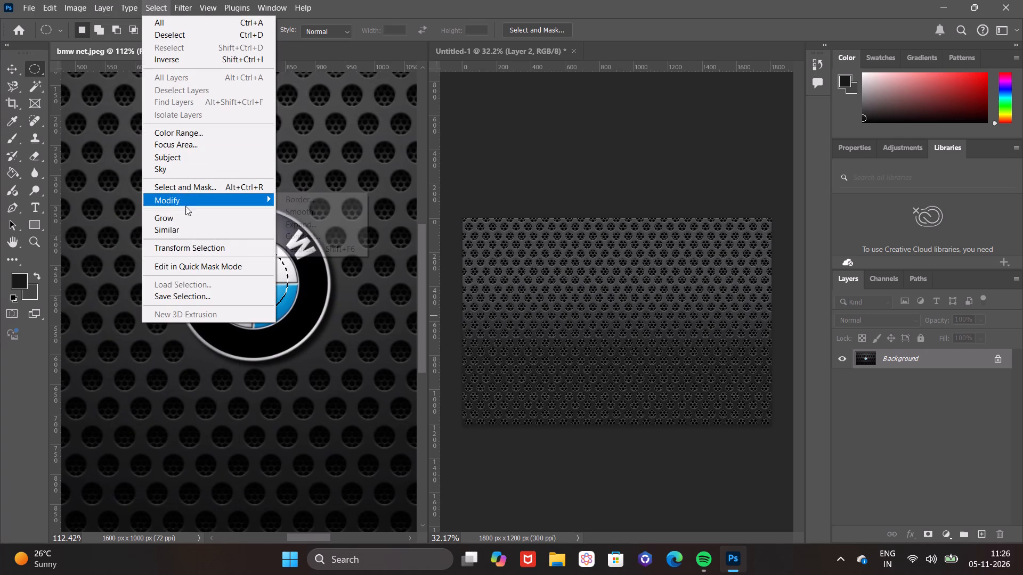
left_click(196, 245)
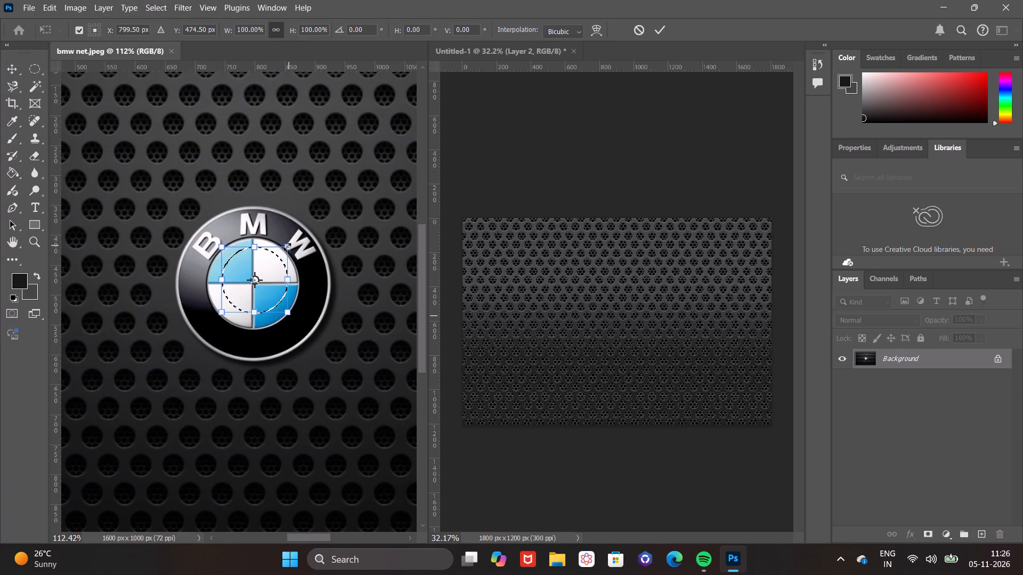
left_click(287, 247)
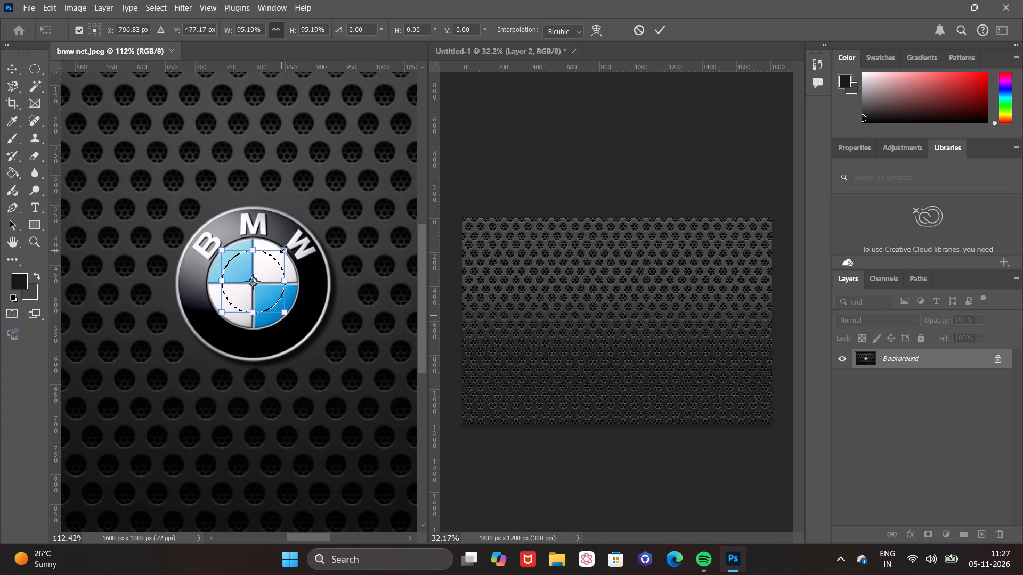
left_click_drag(283, 249, 344, 216, "alt")
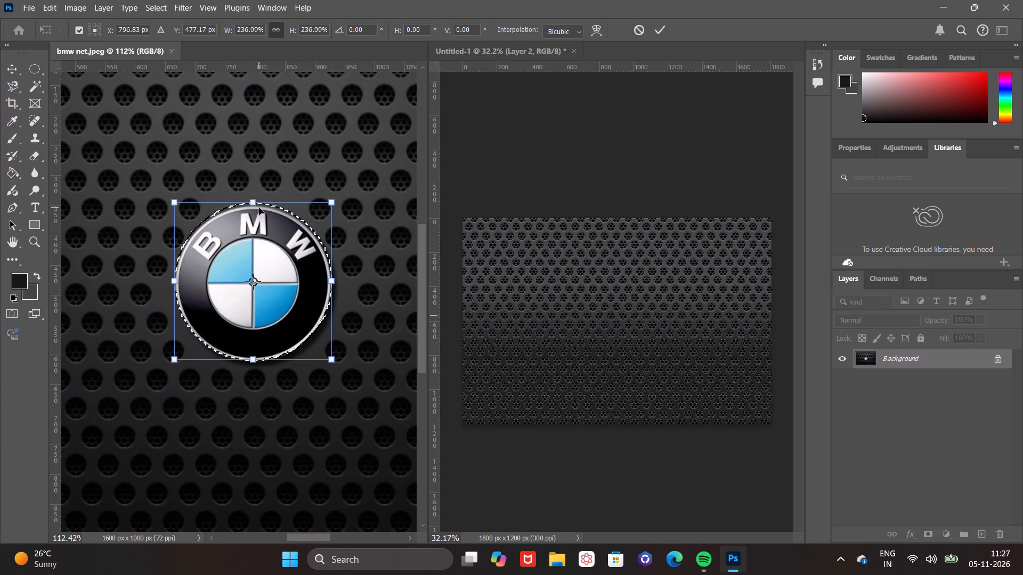
left_click(254, 202)
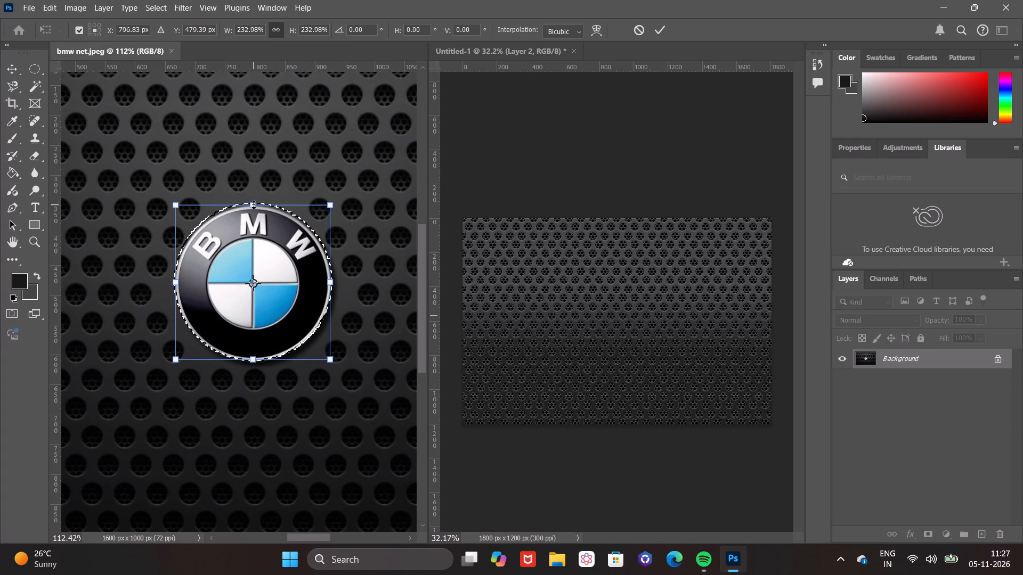
left_click(663, 27)
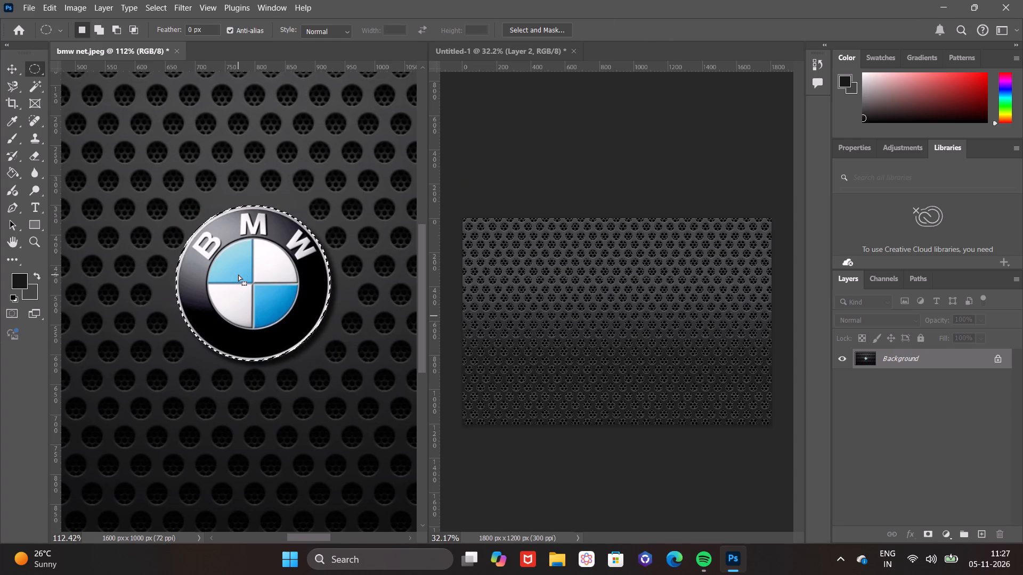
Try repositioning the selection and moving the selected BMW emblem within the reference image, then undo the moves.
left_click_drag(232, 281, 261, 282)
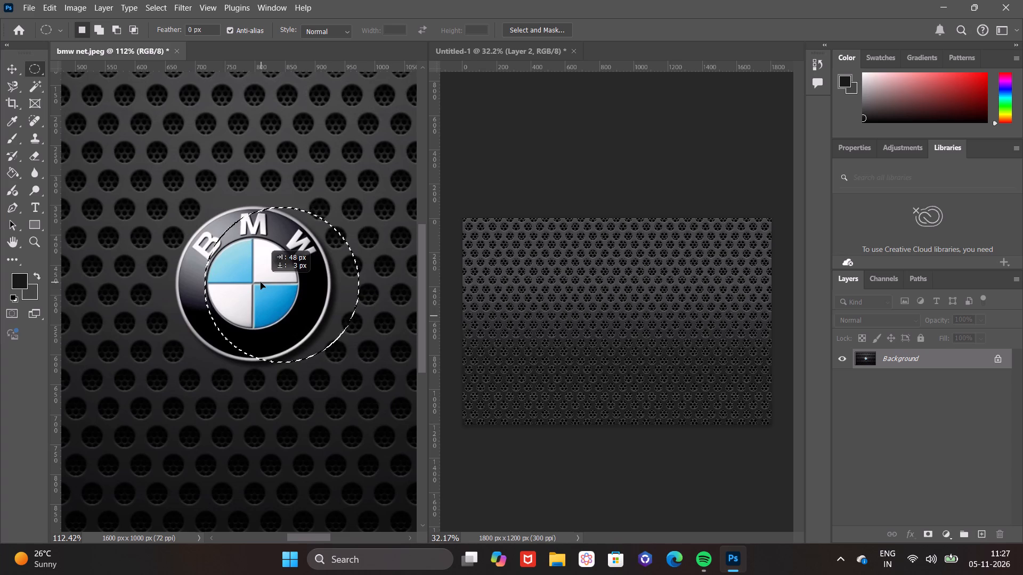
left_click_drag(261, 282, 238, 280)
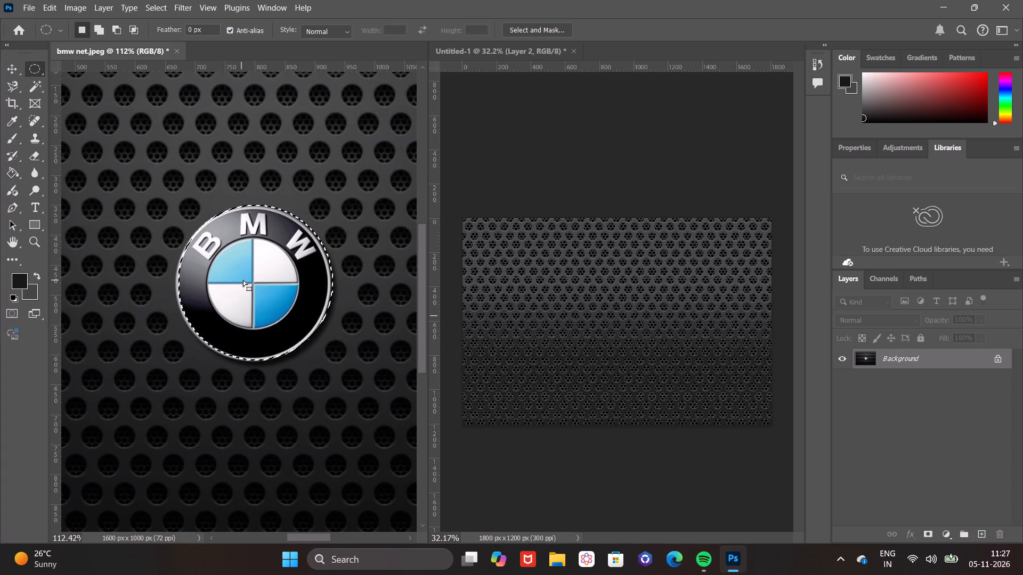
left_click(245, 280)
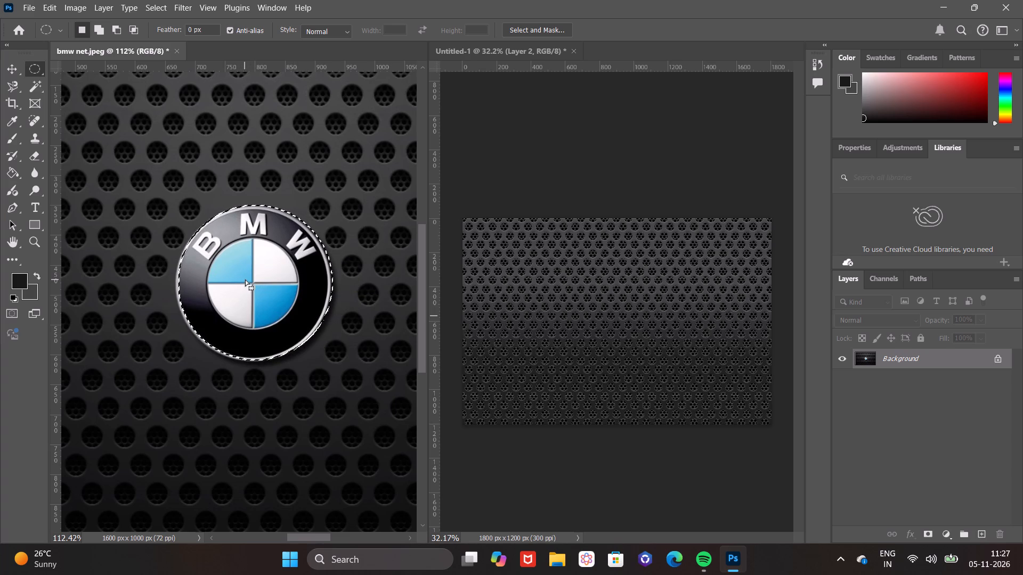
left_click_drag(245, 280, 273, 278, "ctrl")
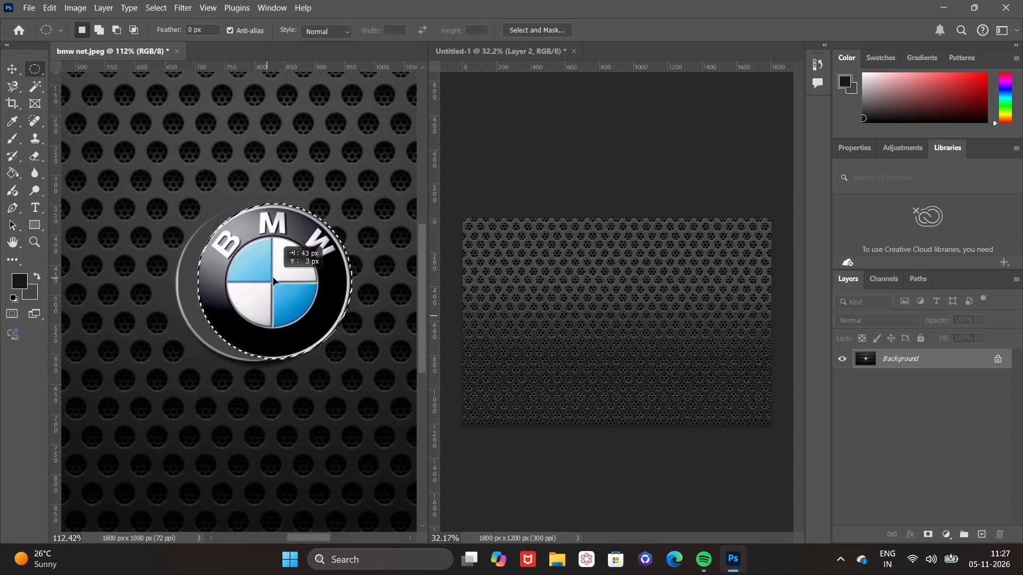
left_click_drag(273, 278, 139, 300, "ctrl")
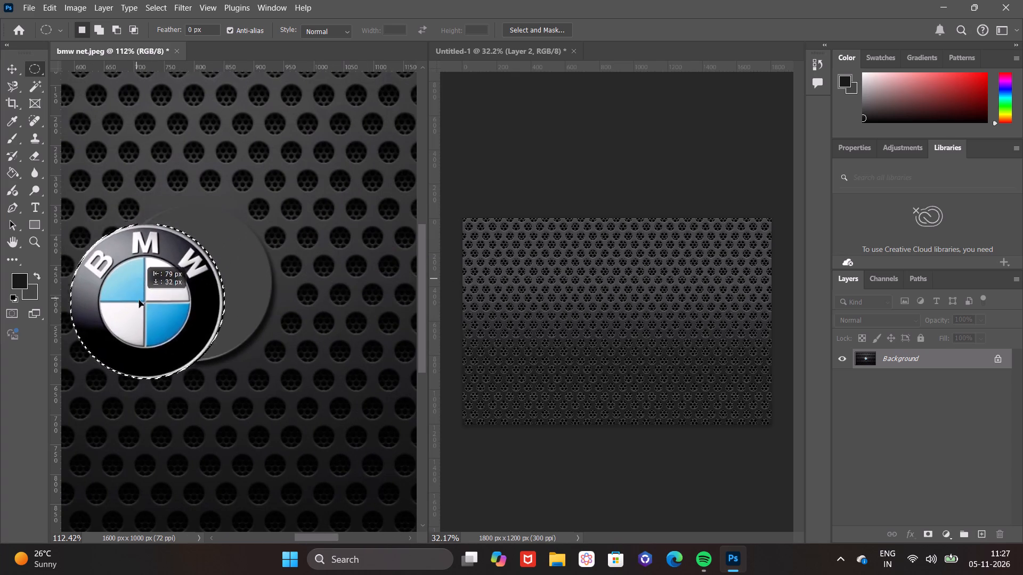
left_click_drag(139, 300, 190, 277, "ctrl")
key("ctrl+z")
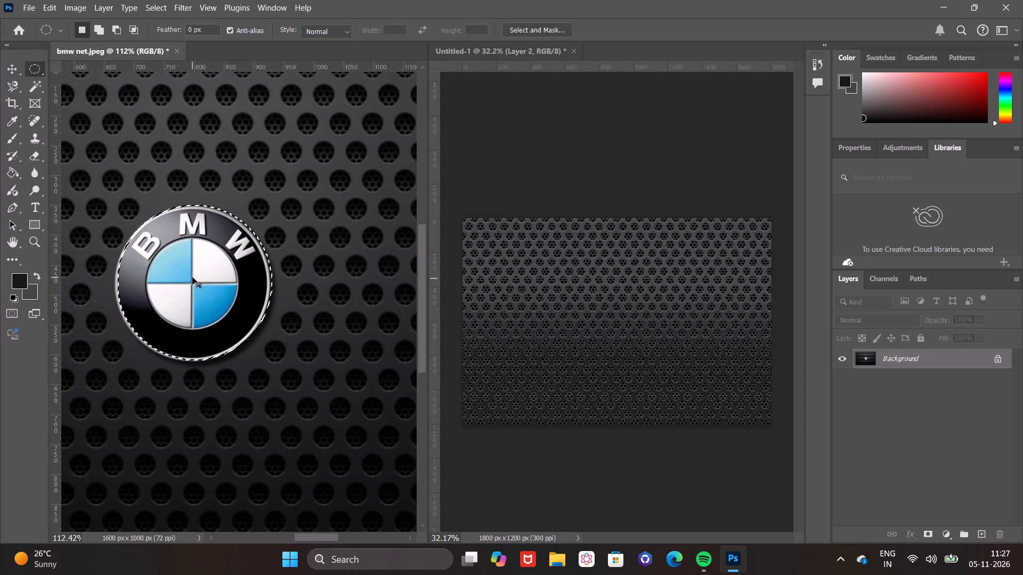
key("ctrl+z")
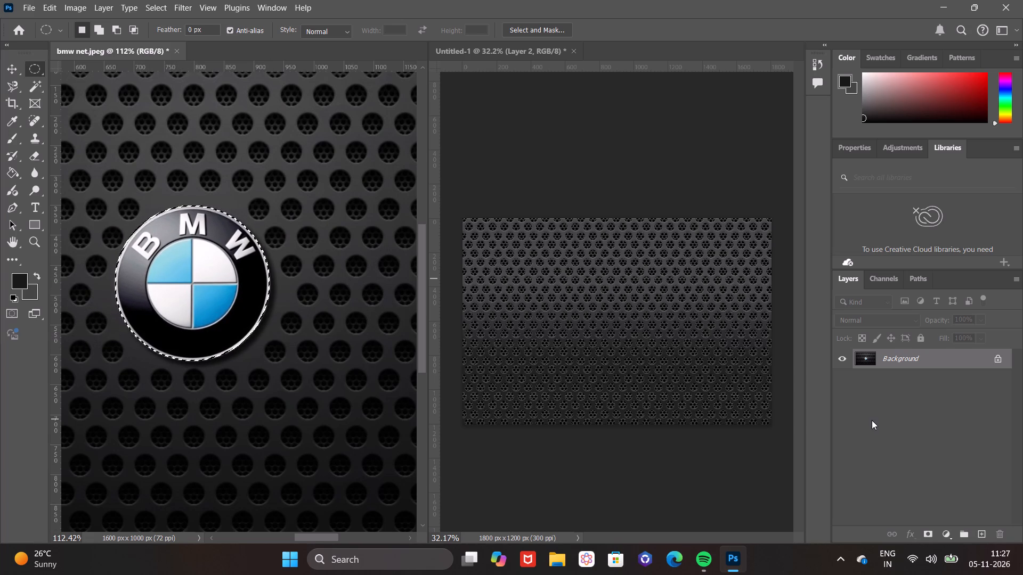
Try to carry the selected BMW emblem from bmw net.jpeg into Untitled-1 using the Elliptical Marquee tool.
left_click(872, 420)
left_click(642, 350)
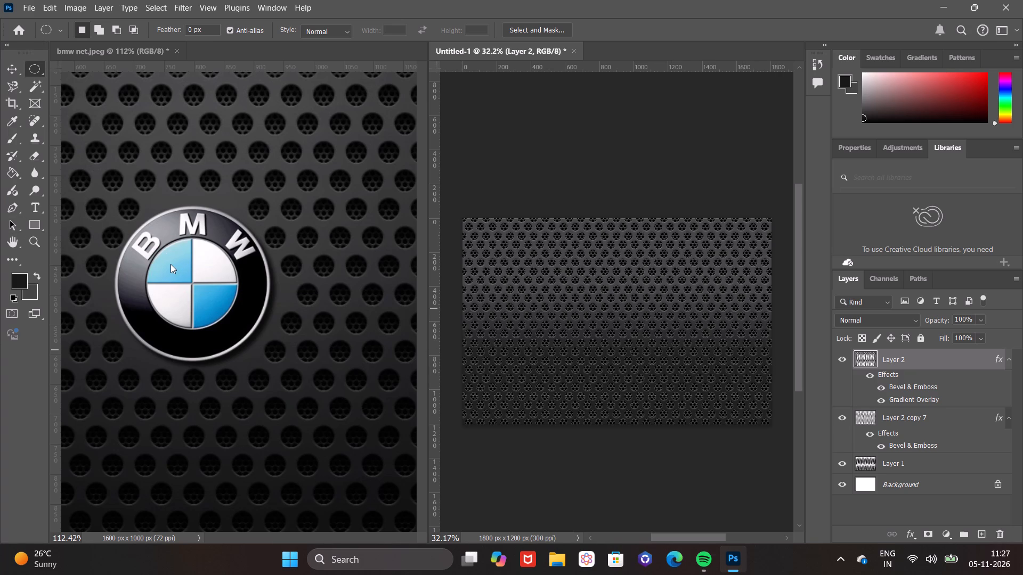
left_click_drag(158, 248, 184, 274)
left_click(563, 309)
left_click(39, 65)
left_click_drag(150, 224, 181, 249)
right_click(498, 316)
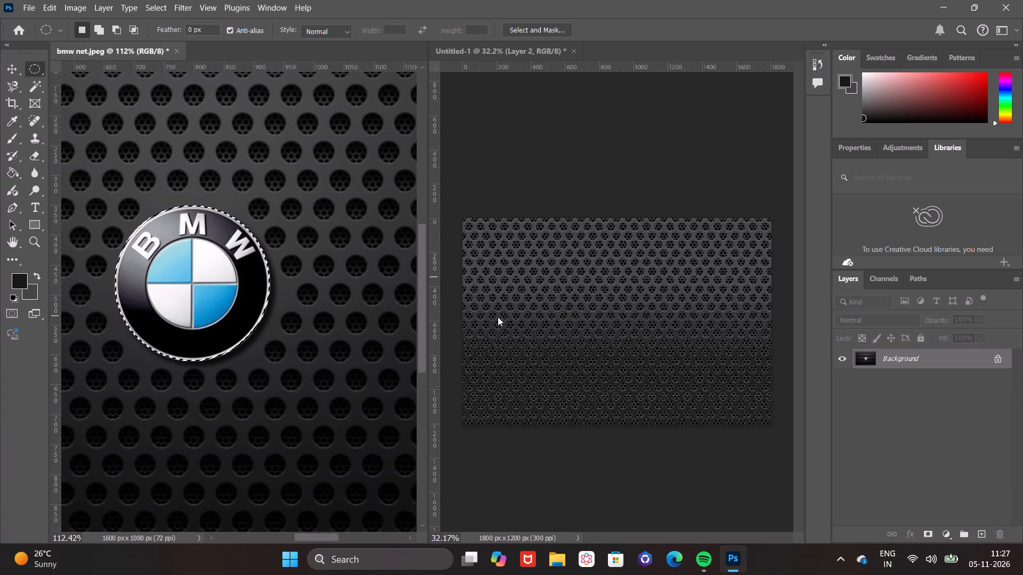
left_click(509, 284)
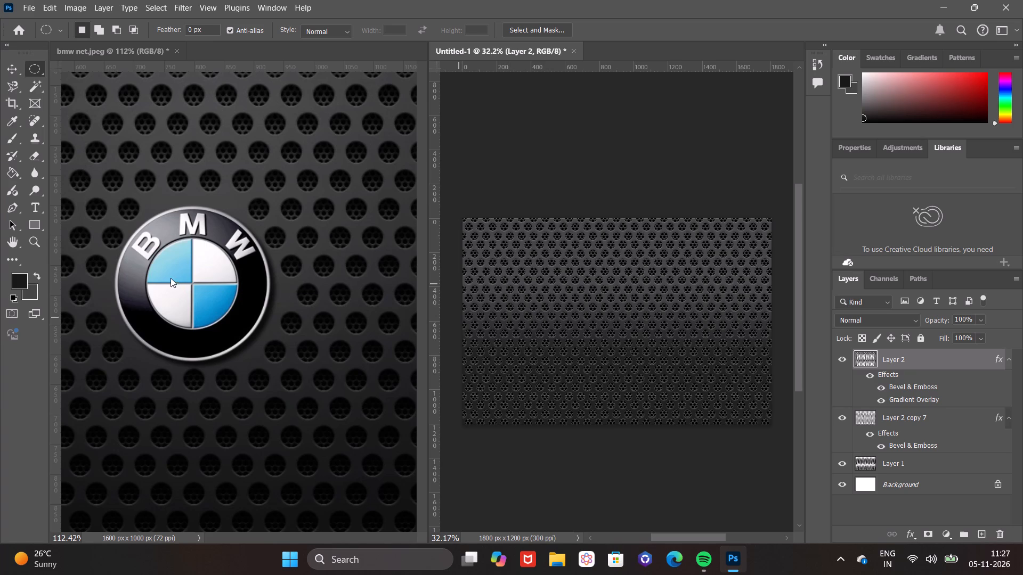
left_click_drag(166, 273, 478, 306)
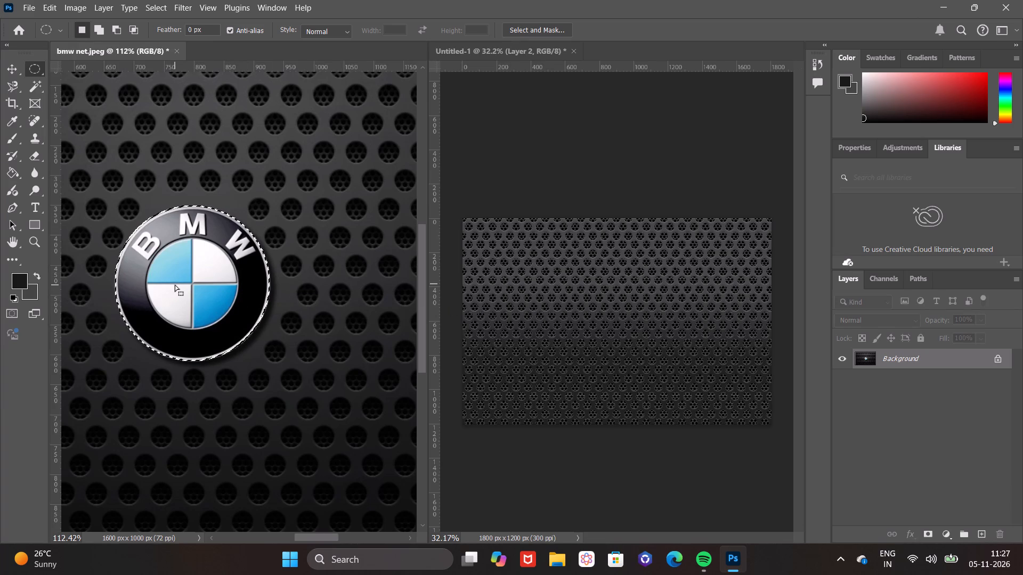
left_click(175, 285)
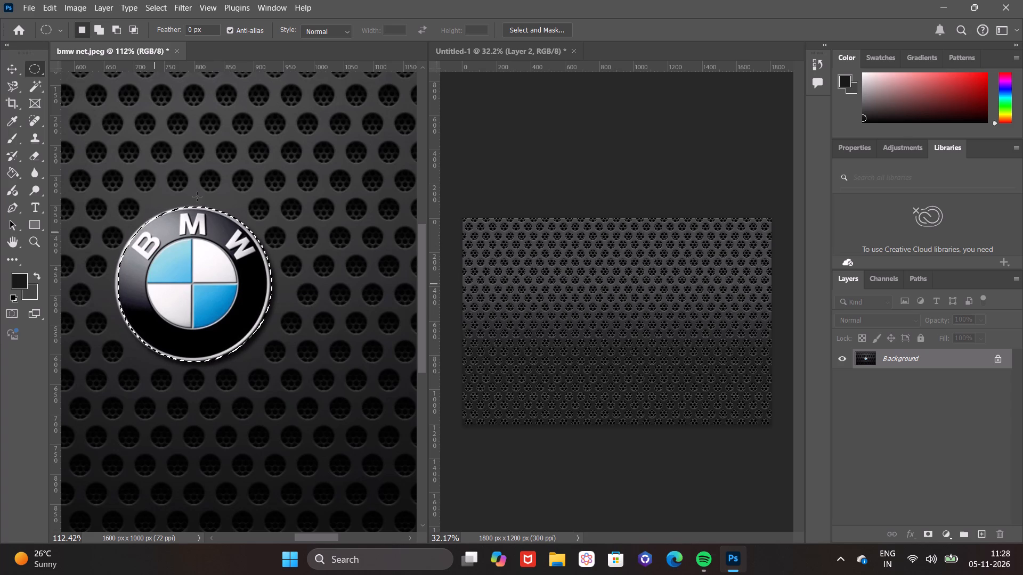
Transform the circular selection to about 99.66% so it fits the emblem's outer rim in bmw net.jpeg.
left_click(153, 10)
left_click(232, 245)
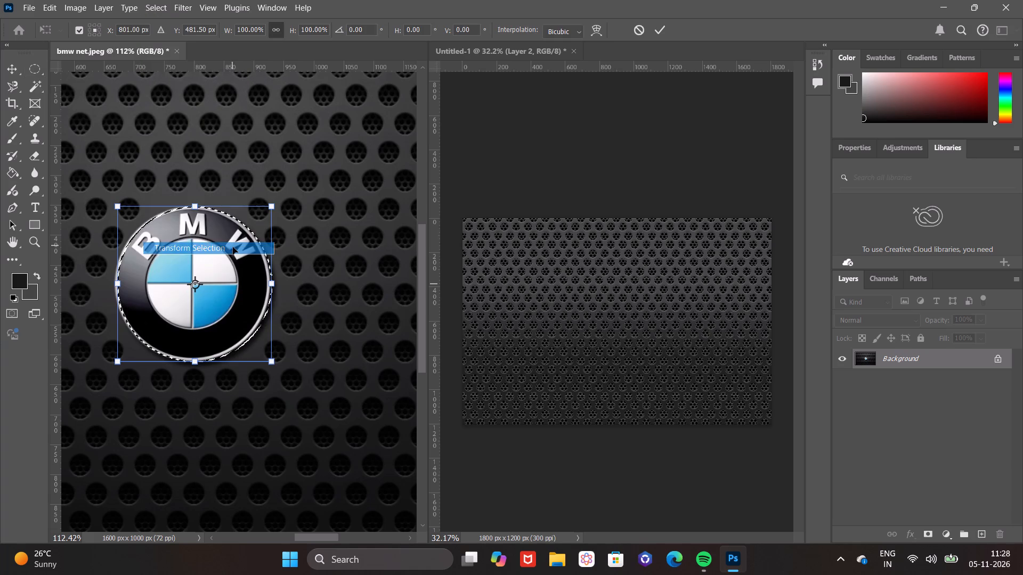
left_click(272, 284)
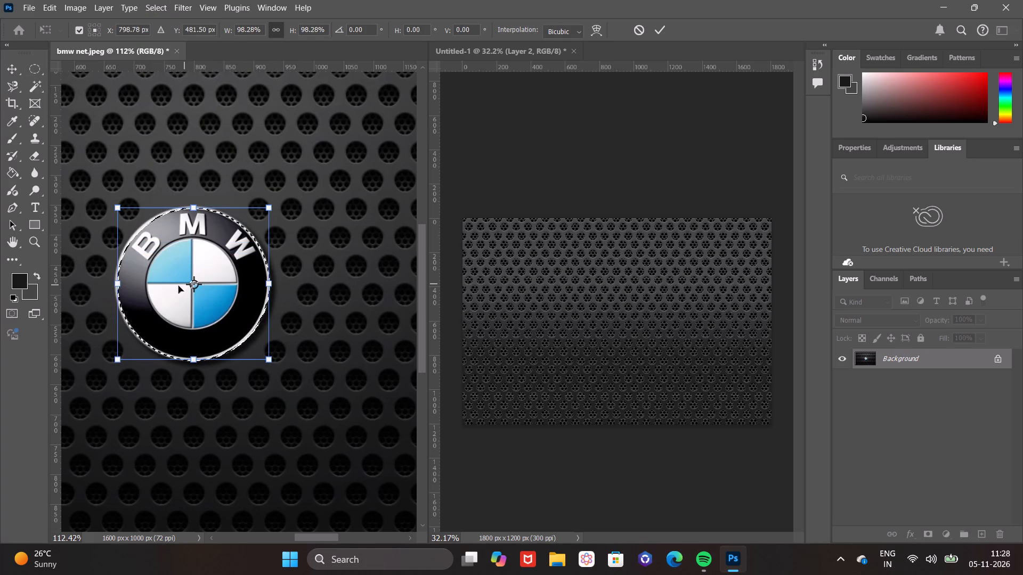
left_click(118, 285)
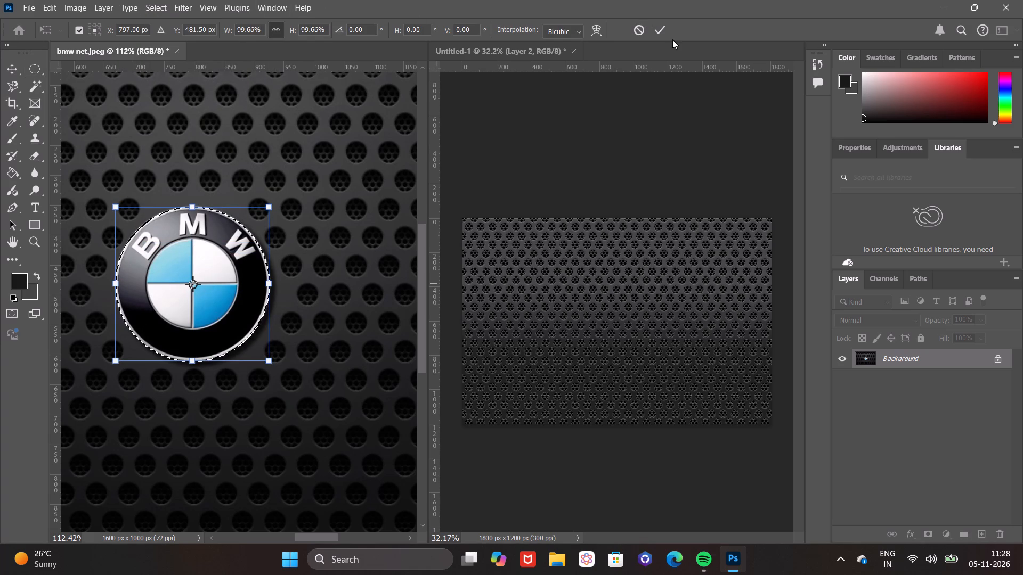
left_click(662, 30)
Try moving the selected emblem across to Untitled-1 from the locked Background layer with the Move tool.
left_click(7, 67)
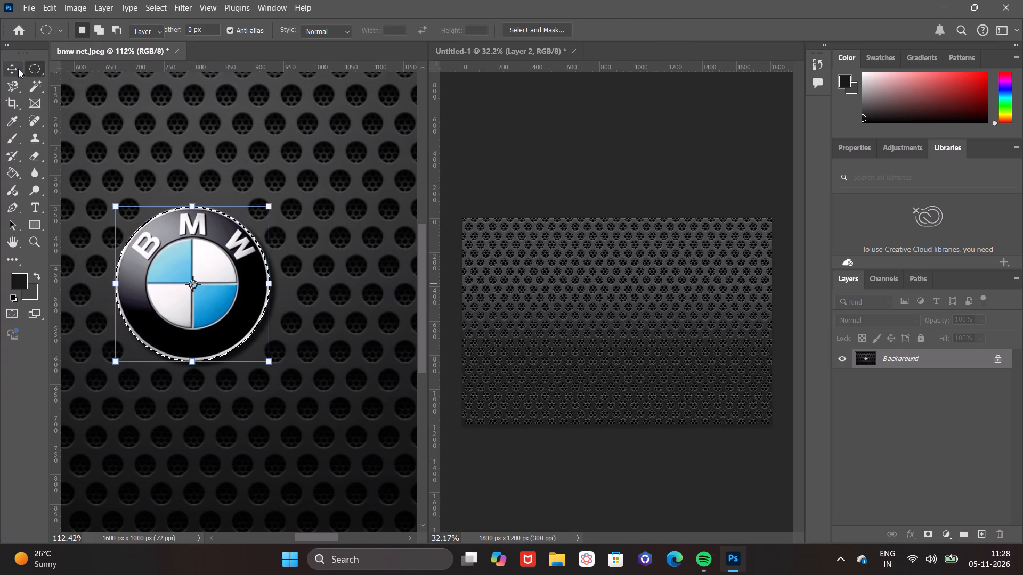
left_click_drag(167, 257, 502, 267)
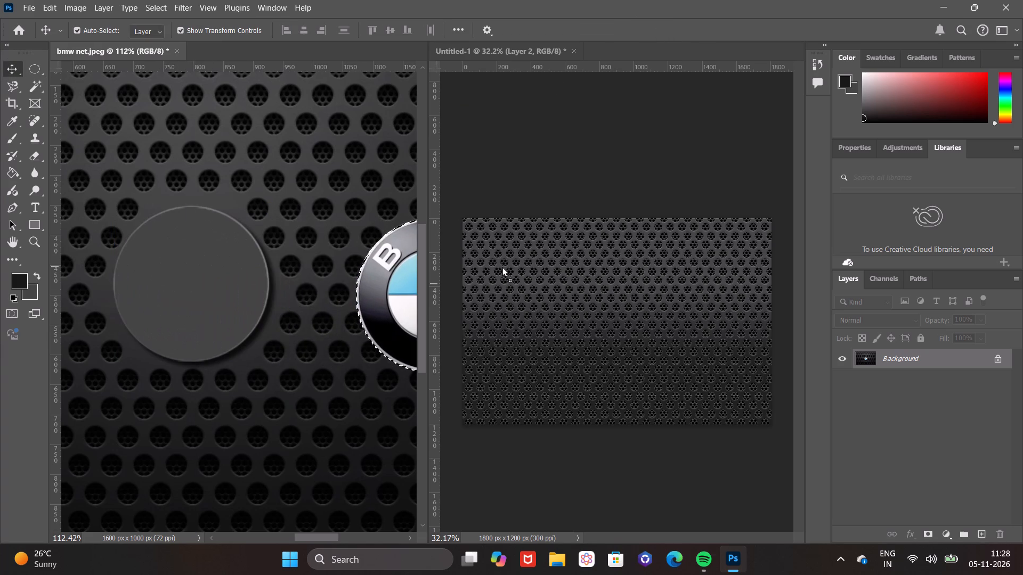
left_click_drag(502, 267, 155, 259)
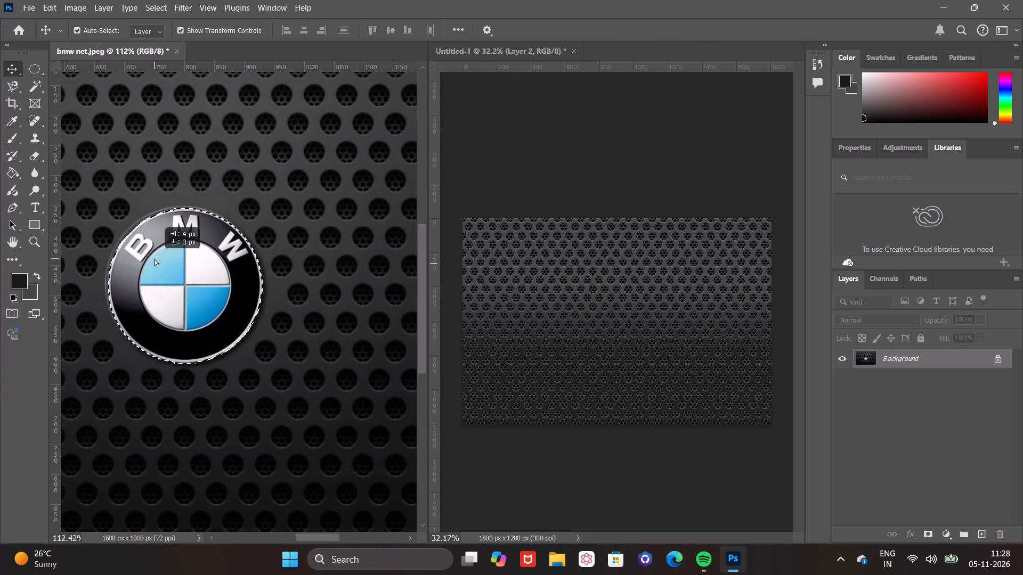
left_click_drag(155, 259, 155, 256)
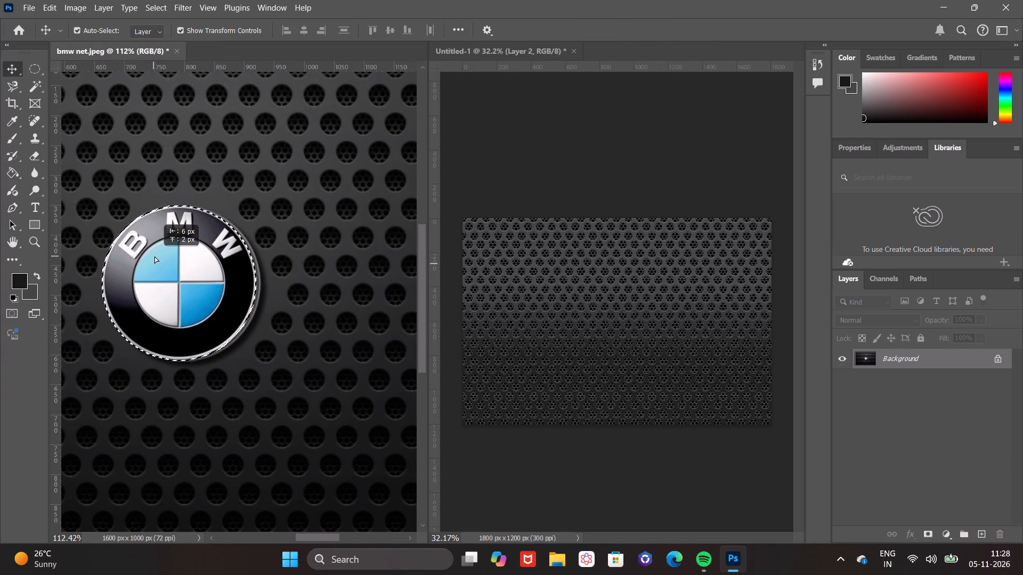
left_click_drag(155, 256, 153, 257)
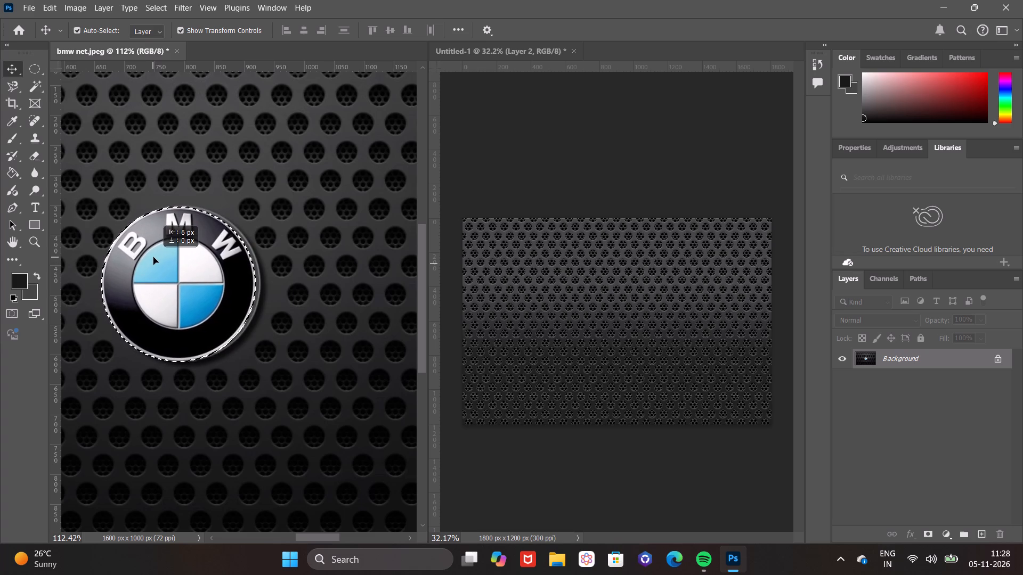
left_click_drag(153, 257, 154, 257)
Unlock the Background layer of bmw net.jpeg.
left_click(1001, 354)
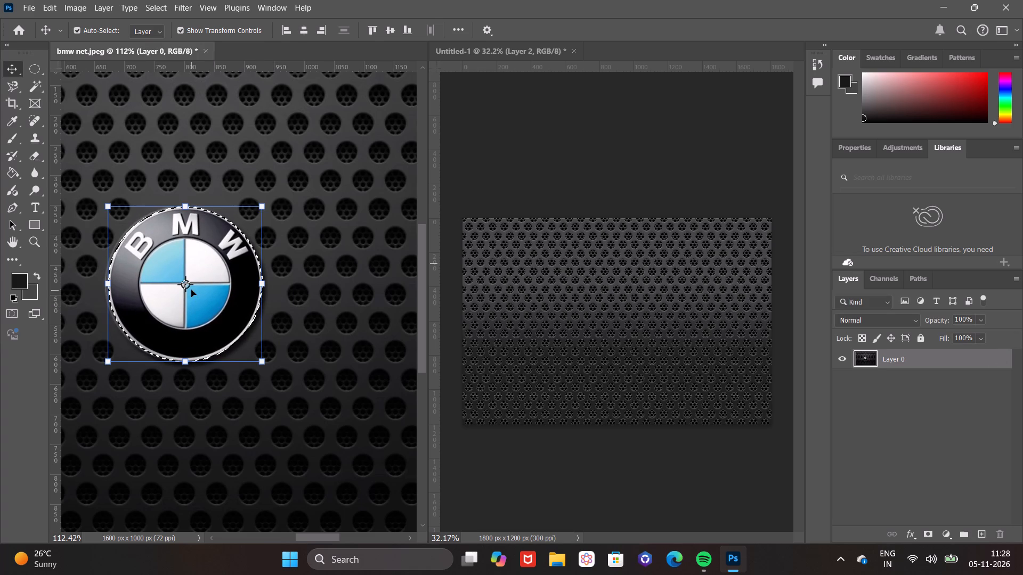
Float the Untitled-1 window over the reference image and bring the selected BMW emblem into its canvas.
left_click_drag(667, 53, 647, 77)
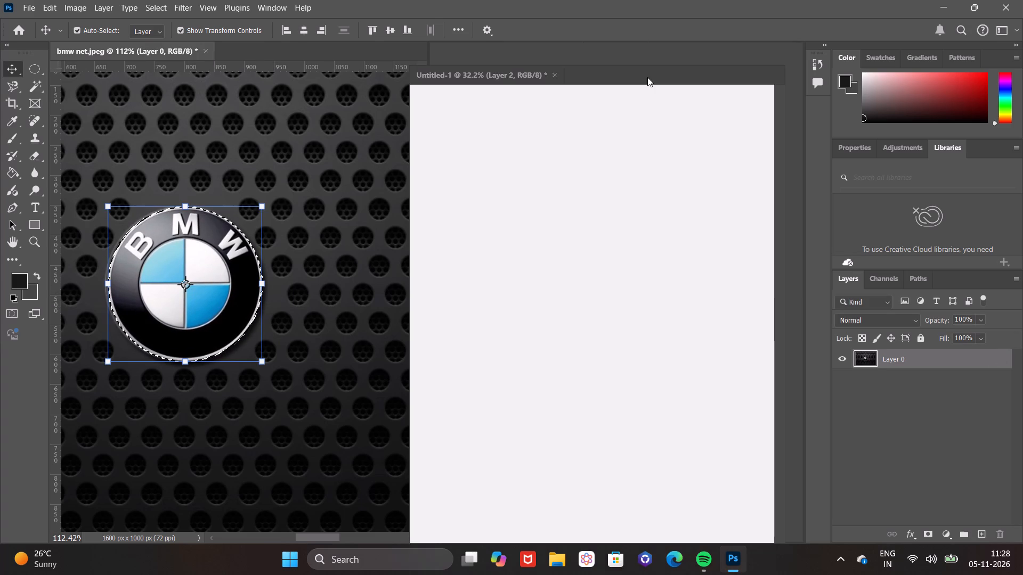
left_click_drag(647, 77, 647, 76)
left_click(662, 62)
left_click_drag(187, 277, 360, 247)
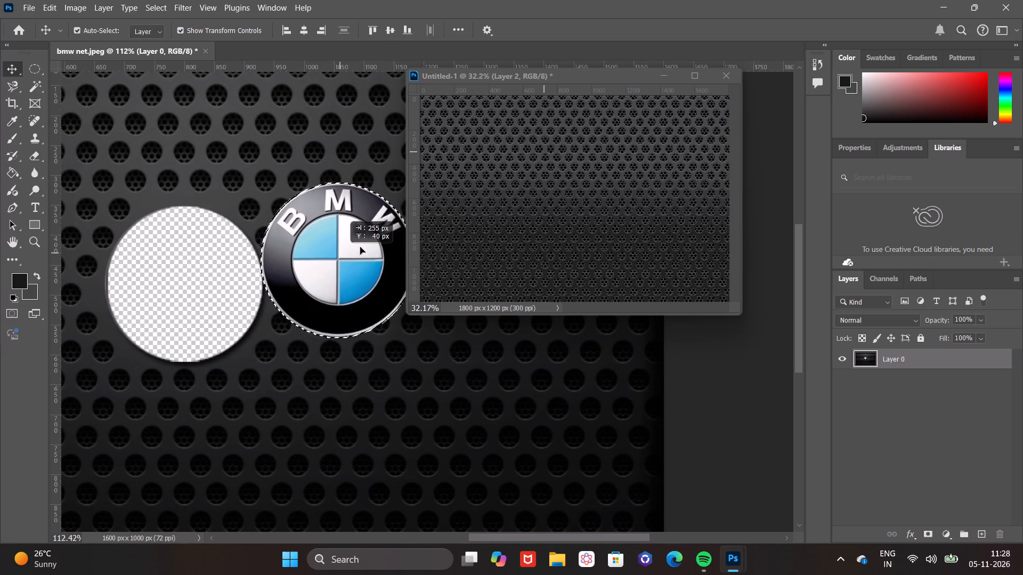
left_click_drag(360, 247, 527, 203)
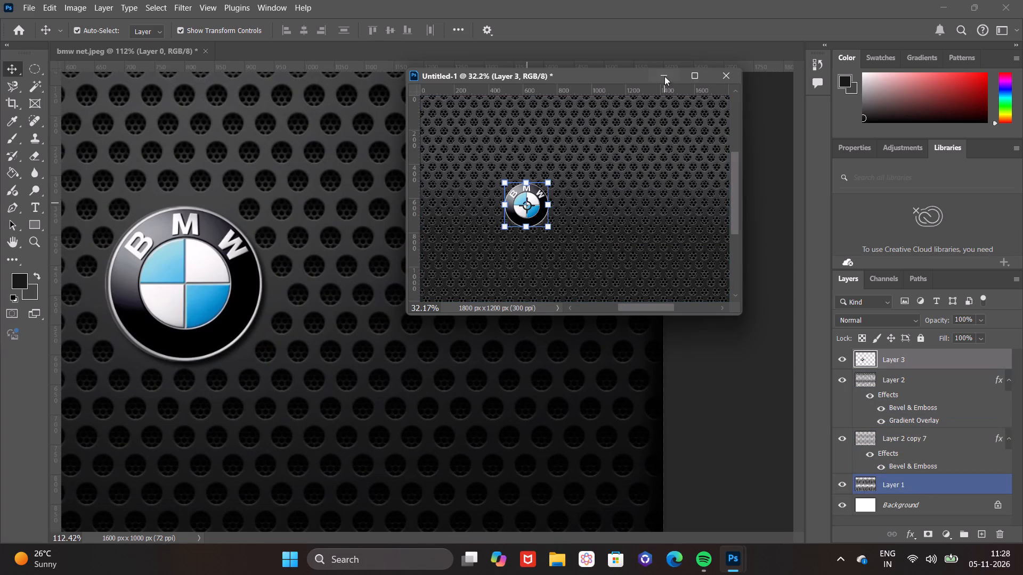
Dock Untitled-1 back alongside bmw net.jpeg and position the BMW emblem near the canvas's upper-right corner.
left_click_drag(576, 74, 443, 45)
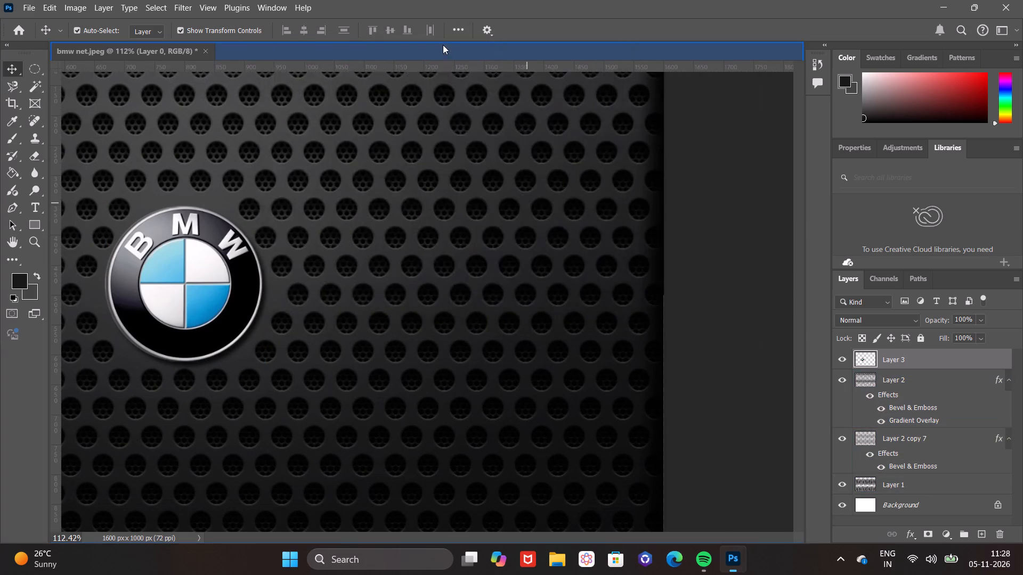
left_click_drag(384, 316, 506, 396)
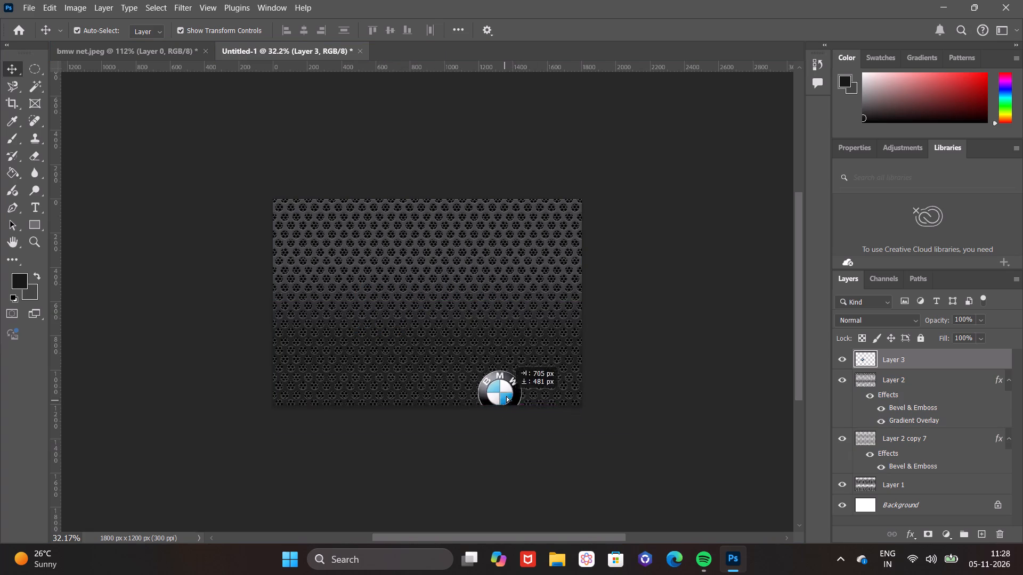
left_click_drag(506, 396, 545, 238)
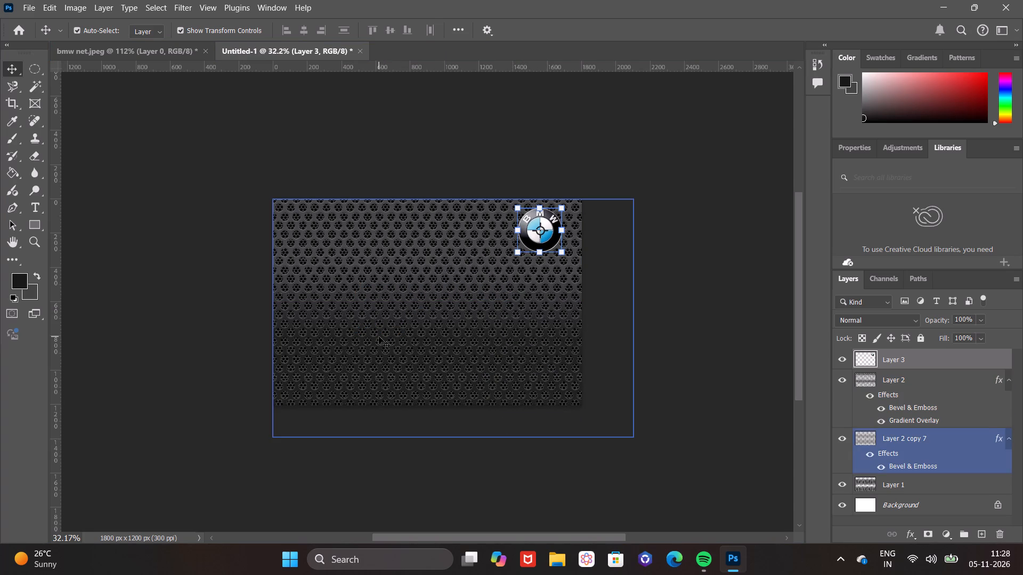
Choose the Polygonal Lasso tool and place a horizontal and a vertical guide crossing at the centre of the Untitled-1 canvas.
left_click(31, 74)
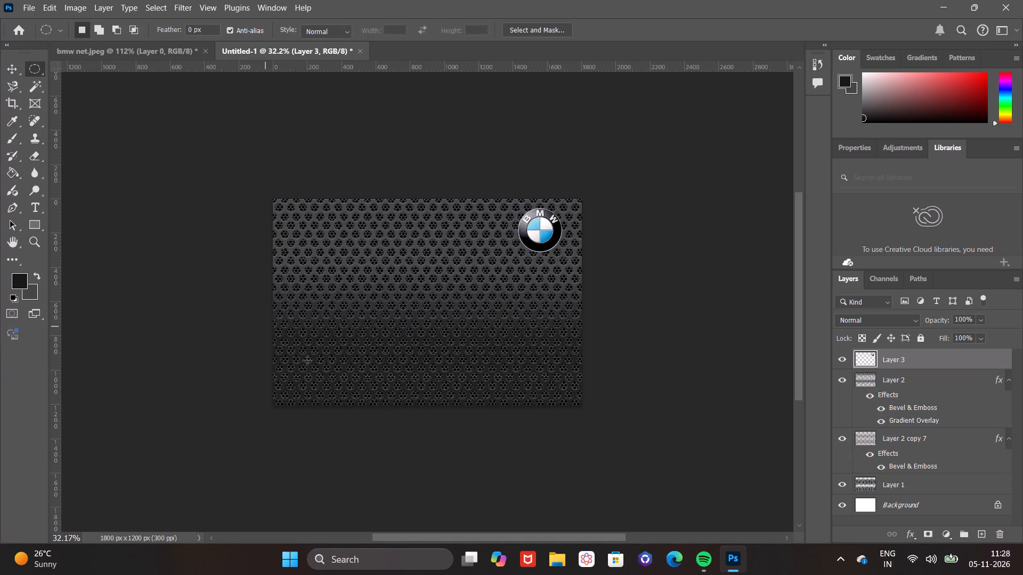
scroll(362, 358, "up", 5, "alt")
scroll(418, 286, "down", 2, "alt")
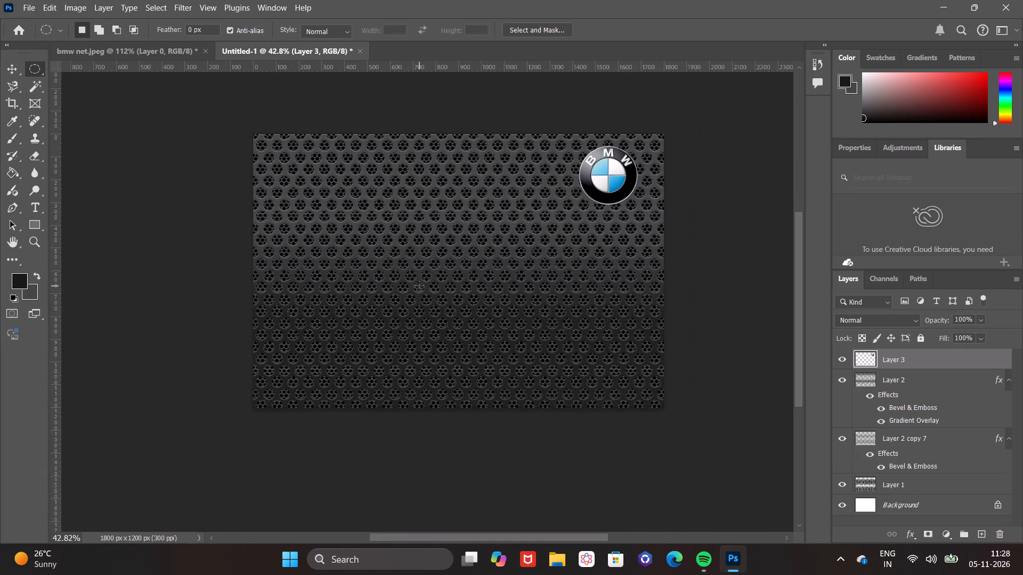
scroll(465, 260, "up", 1, "alt")
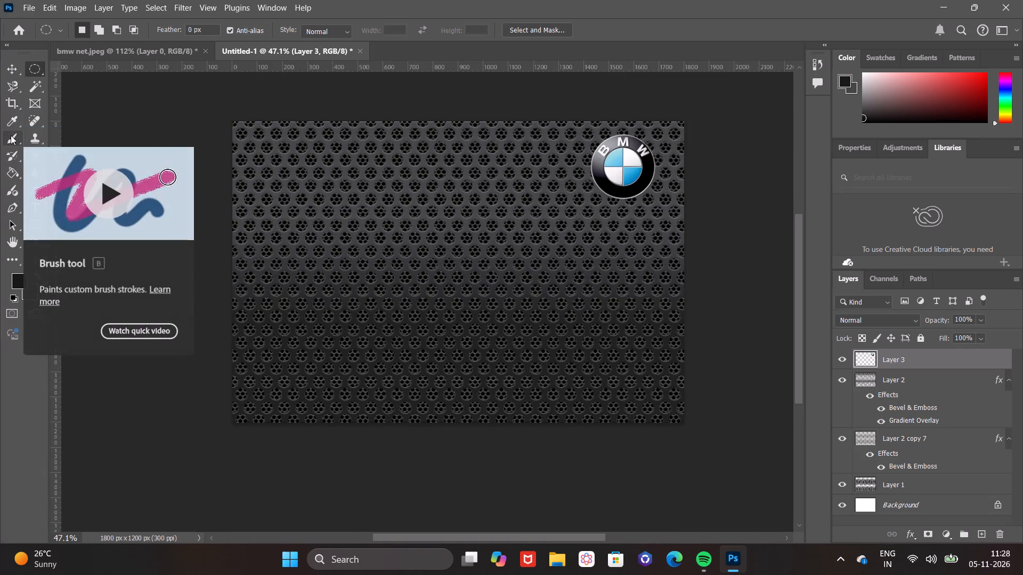
left_click(14, 91)
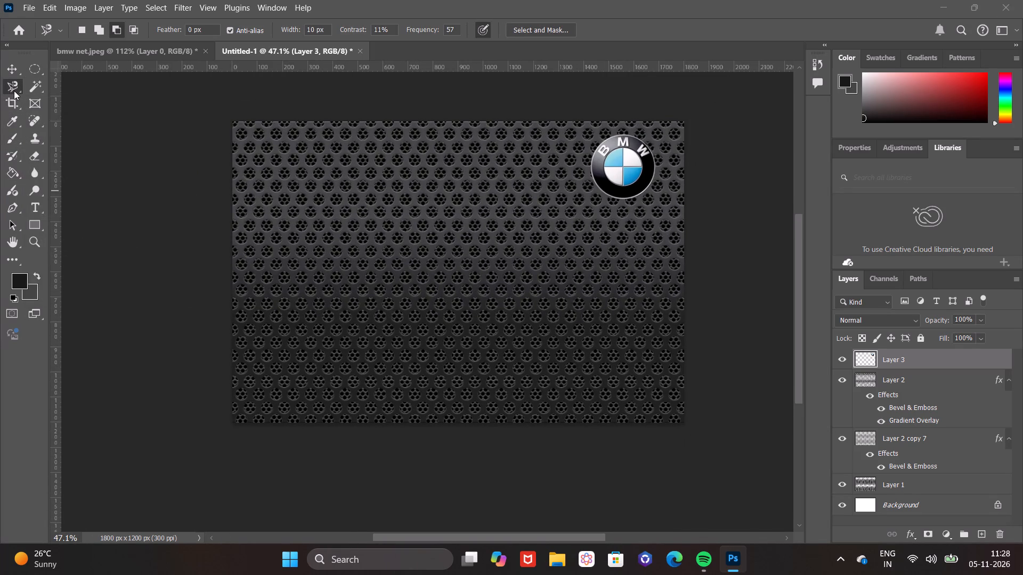
left_click(54, 109)
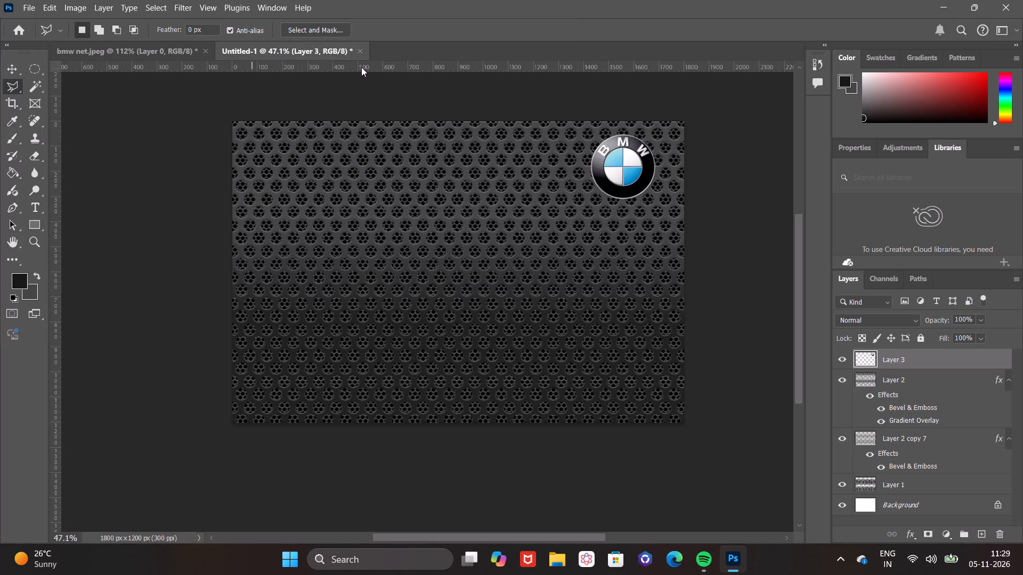
left_click_drag(366, 65, 381, 279)
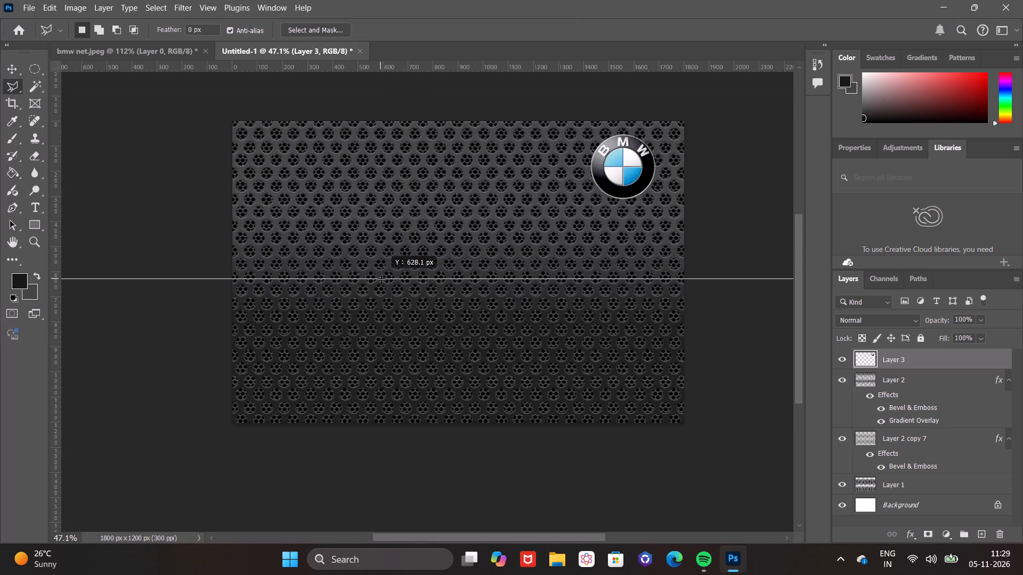
left_click_drag(381, 279, 381, 272)
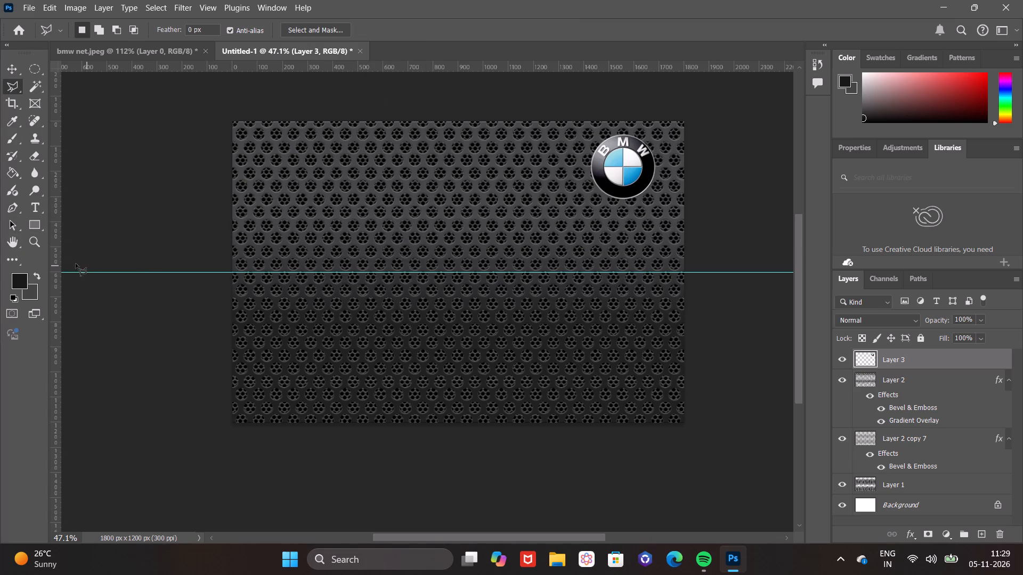
left_click_drag(53, 262, 436, 275)
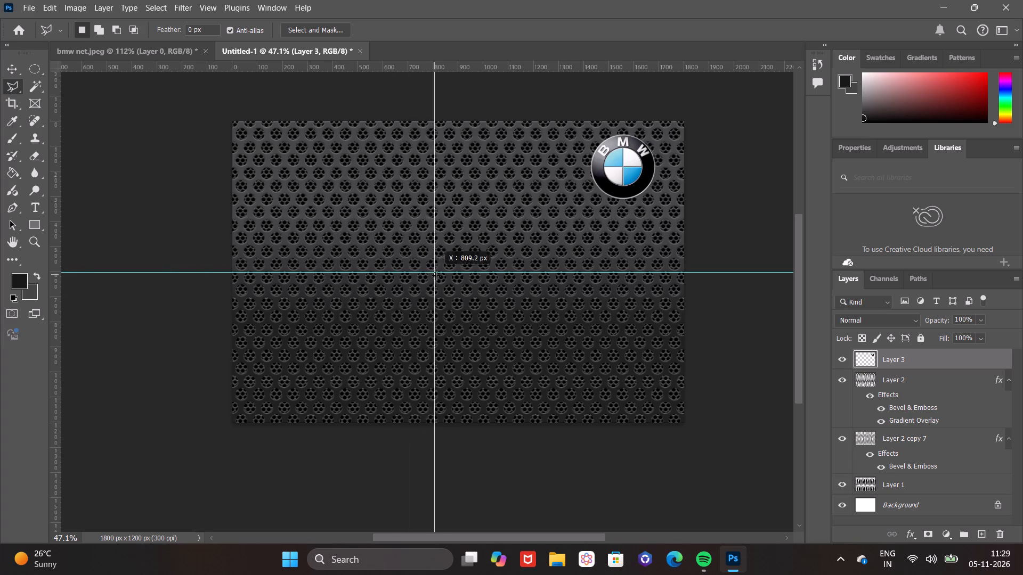
left_click_drag(436, 275, 461, 276)
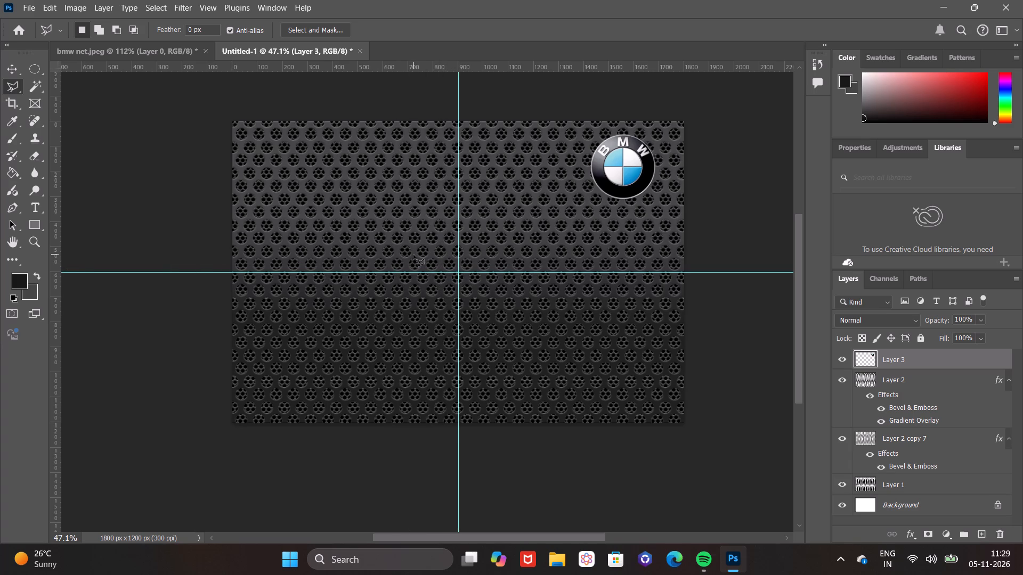
Trace the left half of a diamond with the Polygonal Lasso, from just left of the vertical guide down to its bottom point on the guide.
left_click(450, 195)
left_click(440, 214)
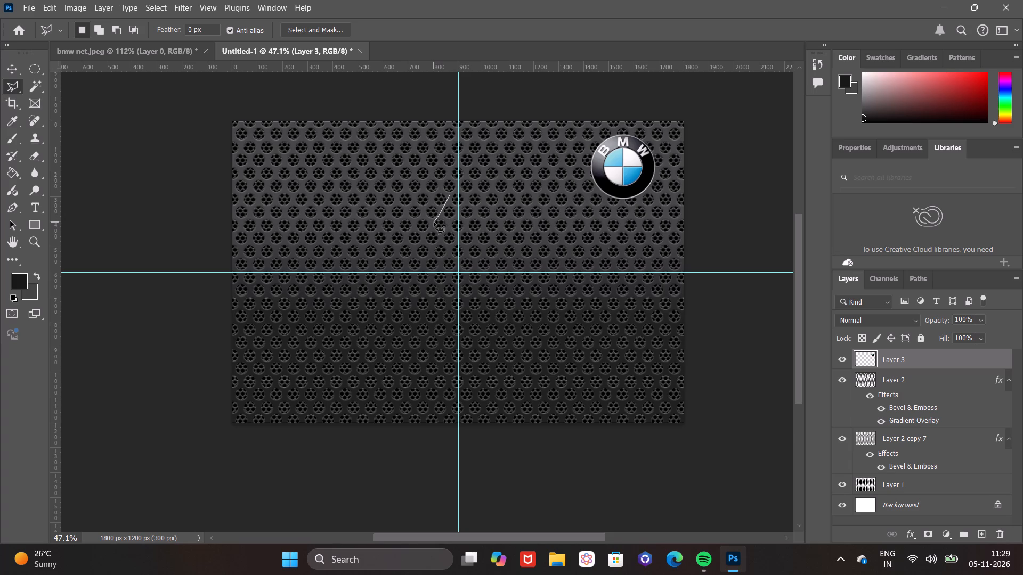
left_click(433, 221)
left_click(431, 227)
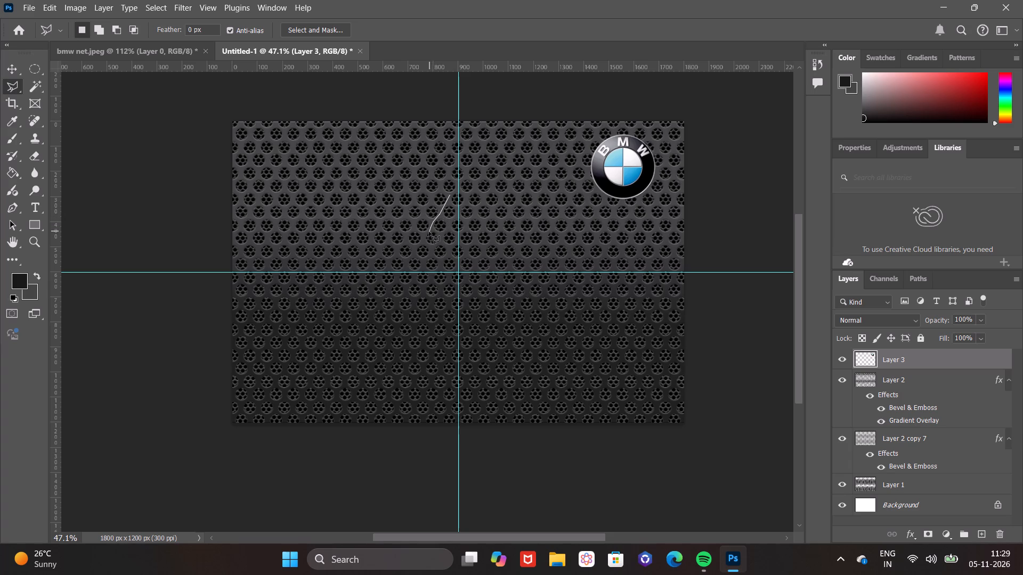
left_click(425, 235)
left_click(423, 241)
left_click(419, 245)
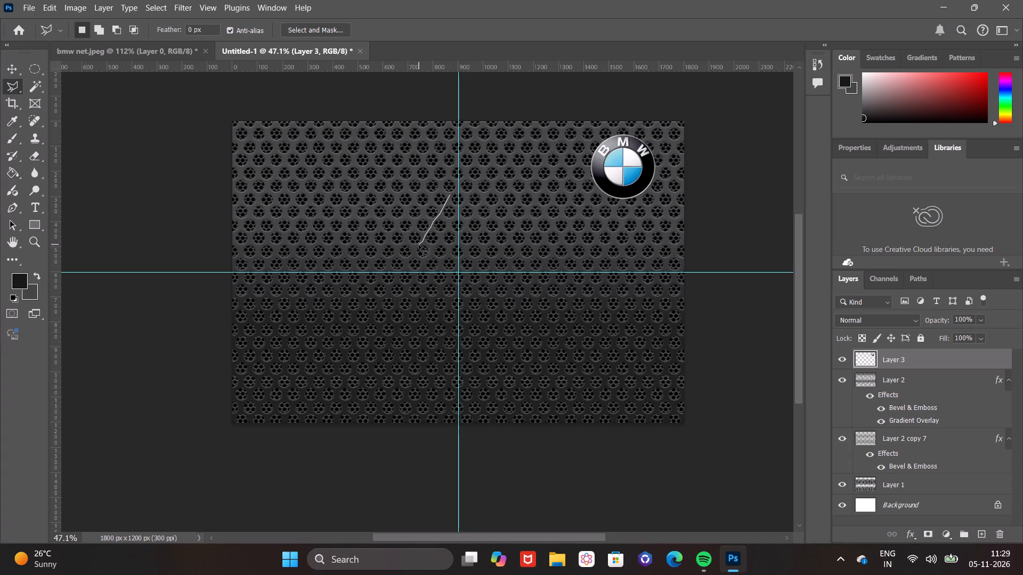
left_click(415, 249)
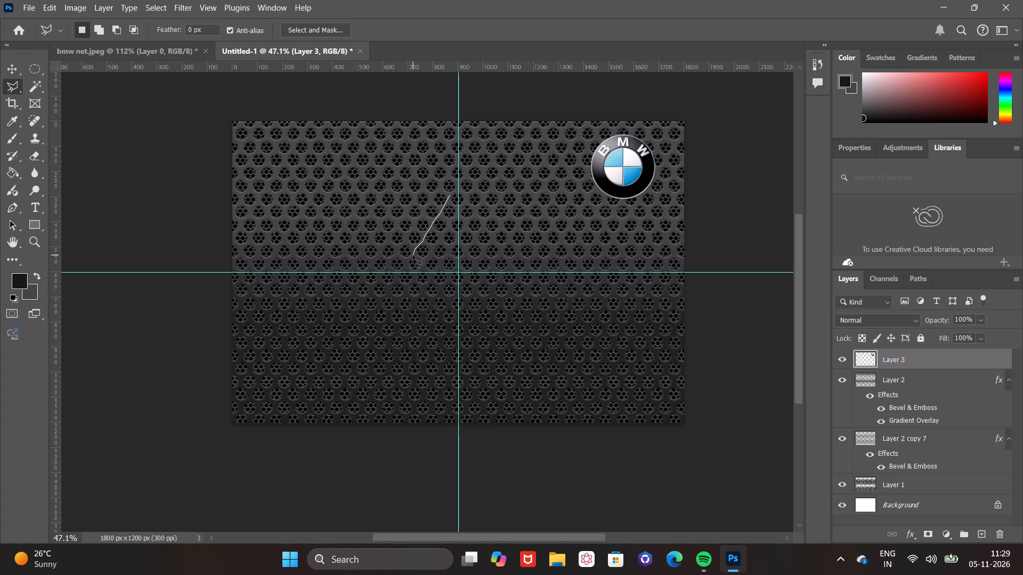
left_click(413, 255)
left_click(406, 261)
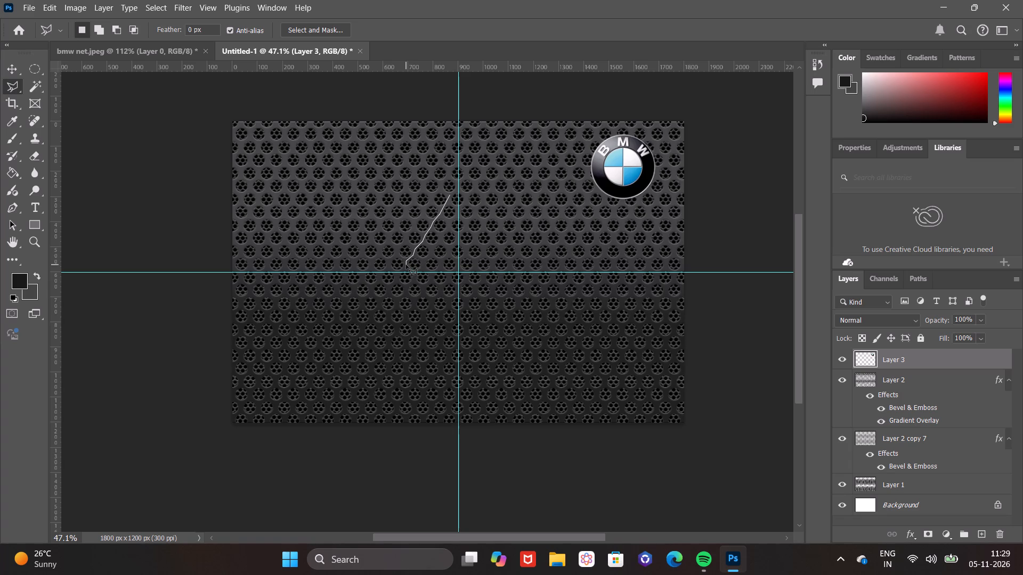
left_click(410, 274)
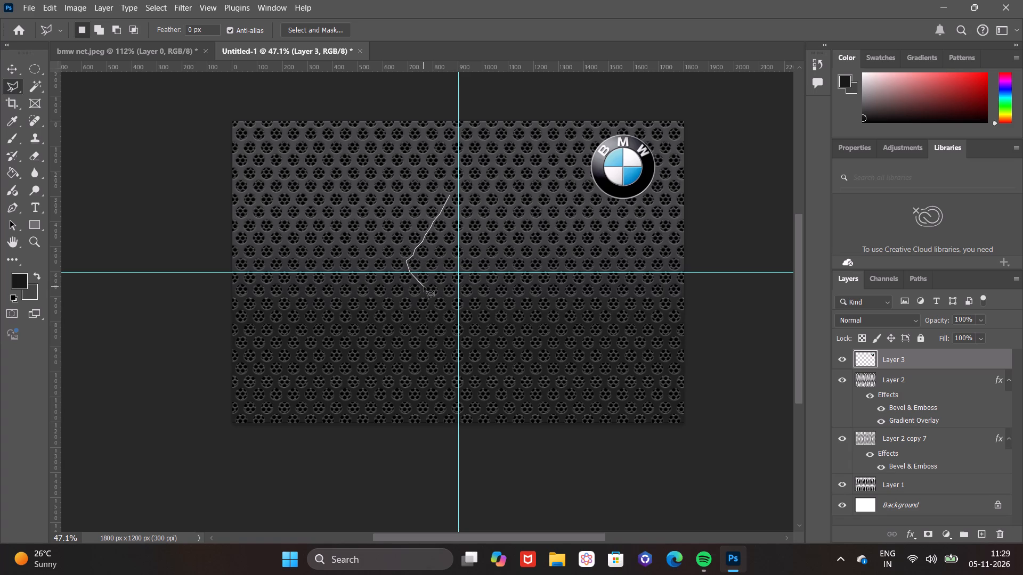
left_click(424, 288)
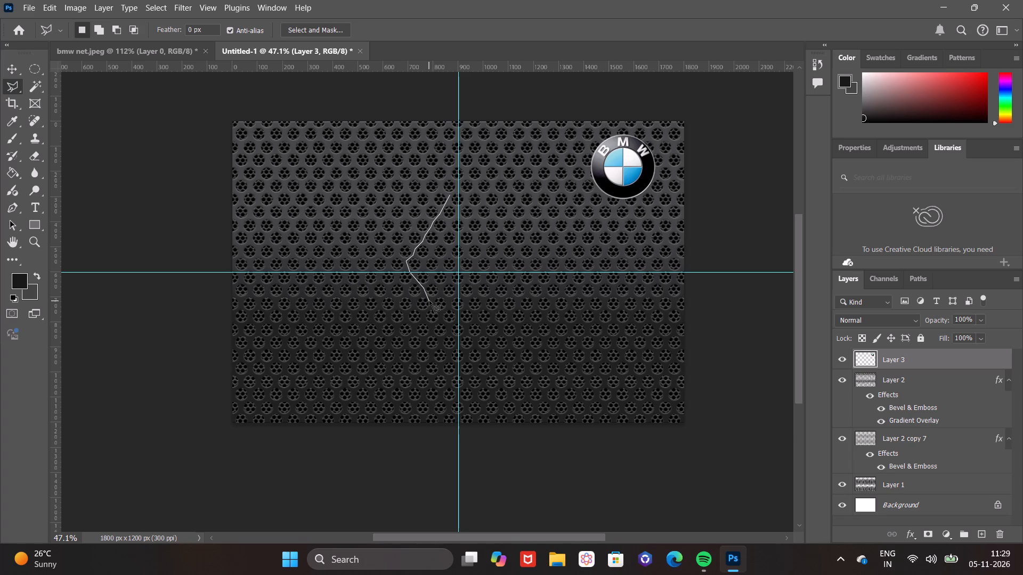
left_click(429, 301)
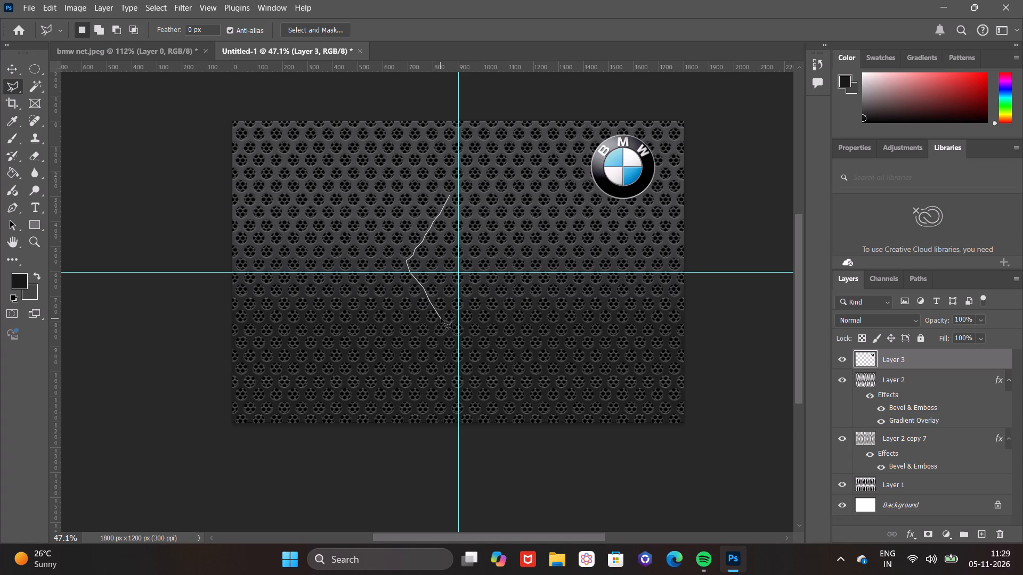
left_click(440, 314)
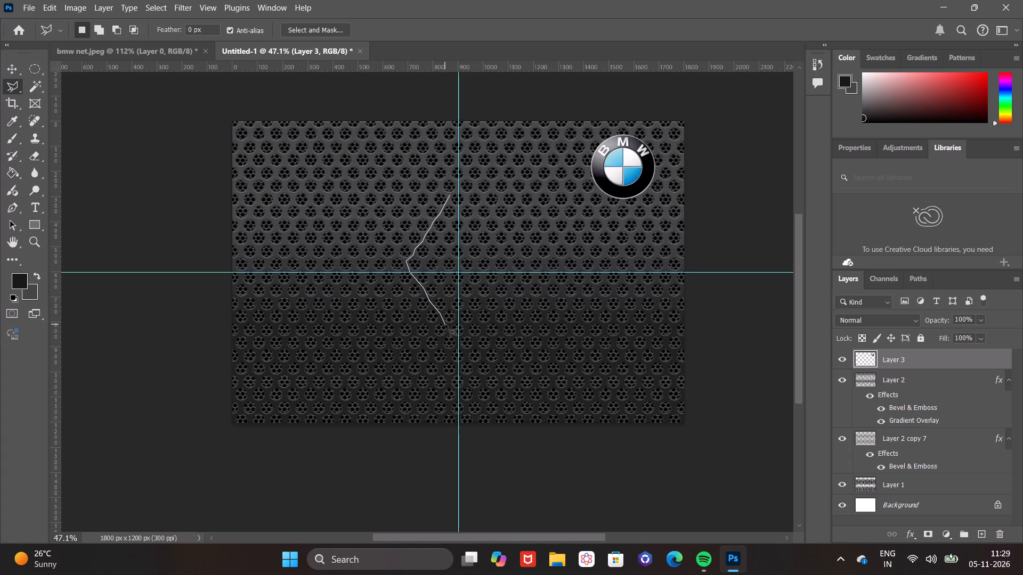
left_click(446, 325)
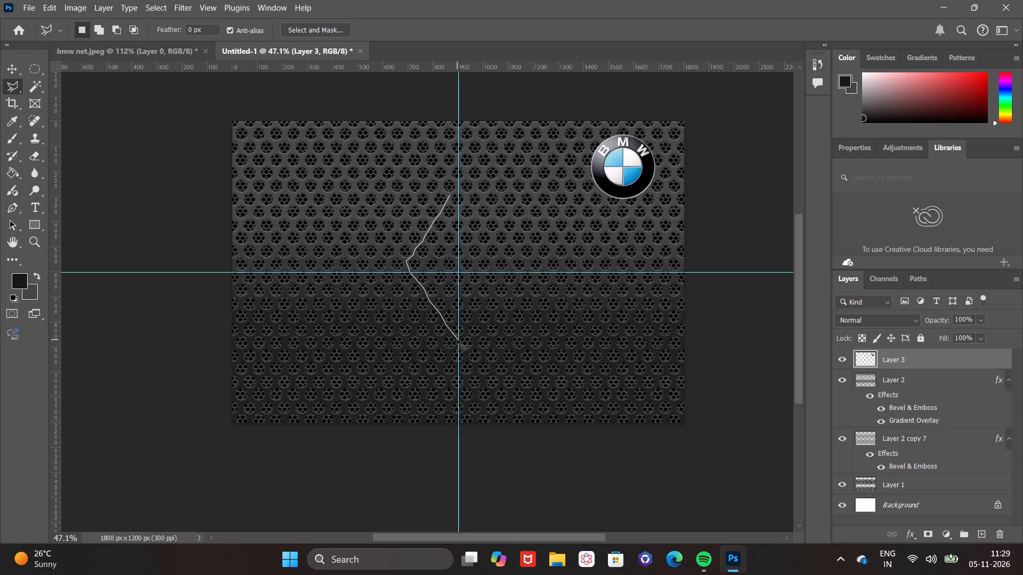
left_click(457, 340)
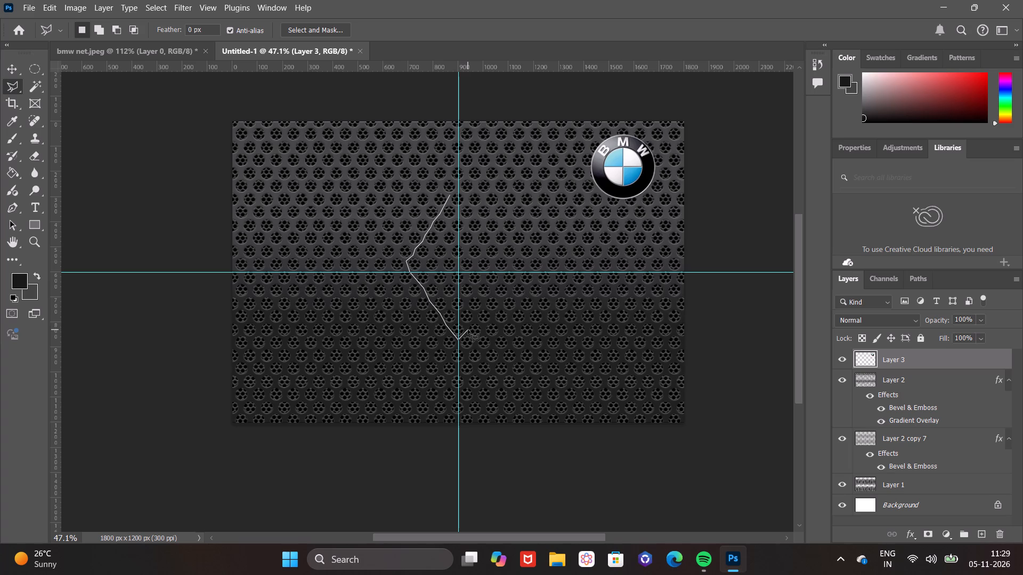
Trace the diamond's right half up to its top point and close the selection, about 410 px wide and 600 px tall.
left_click(466, 327)
left_click(477, 313)
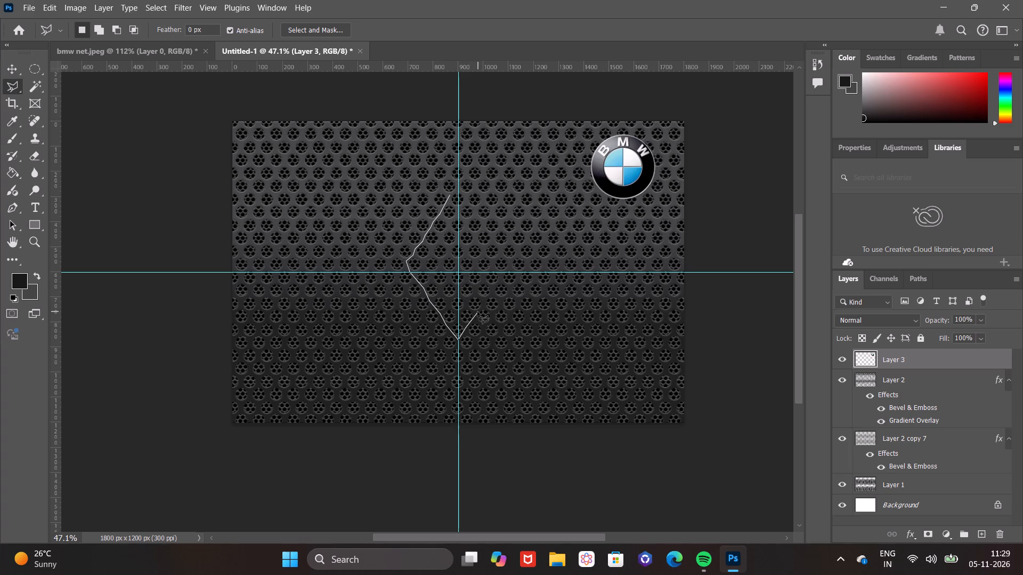
left_click(477, 310)
left_click(483, 303)
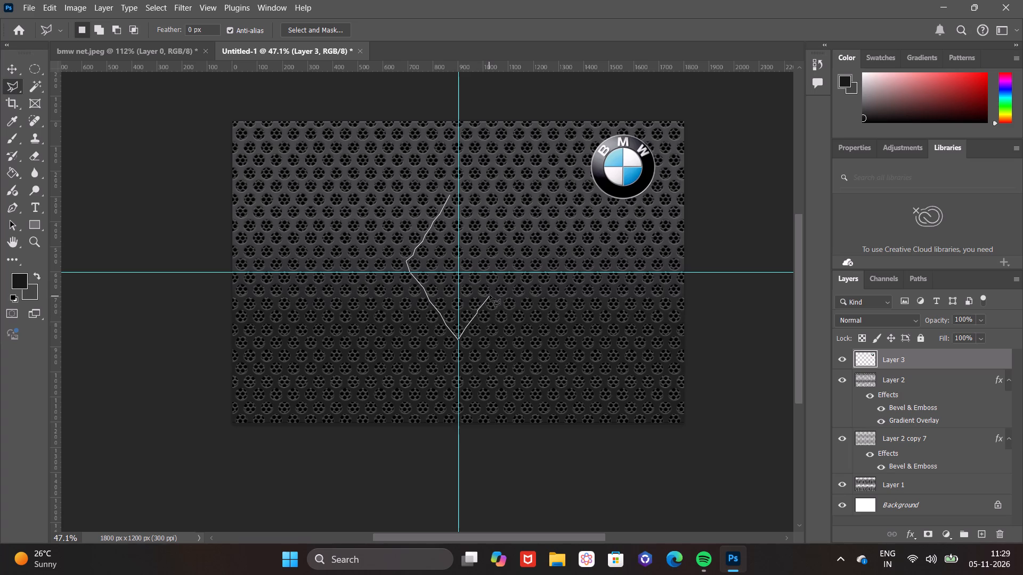
left_click(487, 296)
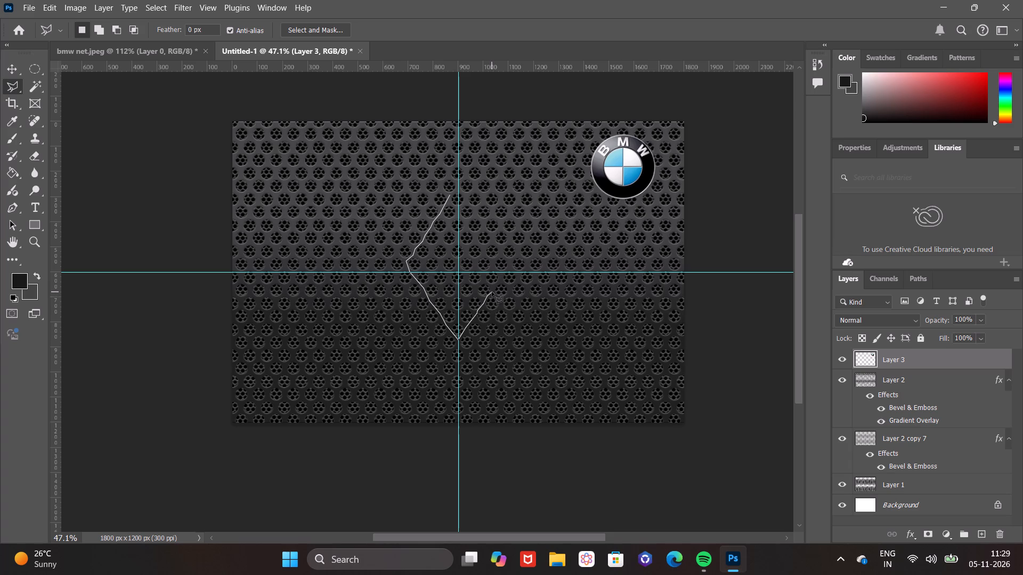
left_click(494, 289)
left_click(494, 283)
left_click(499, 278)
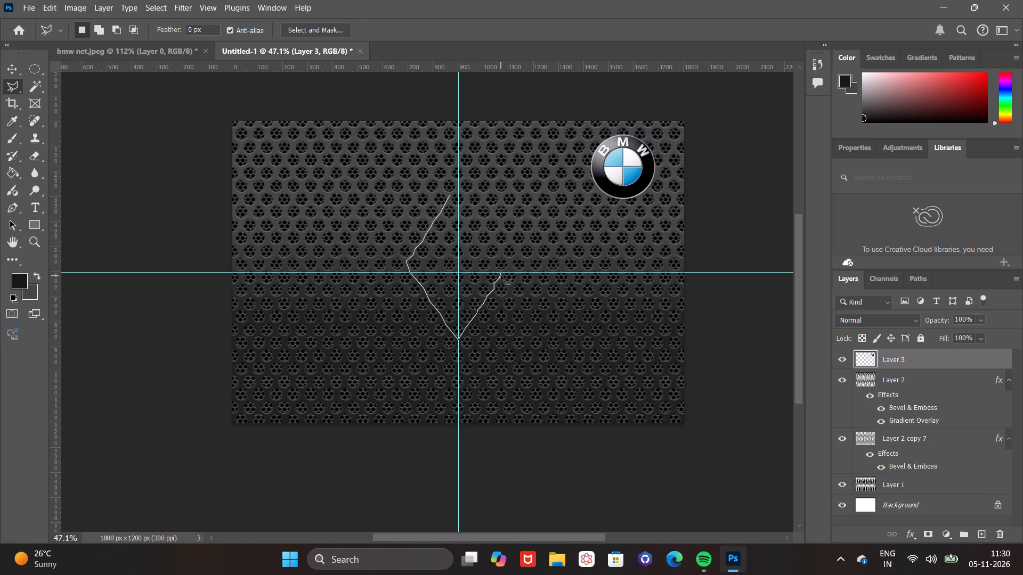
left_click(502, 272)
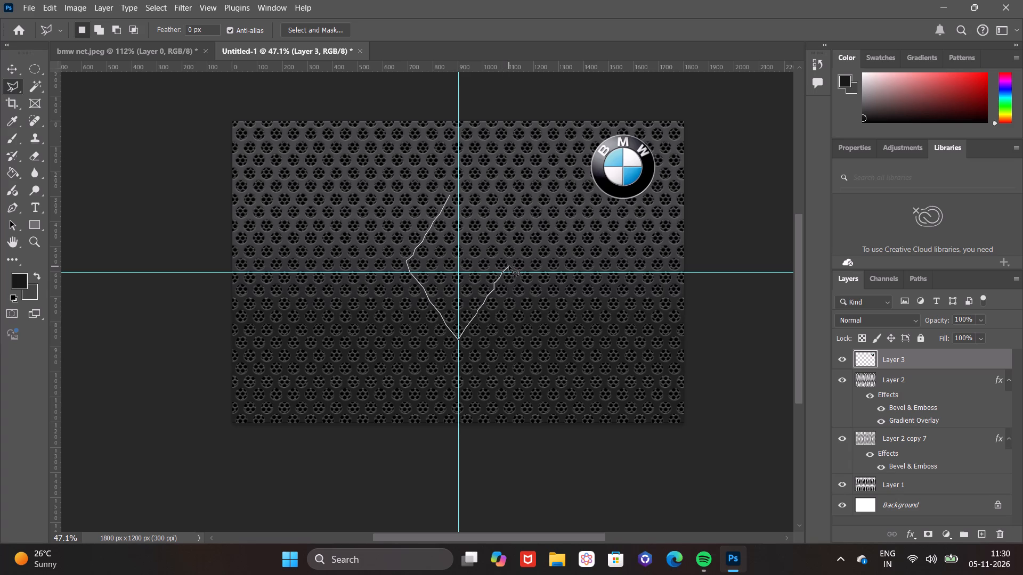
left_click(509, 266)
left_click(509, 262)
left_click(489, 233)
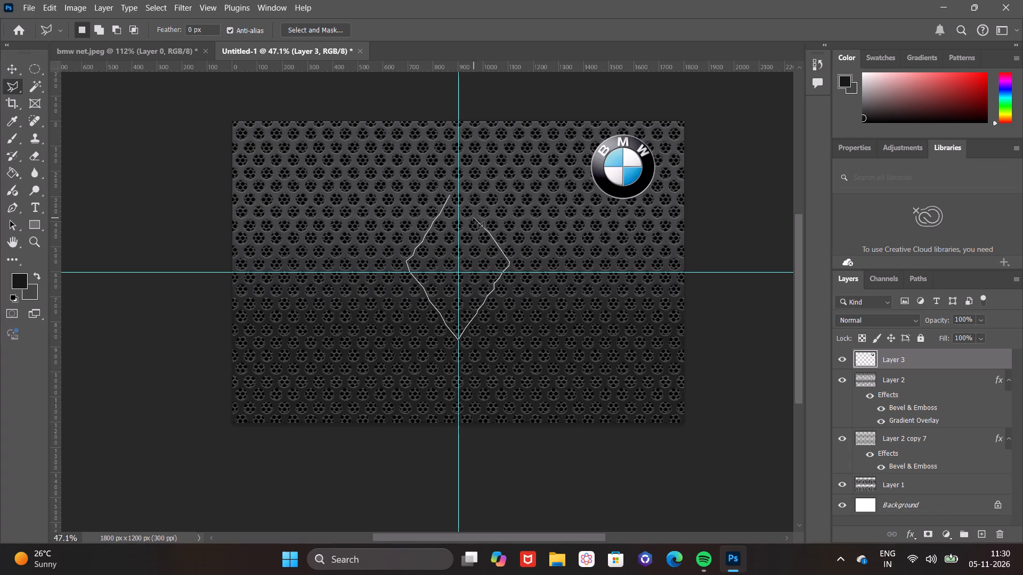
left_click(475, 215)
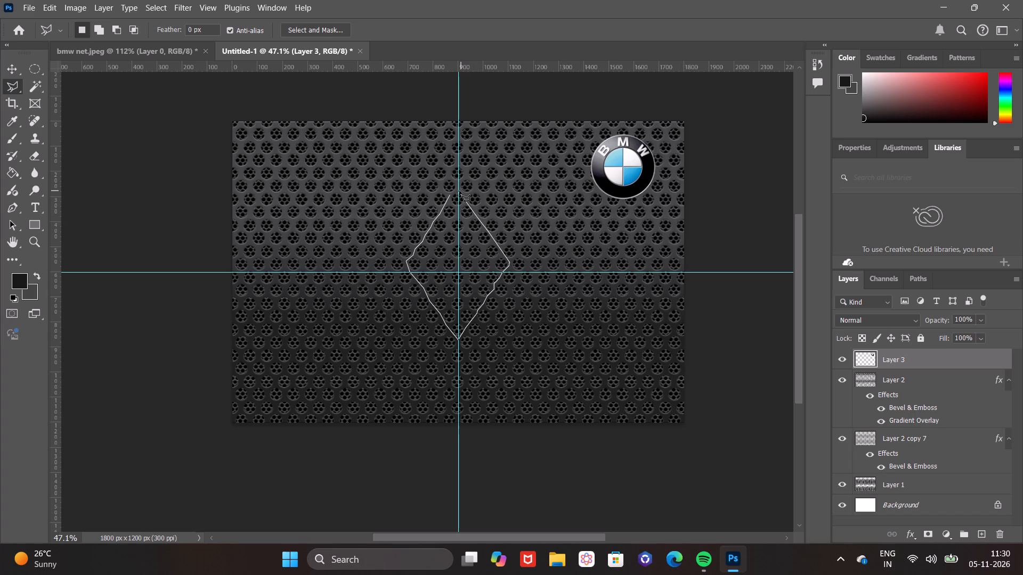
left_click(460, 189)
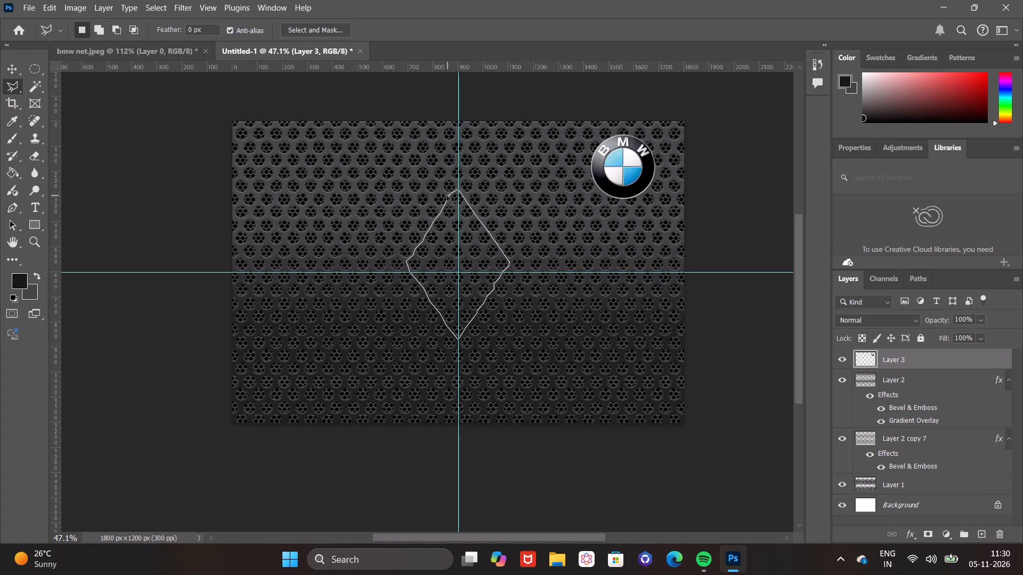
left_click(449, 196)
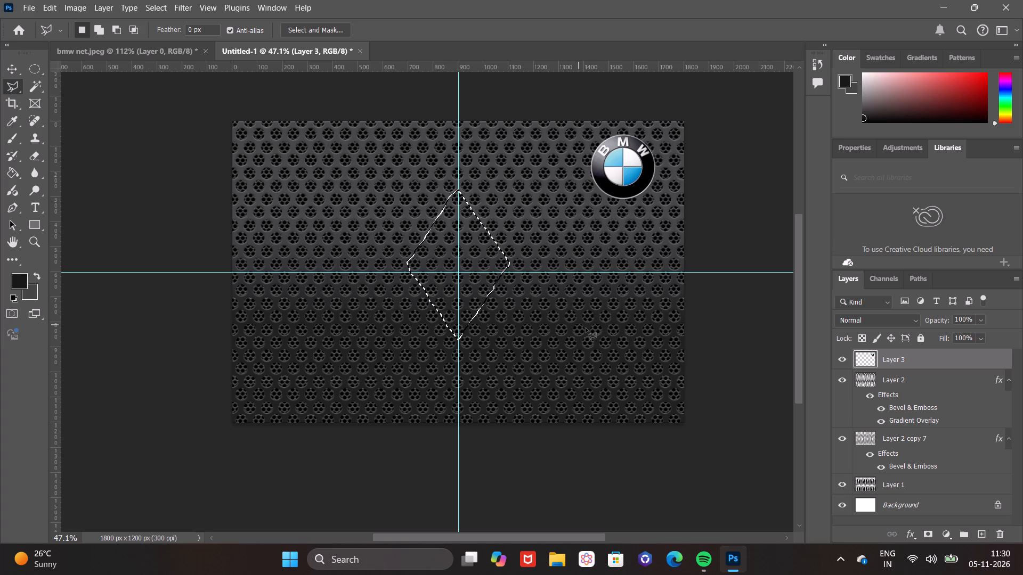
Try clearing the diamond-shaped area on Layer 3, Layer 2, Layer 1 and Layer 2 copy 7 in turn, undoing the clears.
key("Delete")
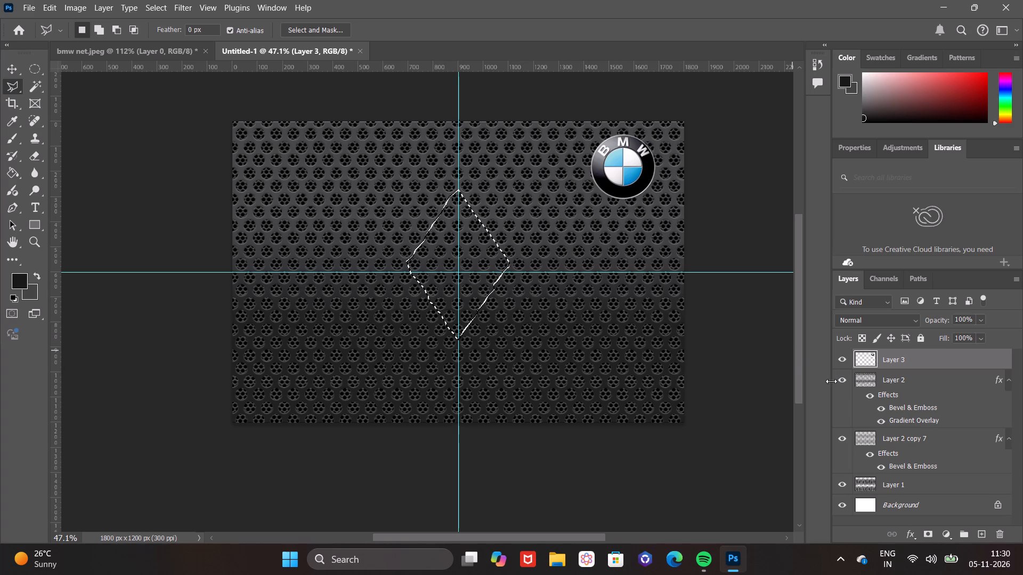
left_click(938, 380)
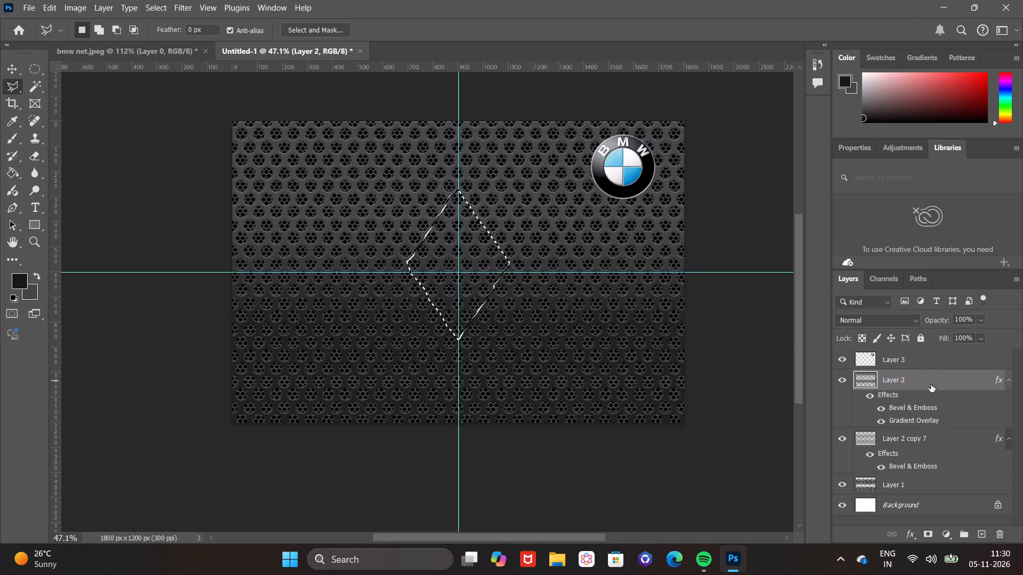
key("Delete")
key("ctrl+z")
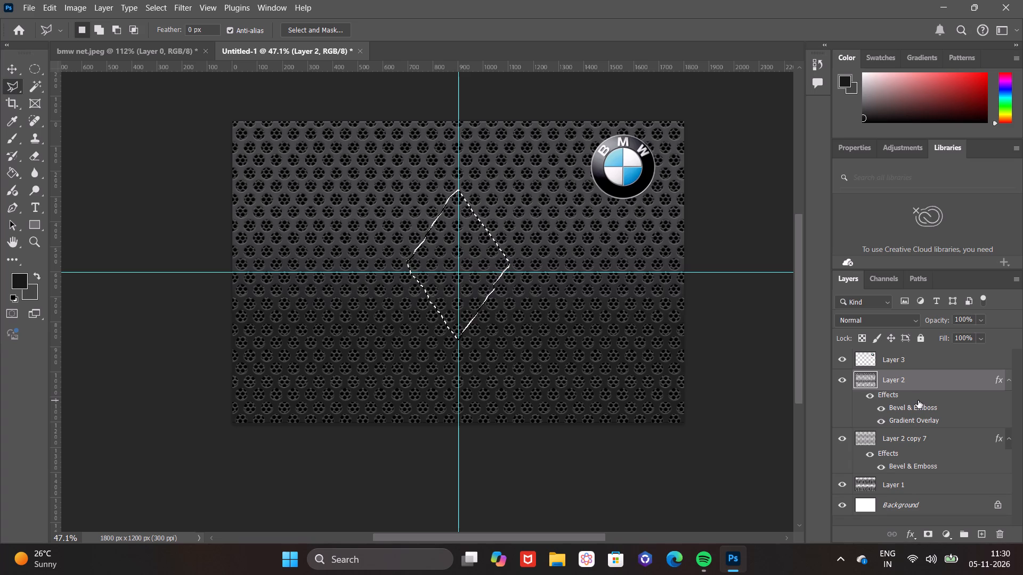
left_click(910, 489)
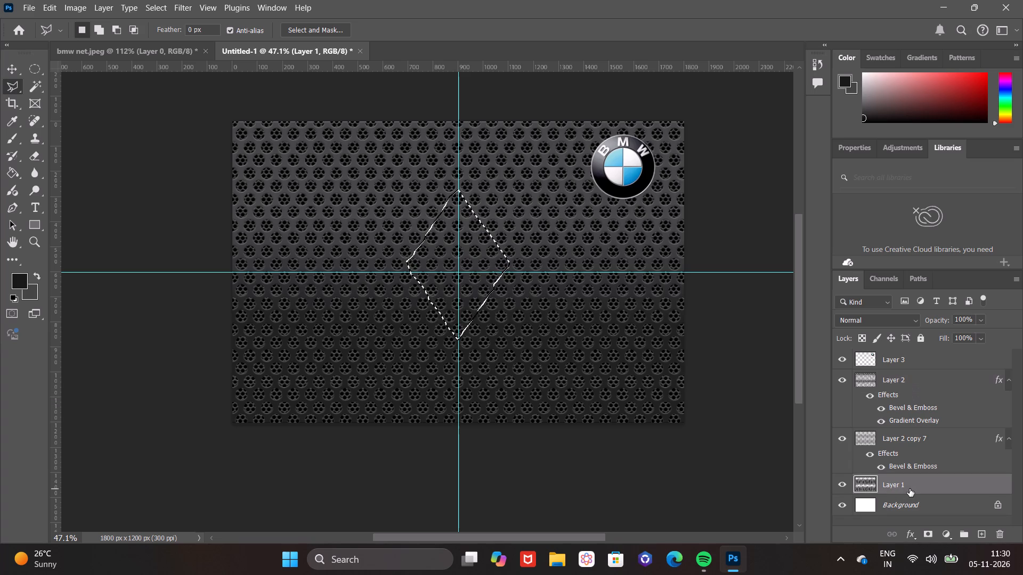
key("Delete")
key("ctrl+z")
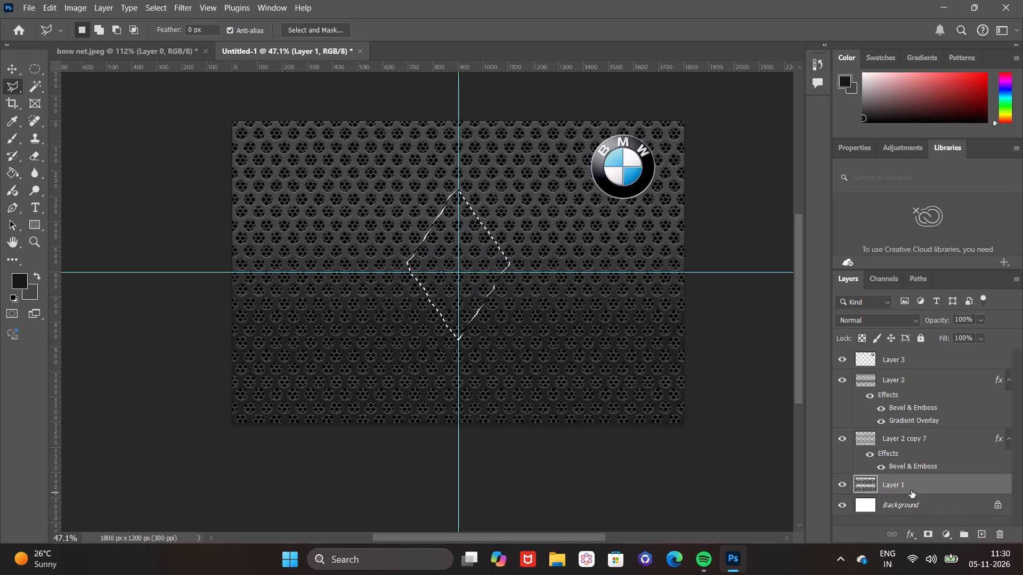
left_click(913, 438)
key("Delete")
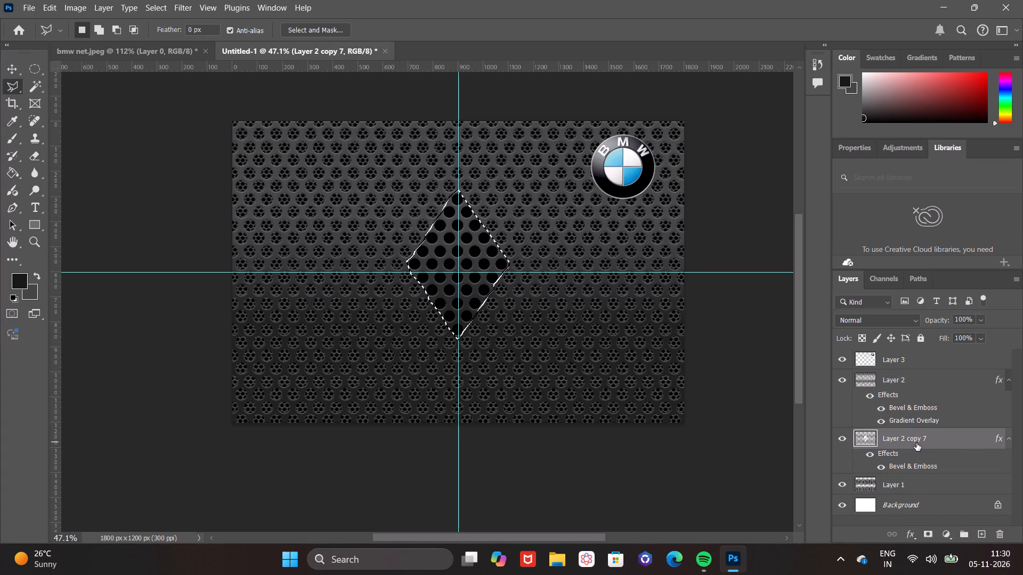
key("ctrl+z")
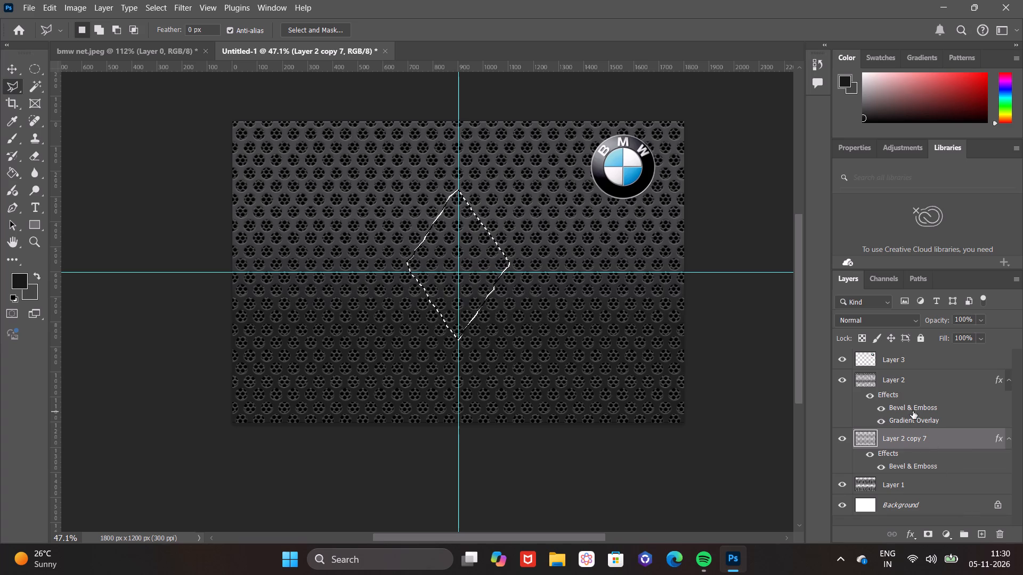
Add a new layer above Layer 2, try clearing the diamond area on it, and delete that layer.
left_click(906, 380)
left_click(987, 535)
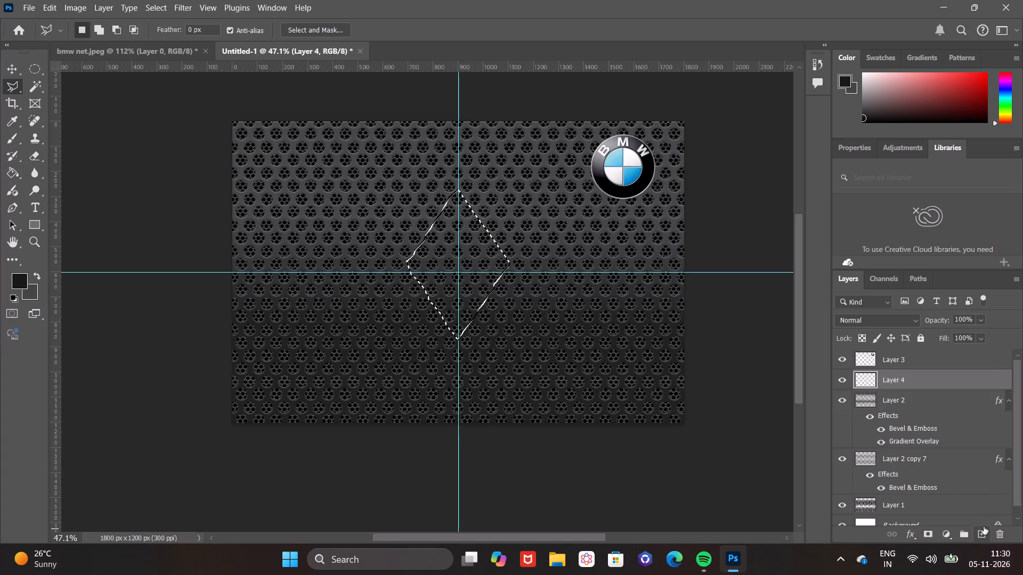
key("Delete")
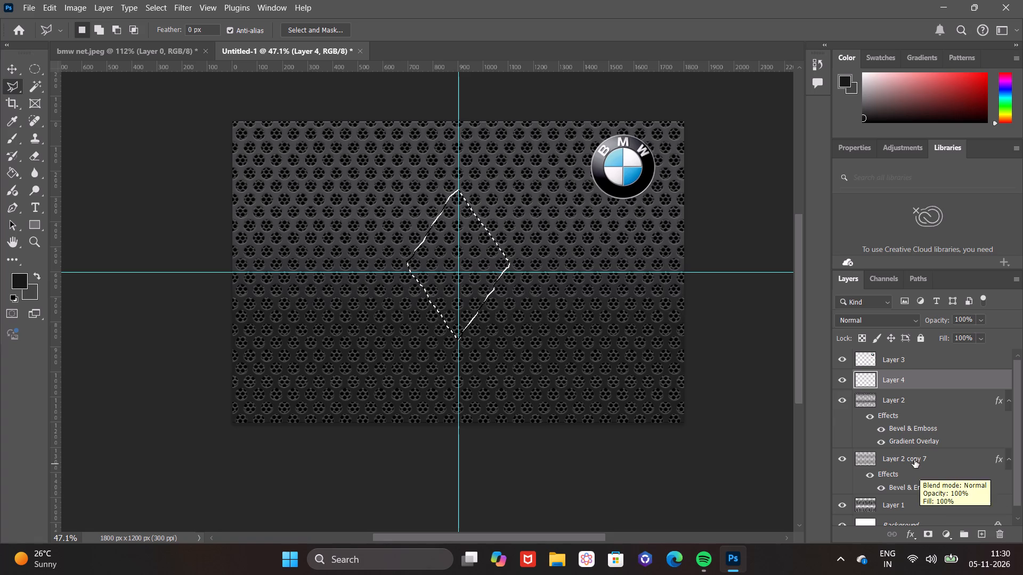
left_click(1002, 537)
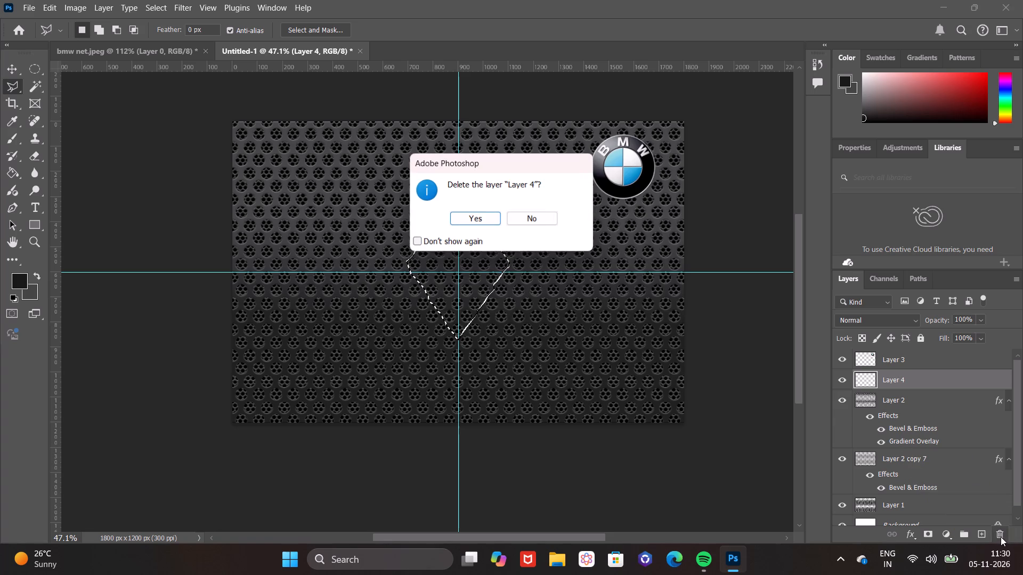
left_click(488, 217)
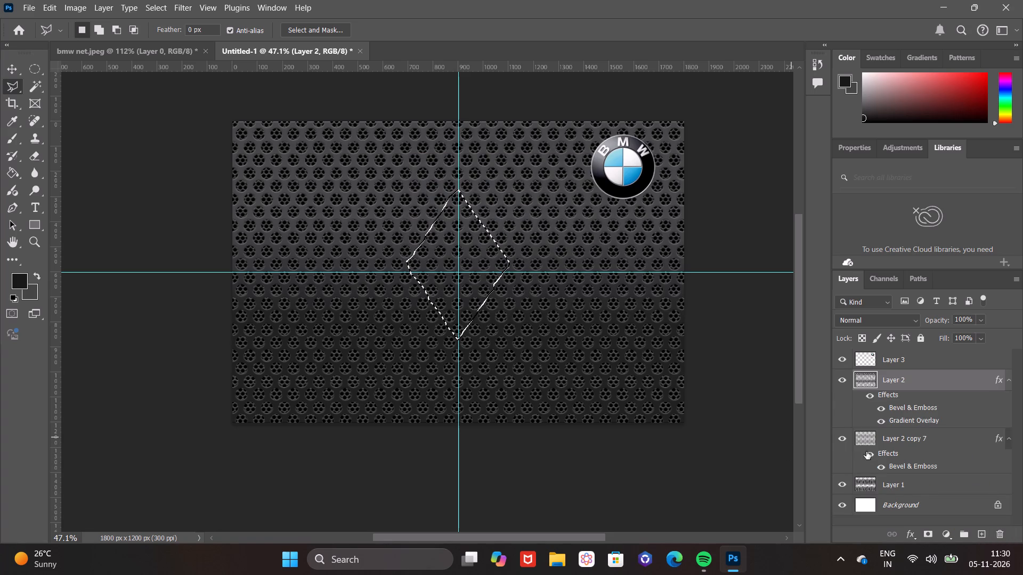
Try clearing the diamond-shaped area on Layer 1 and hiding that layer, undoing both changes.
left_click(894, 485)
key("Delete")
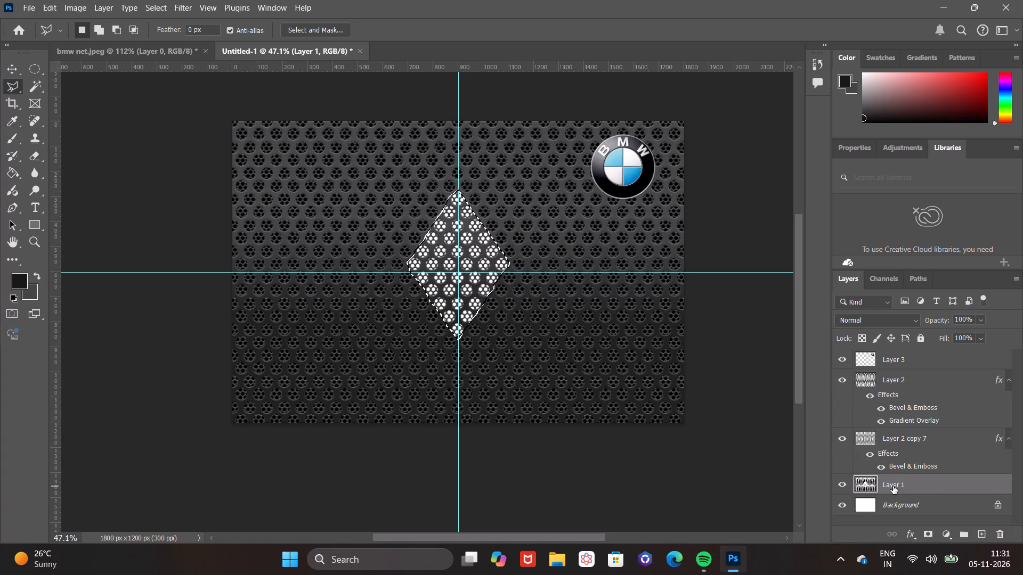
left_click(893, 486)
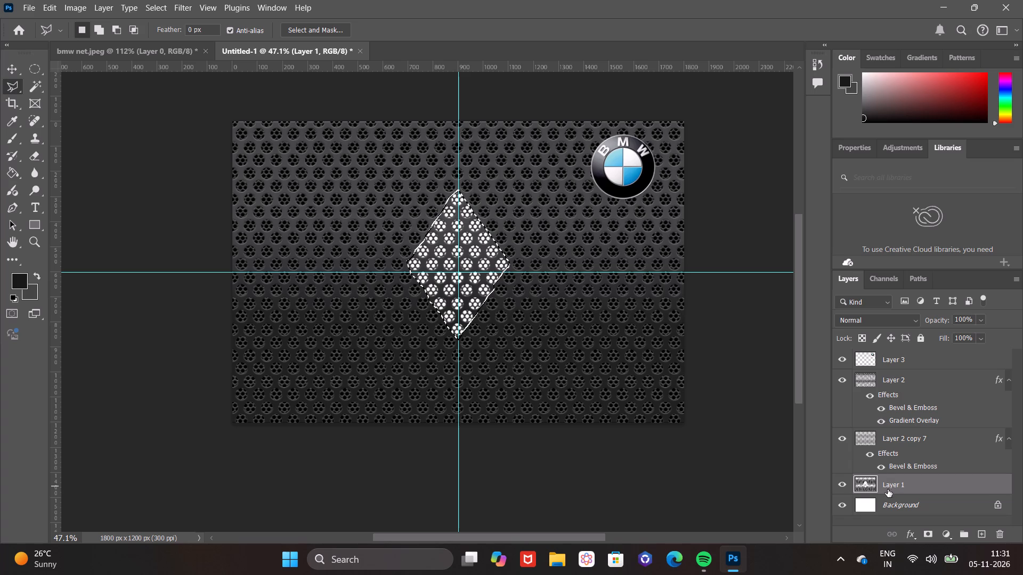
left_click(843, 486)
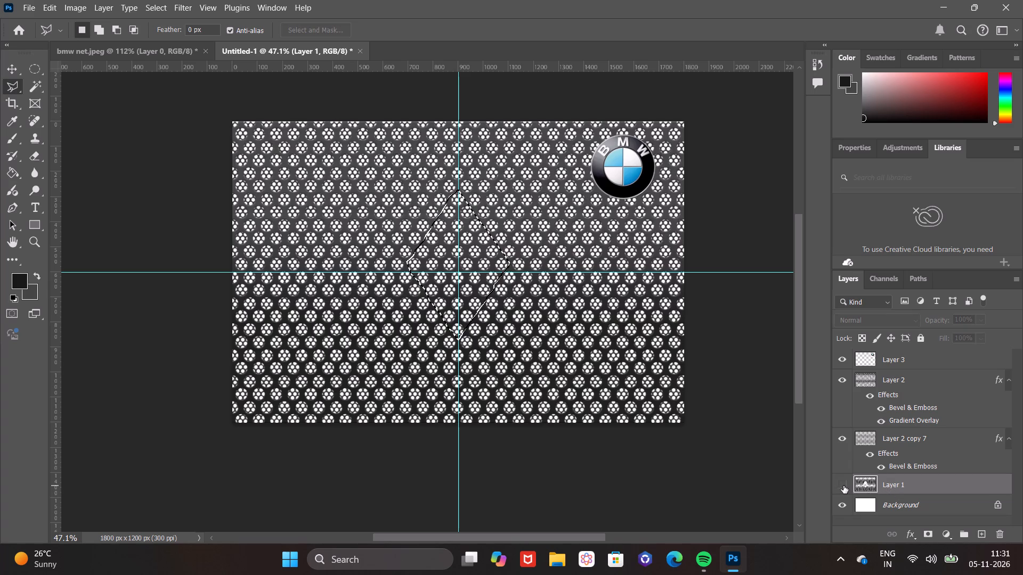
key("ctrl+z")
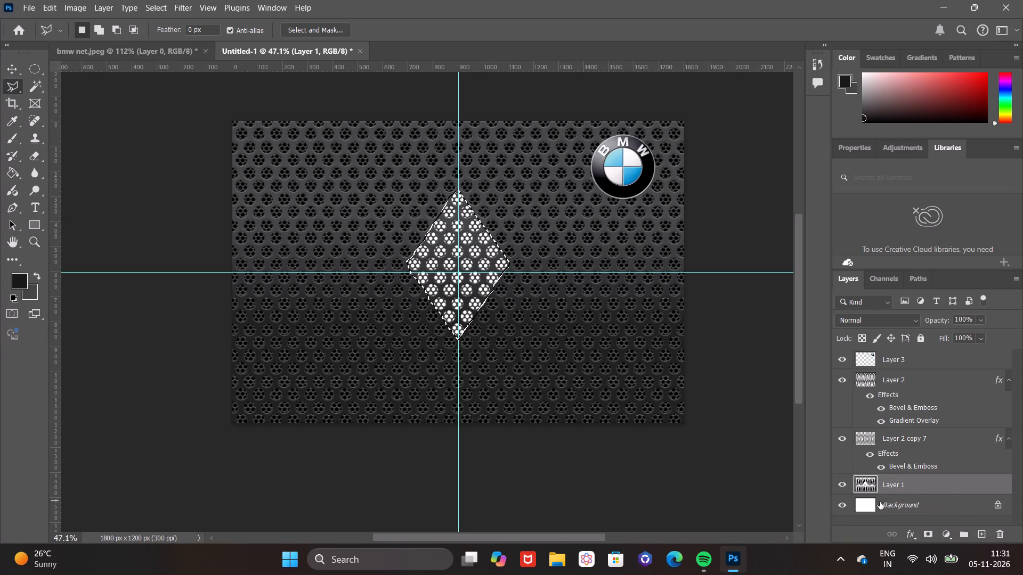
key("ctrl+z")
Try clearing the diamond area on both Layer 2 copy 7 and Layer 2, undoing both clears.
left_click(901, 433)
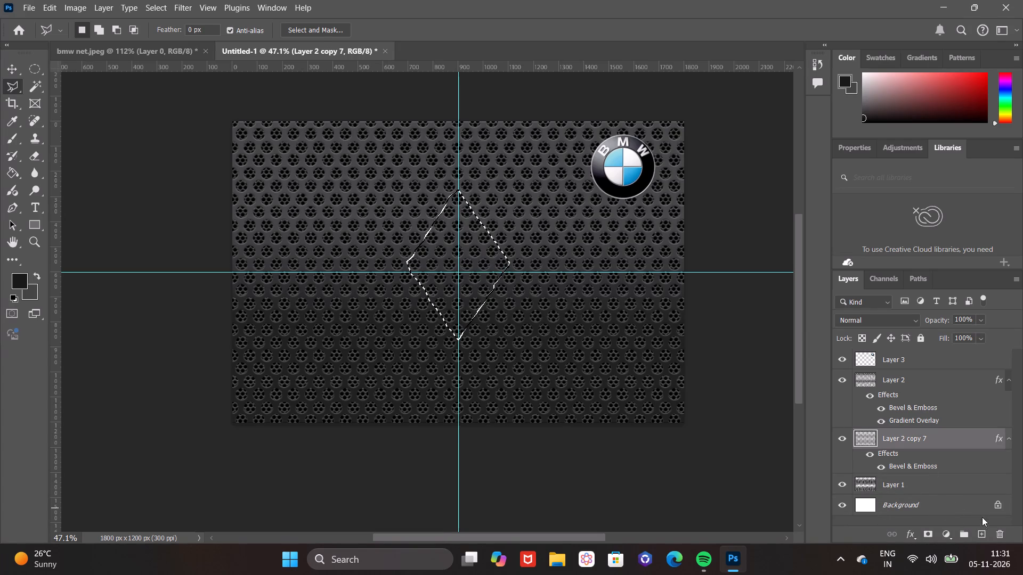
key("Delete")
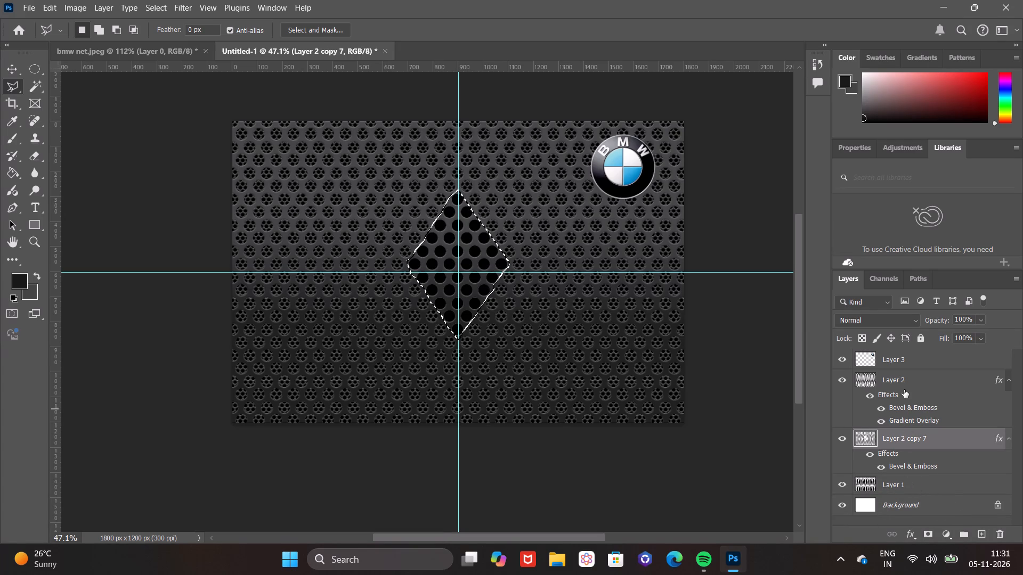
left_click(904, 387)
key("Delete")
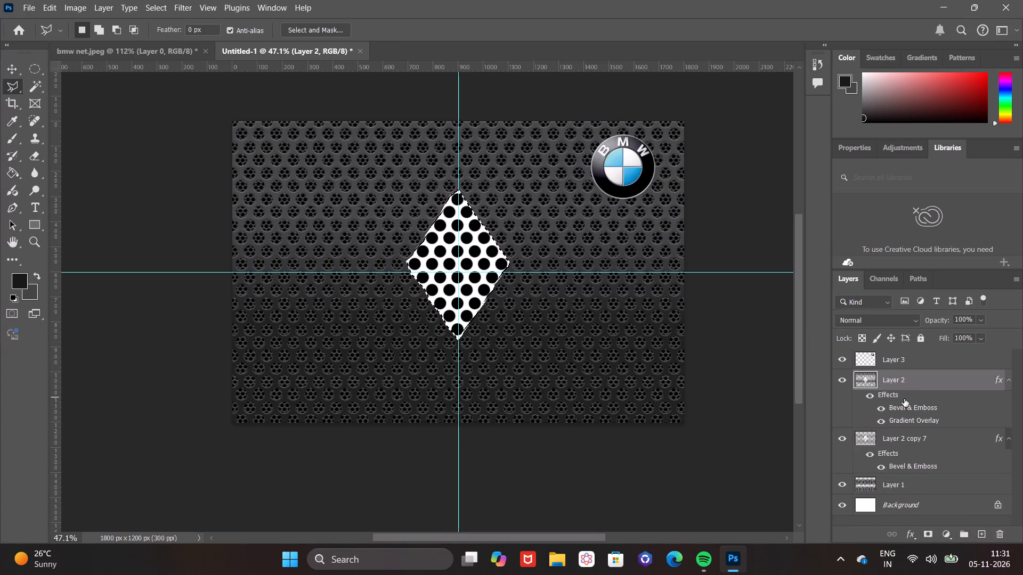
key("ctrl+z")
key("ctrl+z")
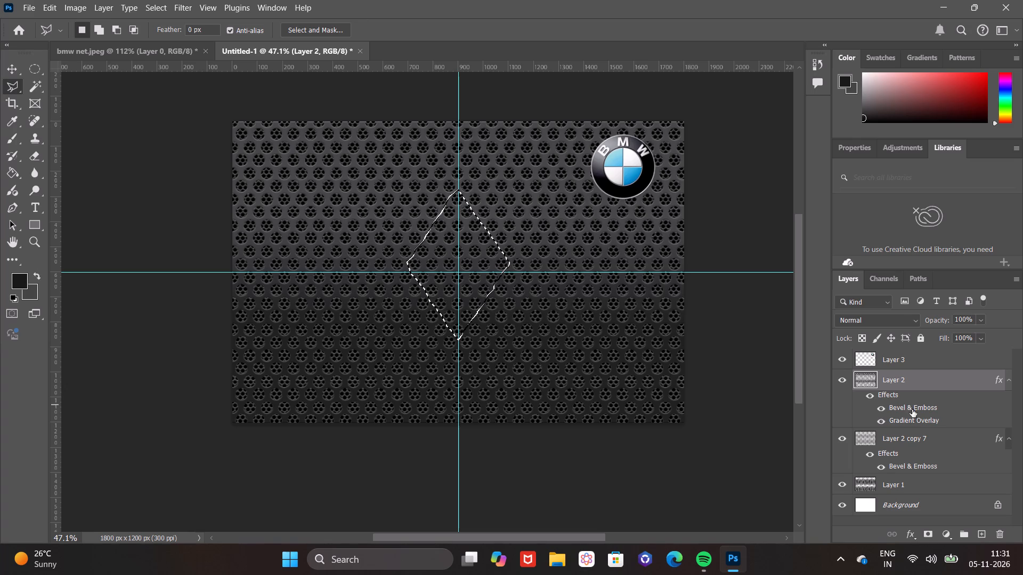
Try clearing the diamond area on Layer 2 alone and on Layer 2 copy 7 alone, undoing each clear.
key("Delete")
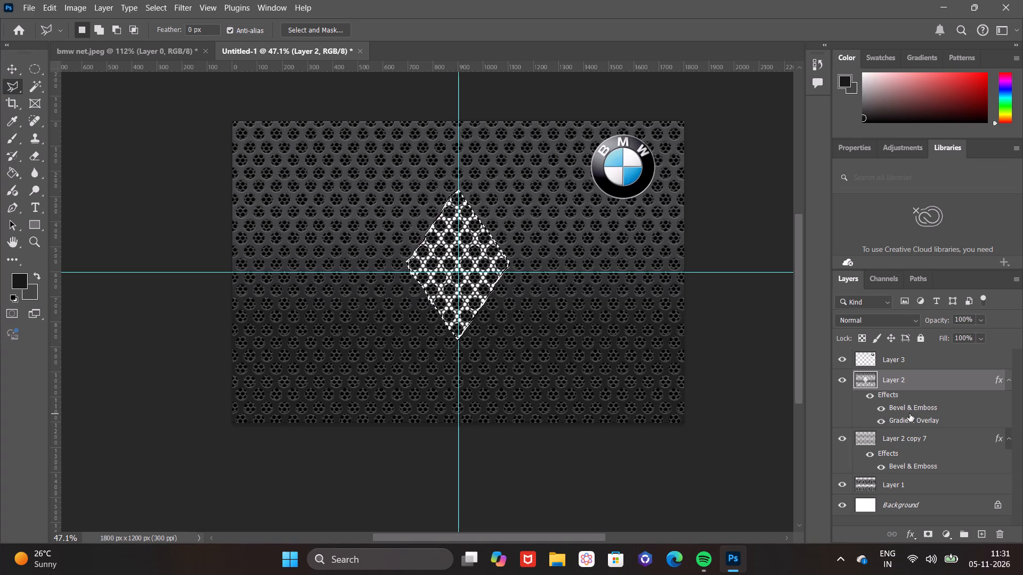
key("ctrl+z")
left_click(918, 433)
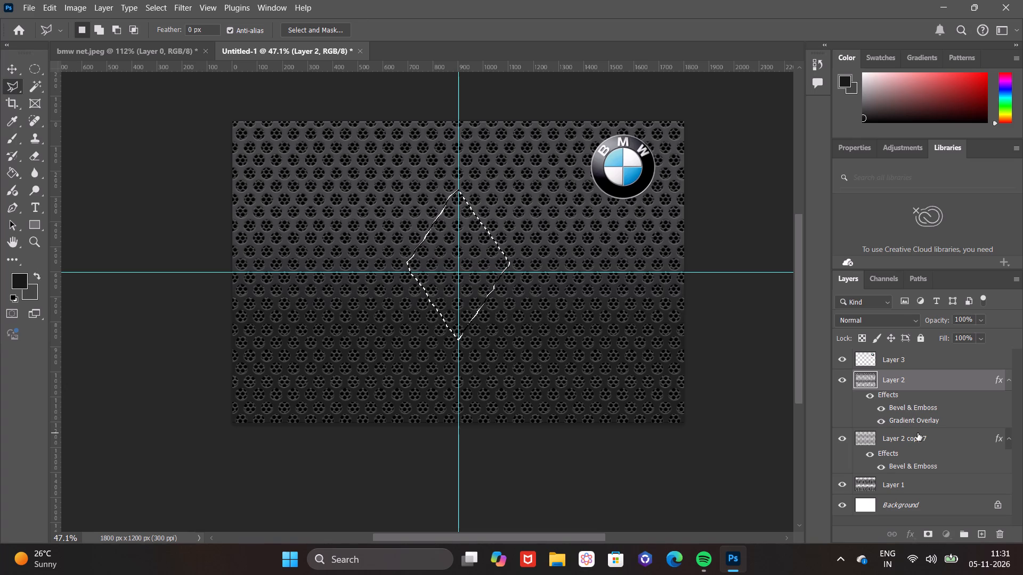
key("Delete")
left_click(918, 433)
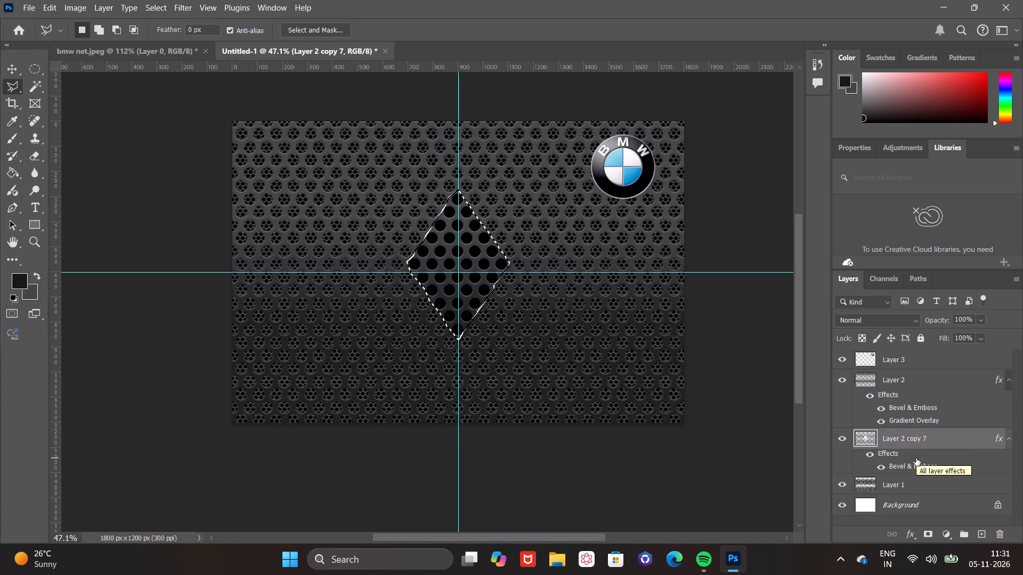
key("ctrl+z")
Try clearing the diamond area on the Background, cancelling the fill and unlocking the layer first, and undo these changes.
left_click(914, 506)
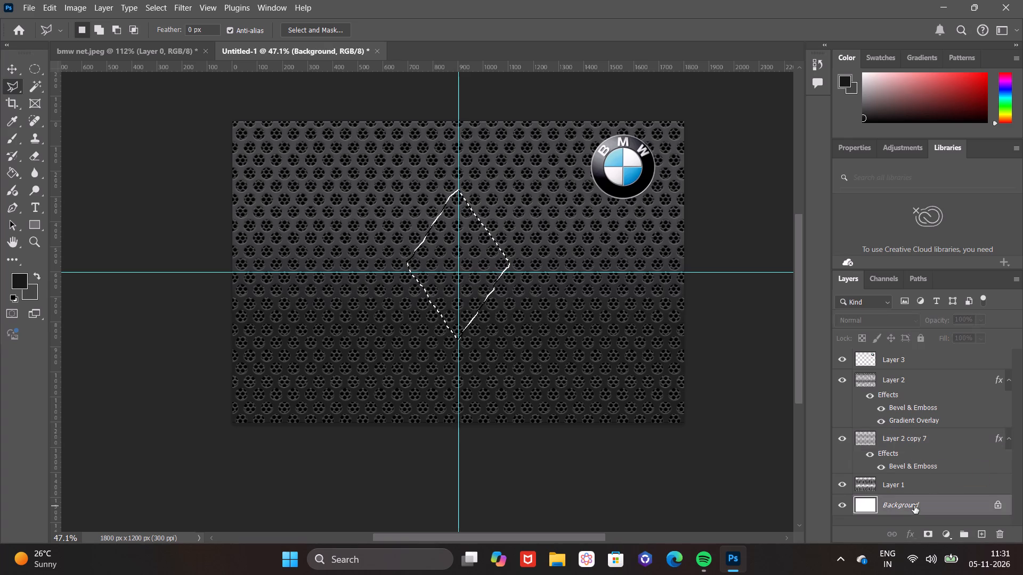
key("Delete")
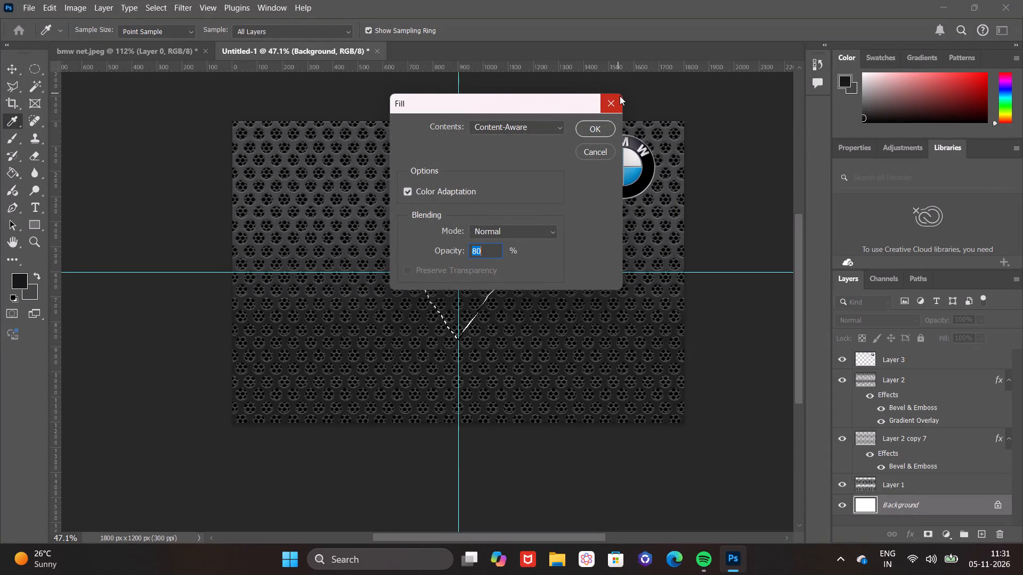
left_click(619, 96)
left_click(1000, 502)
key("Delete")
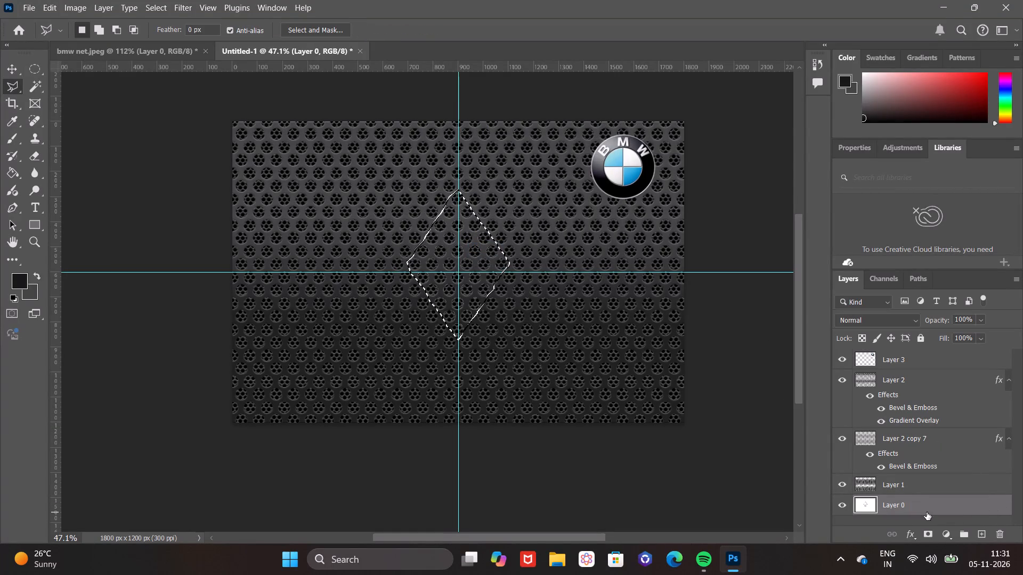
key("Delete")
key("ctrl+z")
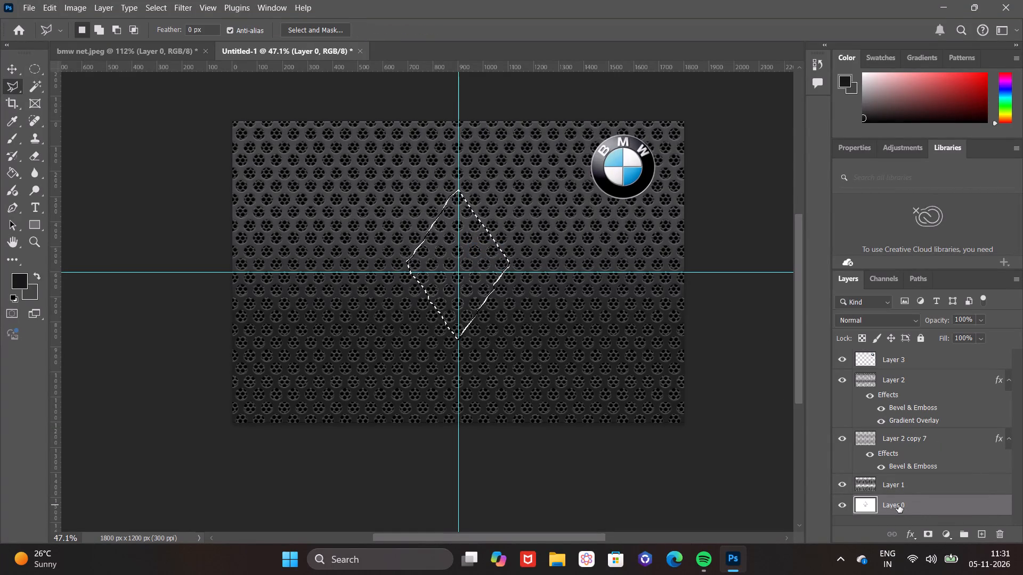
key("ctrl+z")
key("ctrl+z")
Discard the diamond-shaped selection.
left_click(768, 459)
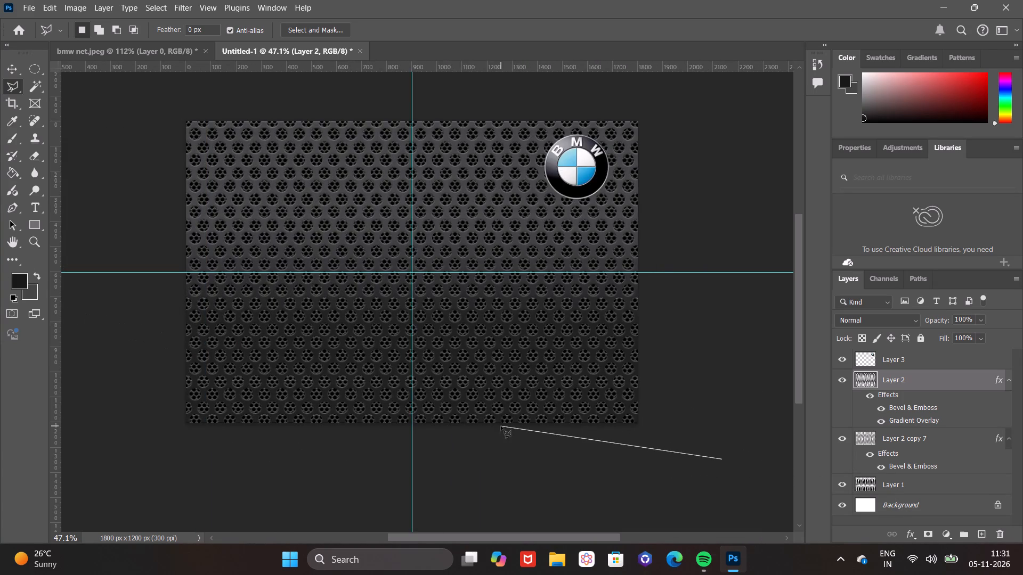
double_click(475, 431)
left_click(493, 218)
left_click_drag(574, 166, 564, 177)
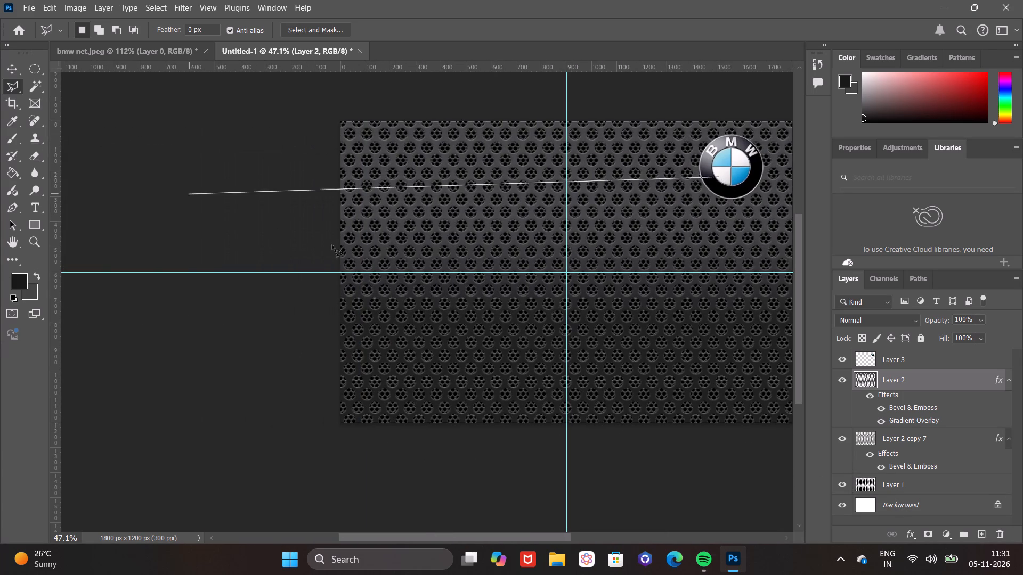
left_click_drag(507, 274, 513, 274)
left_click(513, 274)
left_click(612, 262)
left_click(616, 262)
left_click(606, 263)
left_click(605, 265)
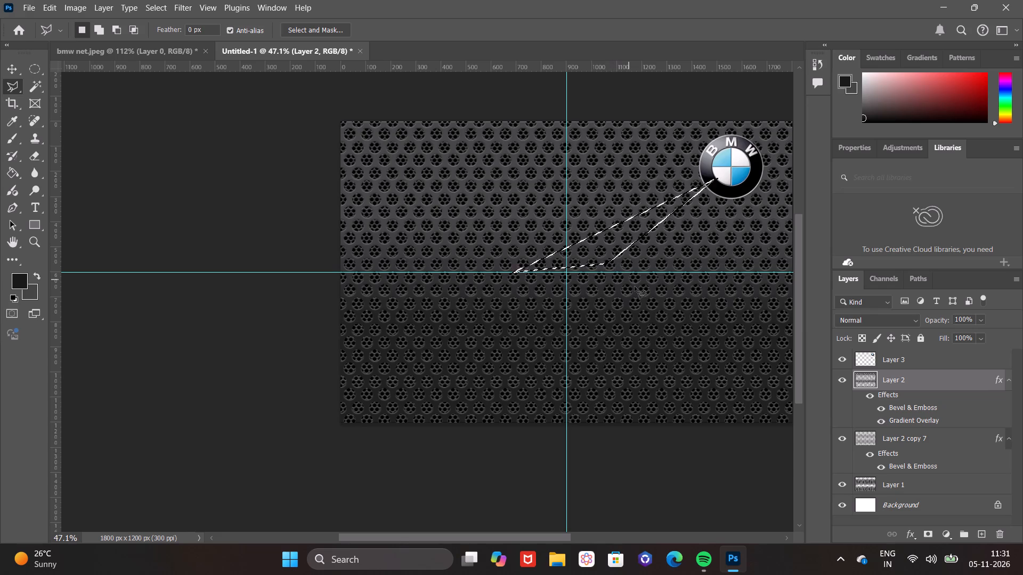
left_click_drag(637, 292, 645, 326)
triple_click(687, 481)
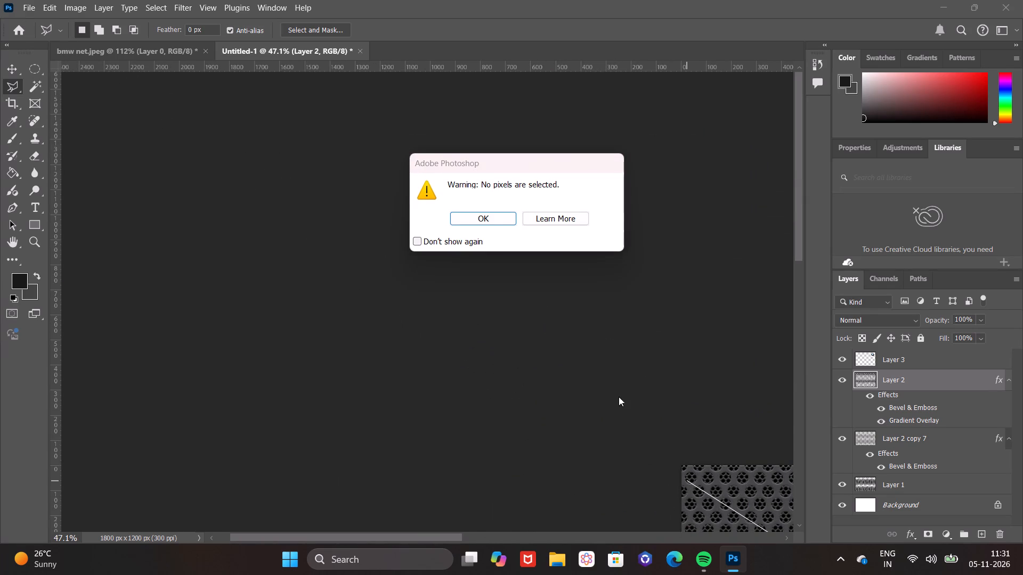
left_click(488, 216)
Move the BMW emblem to the guides' intersection at the canvas centre and enlarge it to about 448 x 450 px.
left_click(17, 70)
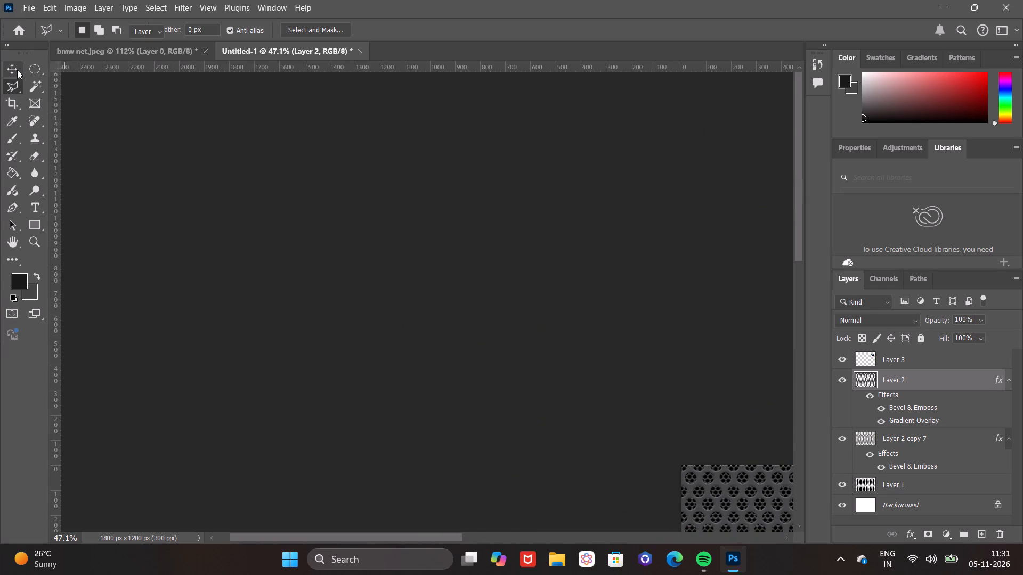
key("ctrl+0")
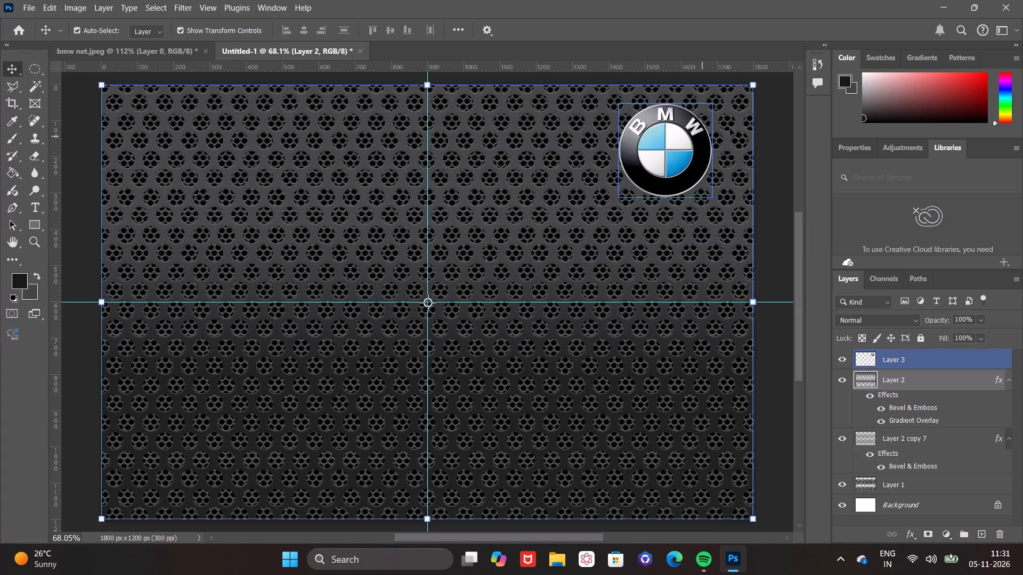
left_click_drag(654, 163, 412, 311)
left_click_drag(475, 257, 491, 223)
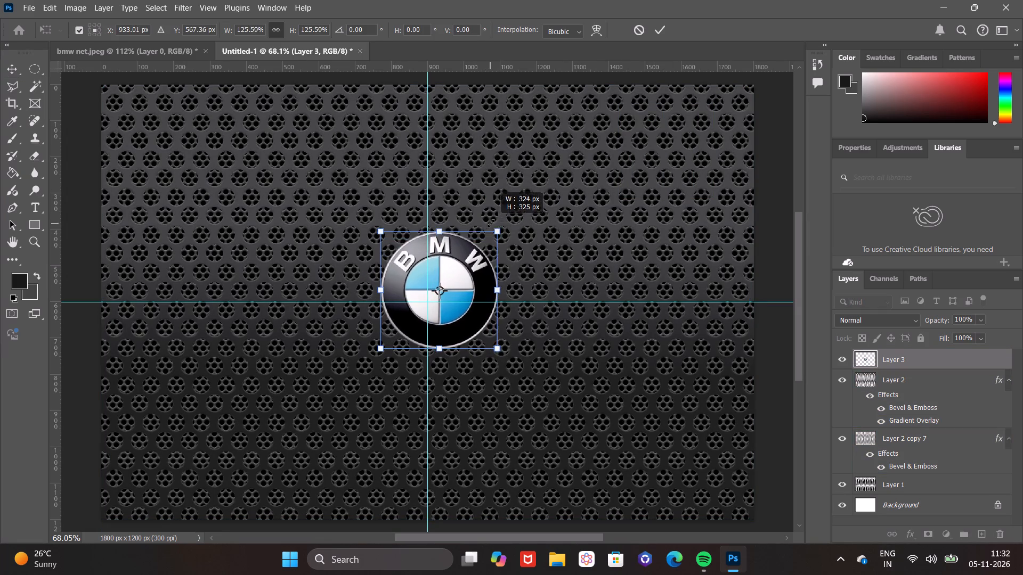
left_click_drag(491, 223, 495, 218)
left_click_drag(472, 280, 457, 296)
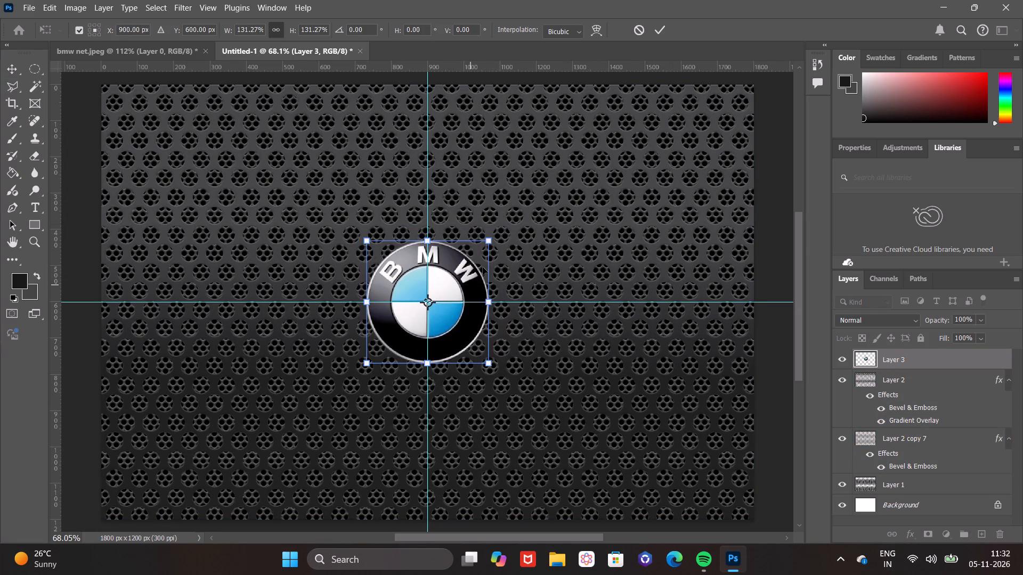
left_click_drag(486, 242, 521, 219)
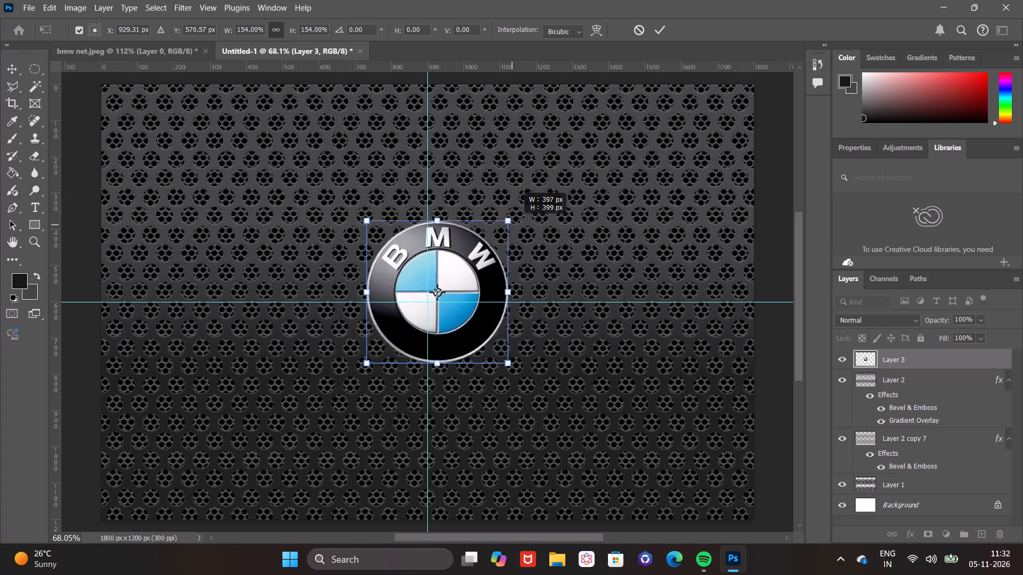
left_click_drag(521, 219, 534, 210)
left_click_drag(499, 266, 479, 286)
left_click(656, 27)
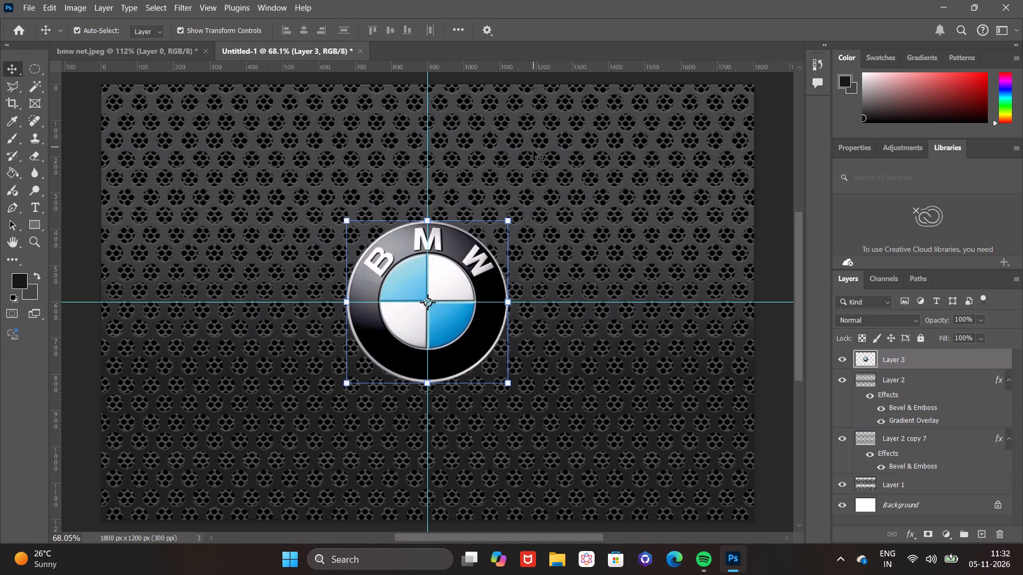
Hide the guides on the canvas.
key("ctrl+h")
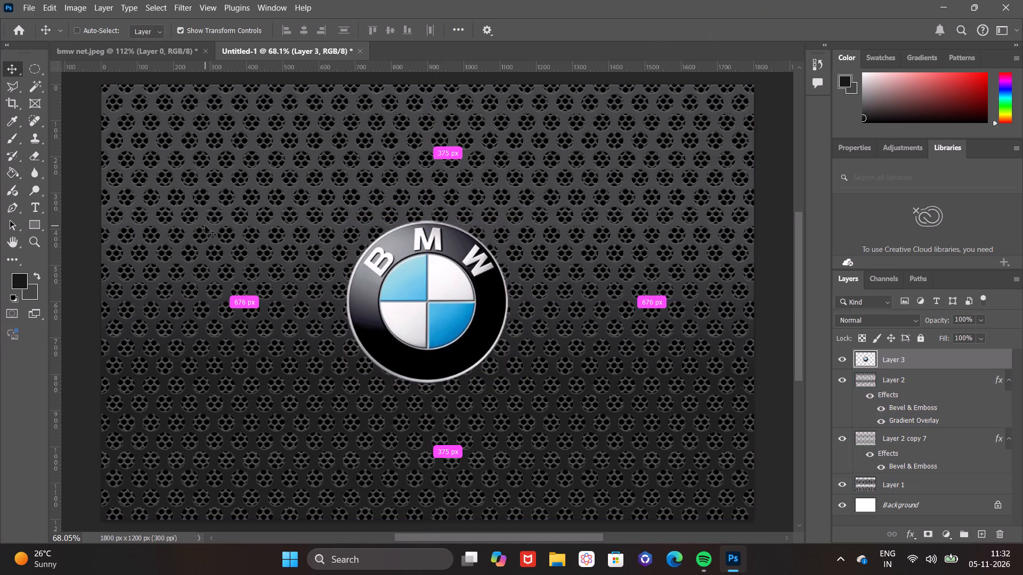
Activate the Elliptical Marquee tool.
left_click(39, 73)
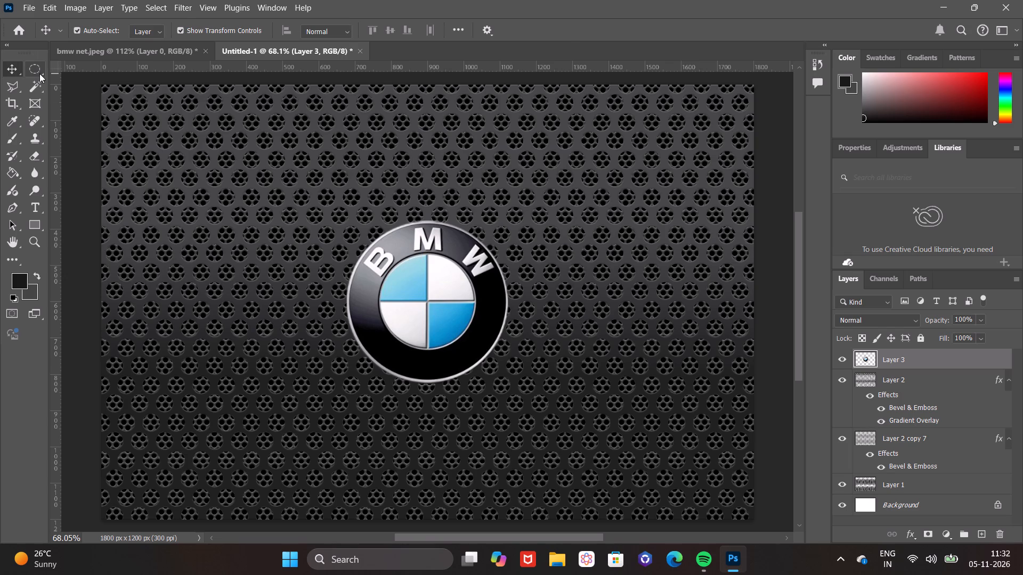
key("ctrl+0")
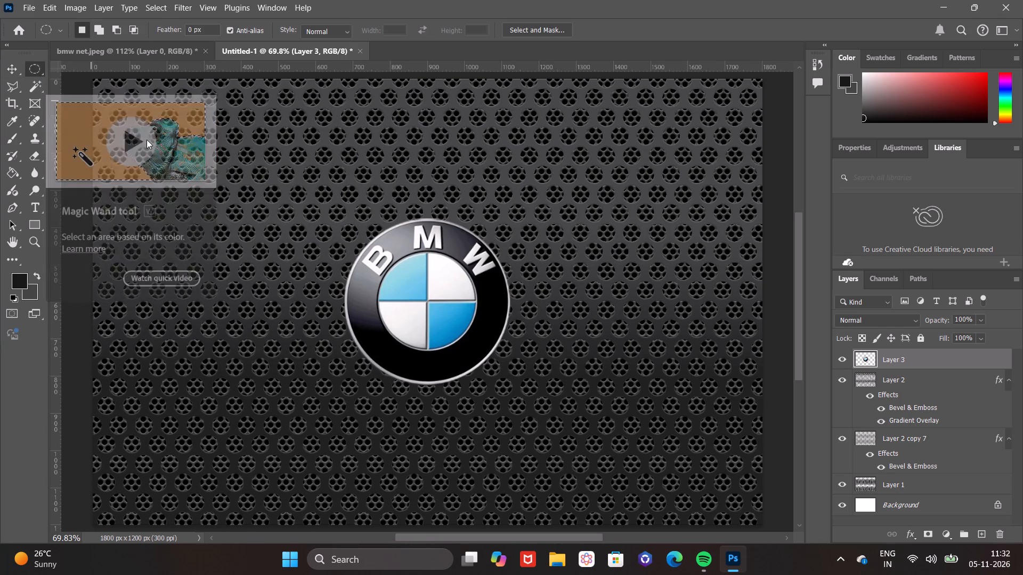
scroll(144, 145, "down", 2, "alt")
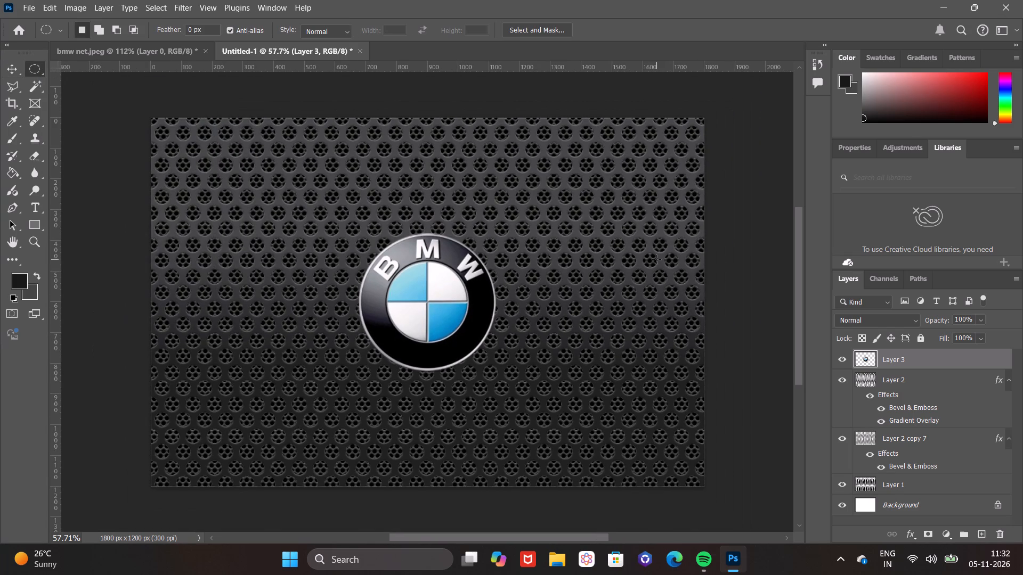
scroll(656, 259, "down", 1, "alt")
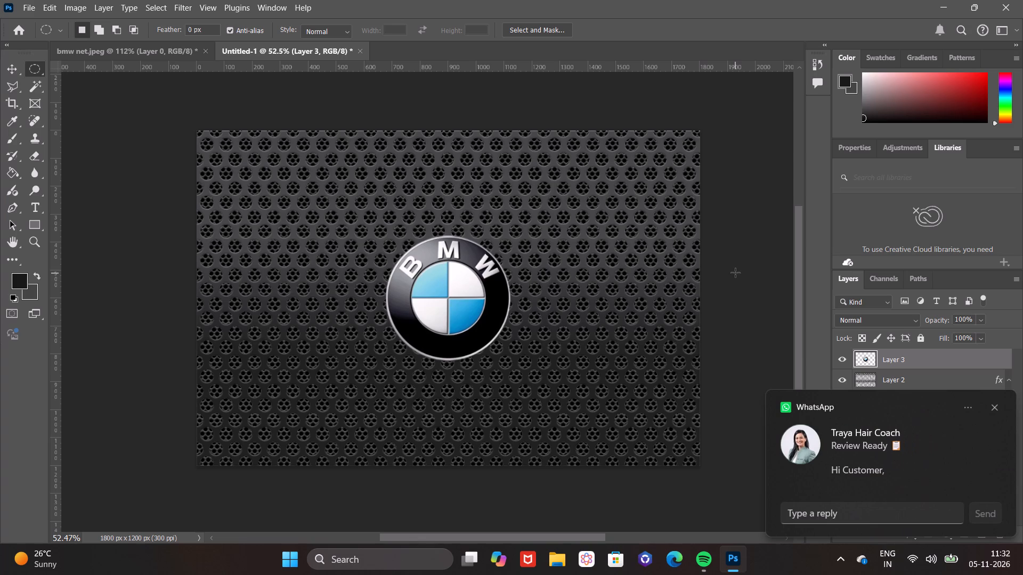
Dismiss the WhatsApp notification covering the layer list.
left_click(995, 412)
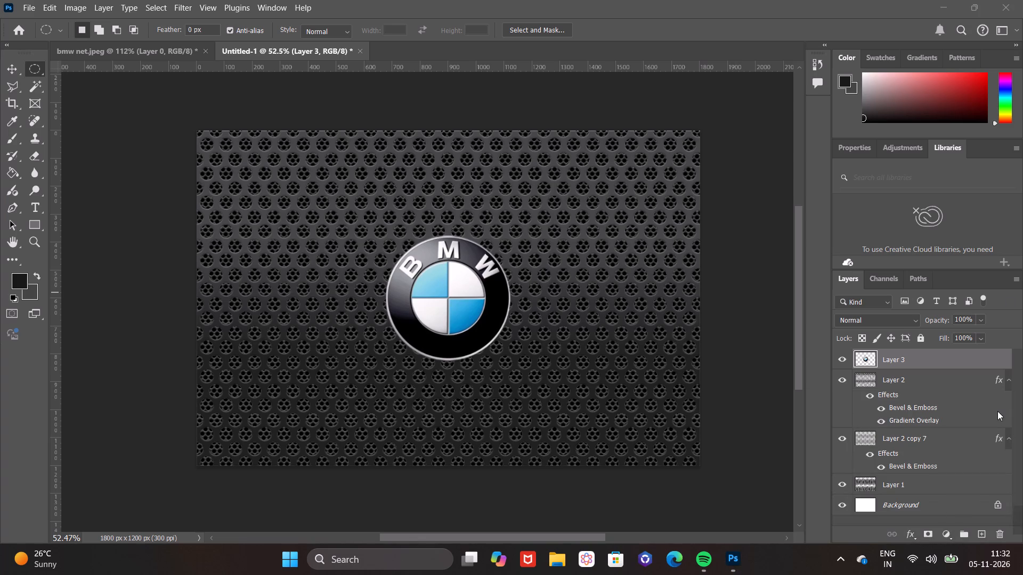
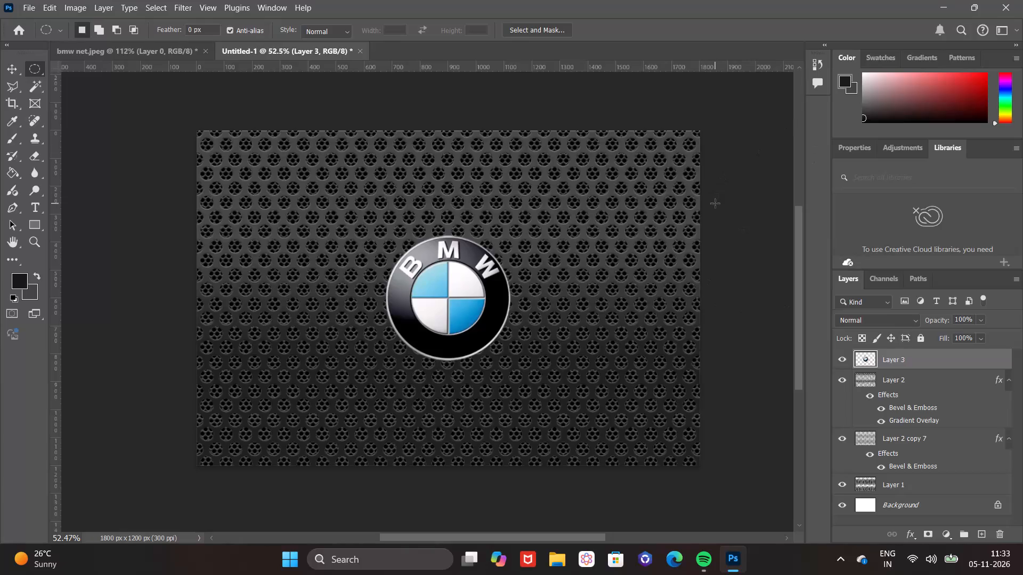
Save the document in Photoshop format as "bmw pattern" in the LegionSpace folder.
key("ctrl+s")
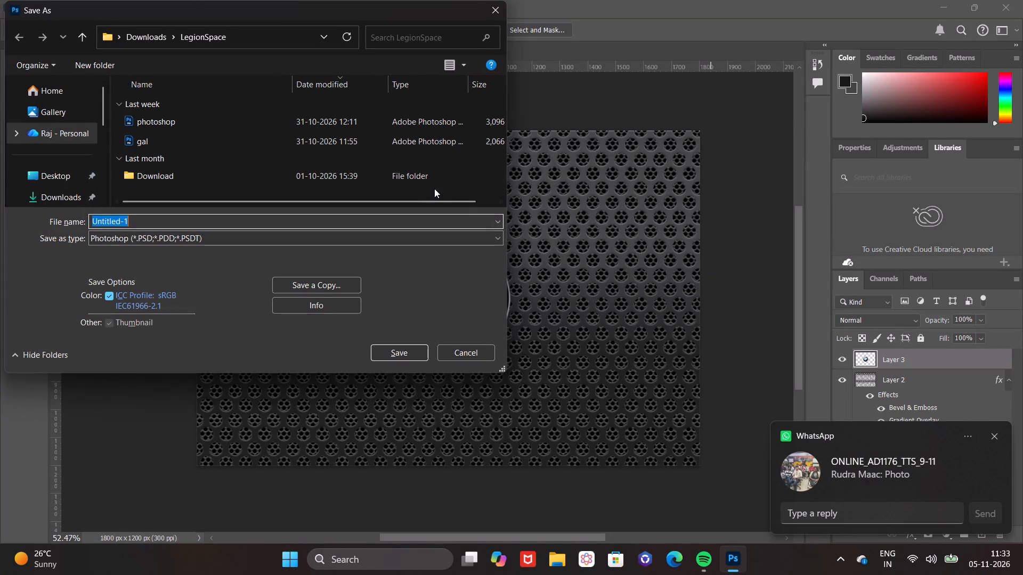
key("BackSpace")
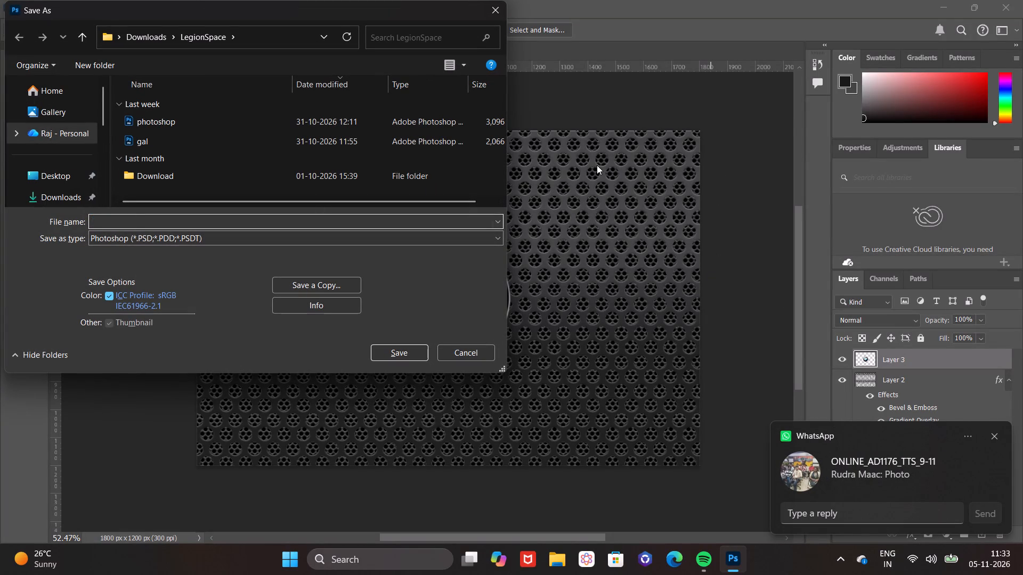
type("bmw")
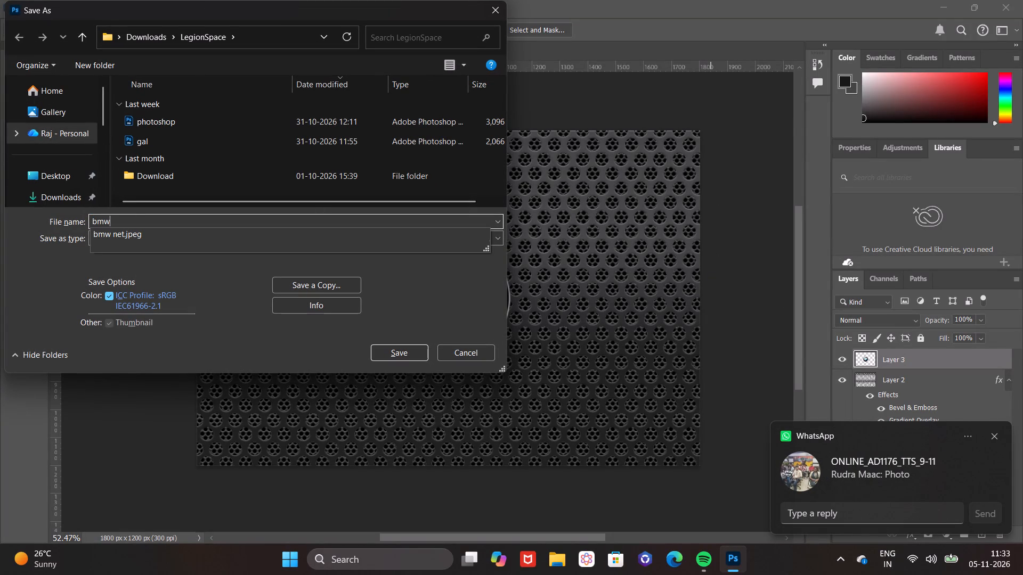
key("space")
type("new")
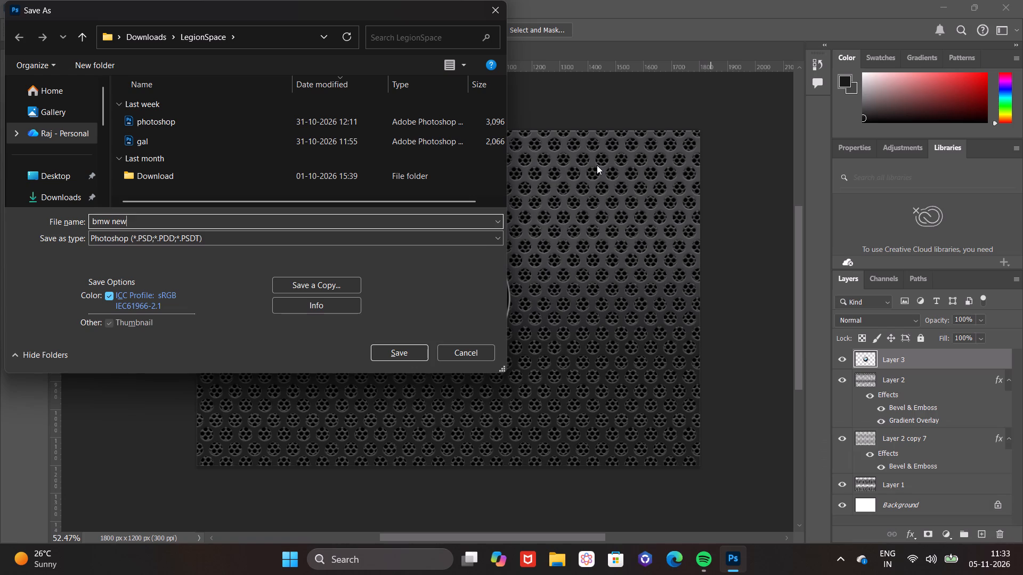
key("BackSpace")
key("BackSpace")
key("BackSpace")
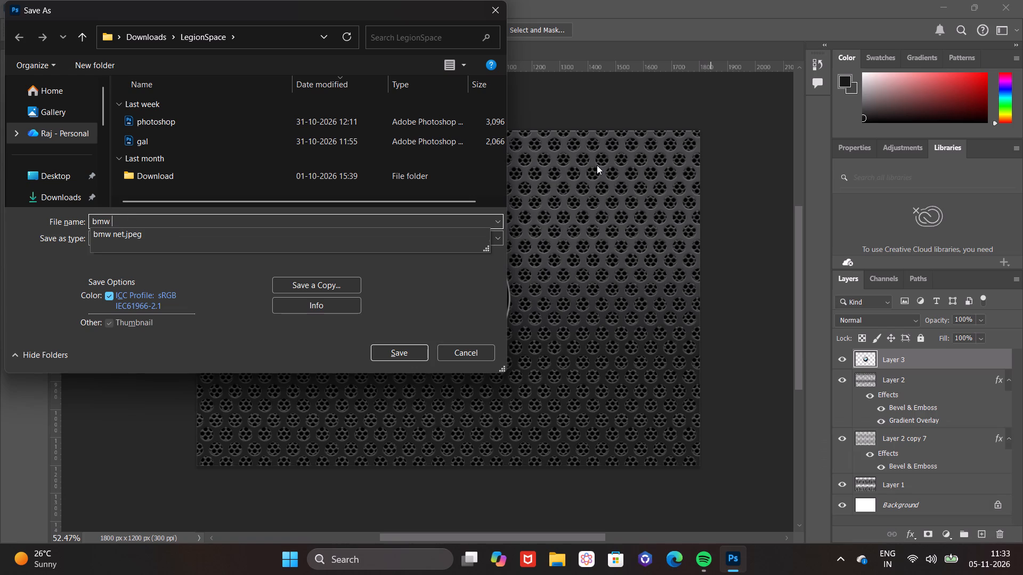
type("patte")
type("rn")
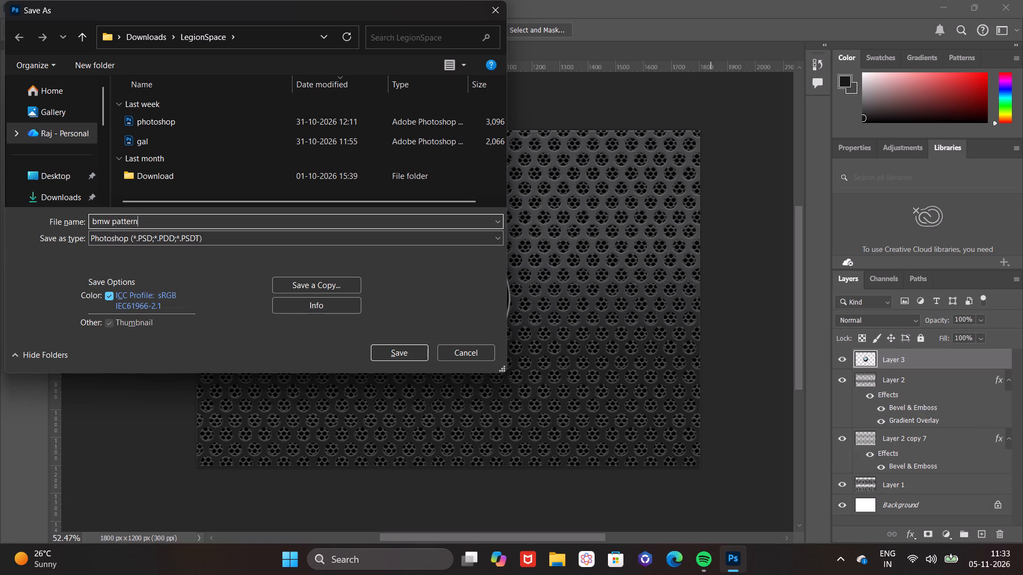
key("Return")
key("Return")
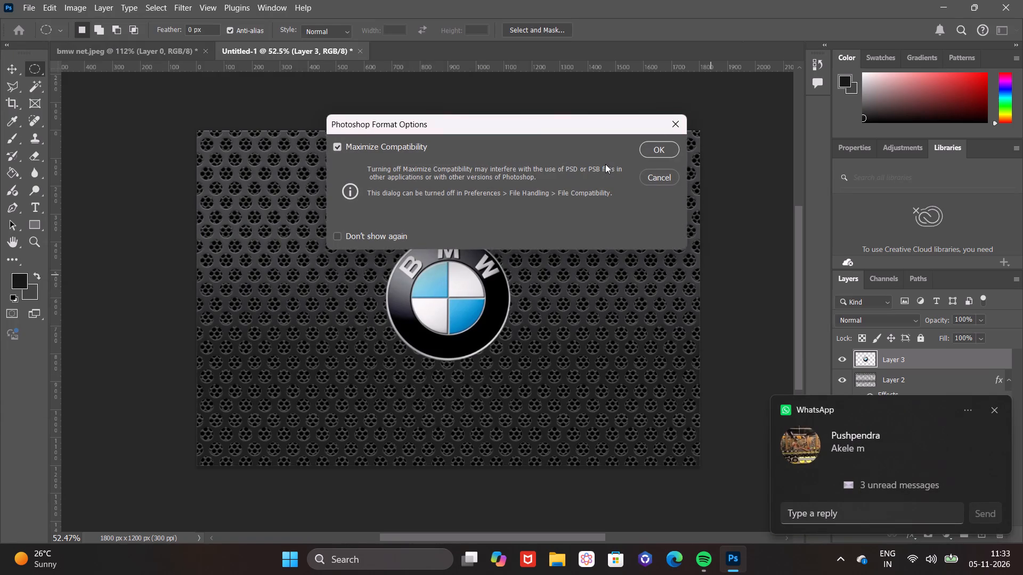
Quit Photoshop without saving the changes to "bmw net.jpeg".
triple_click(1022, 0)
triple_click(1022, 0)
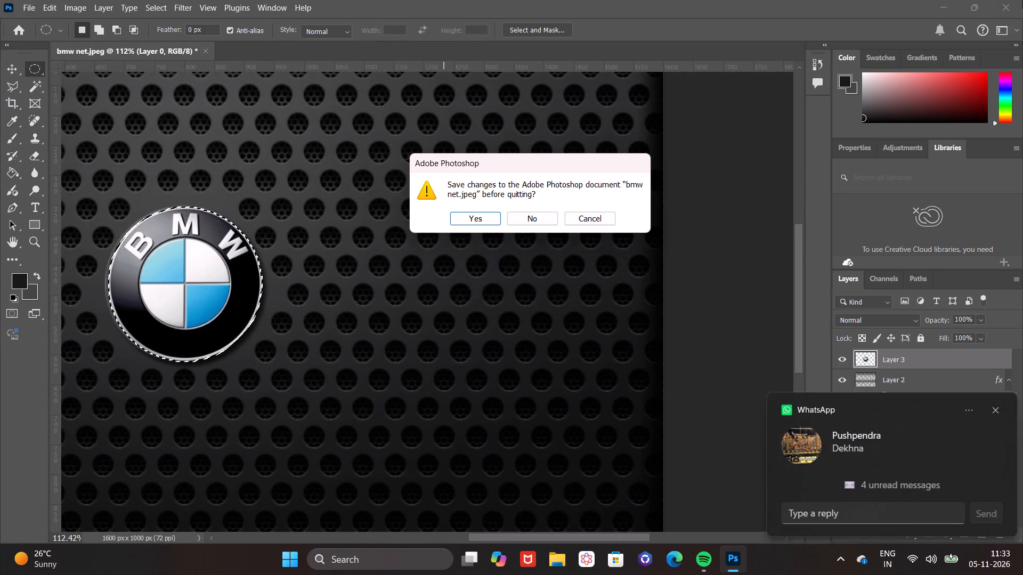
left_click(1022, 0)
double_click(535, 227)
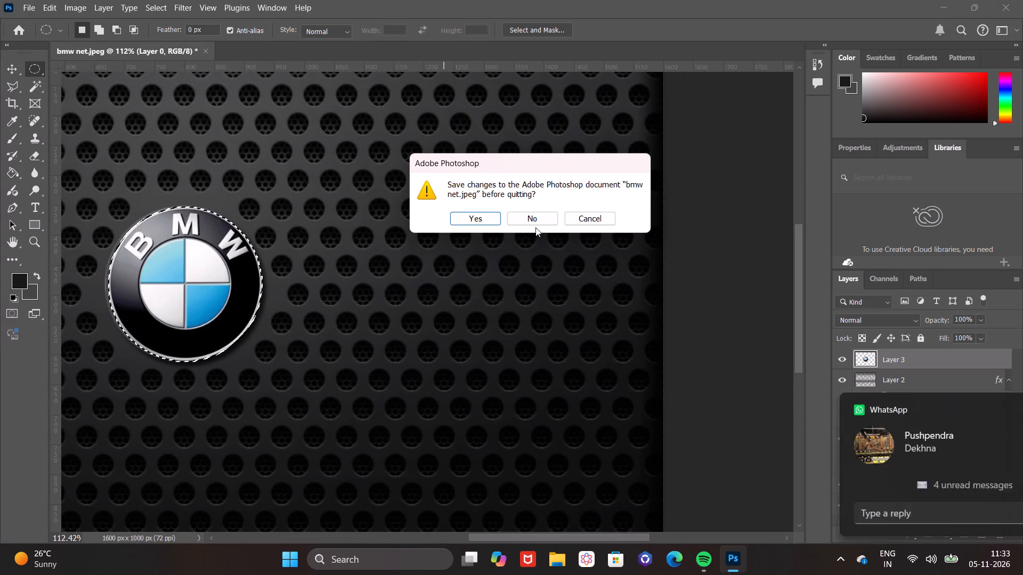
left_click(533, 211)
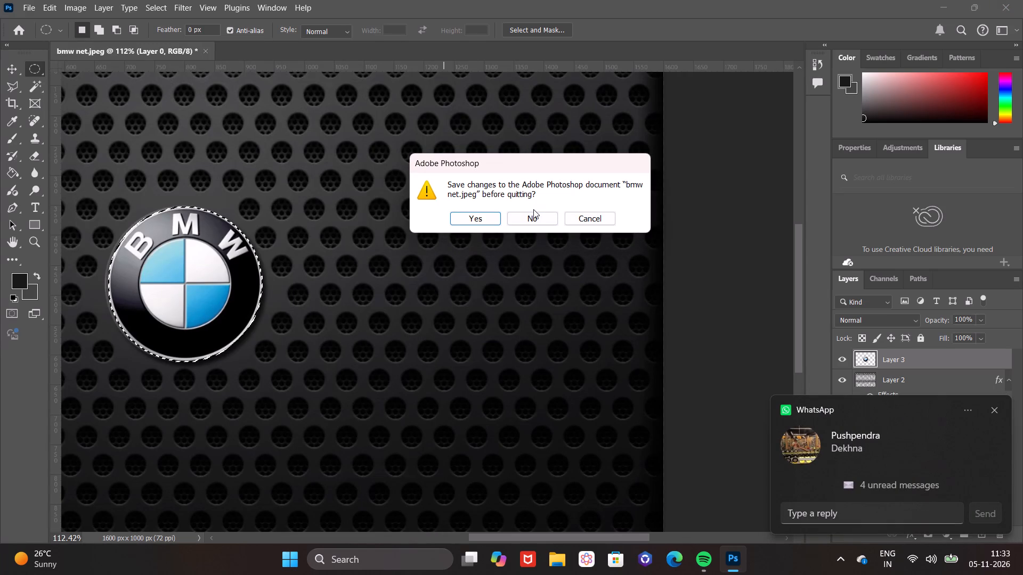
left_click(533, 209)
triple_click(533, 213)
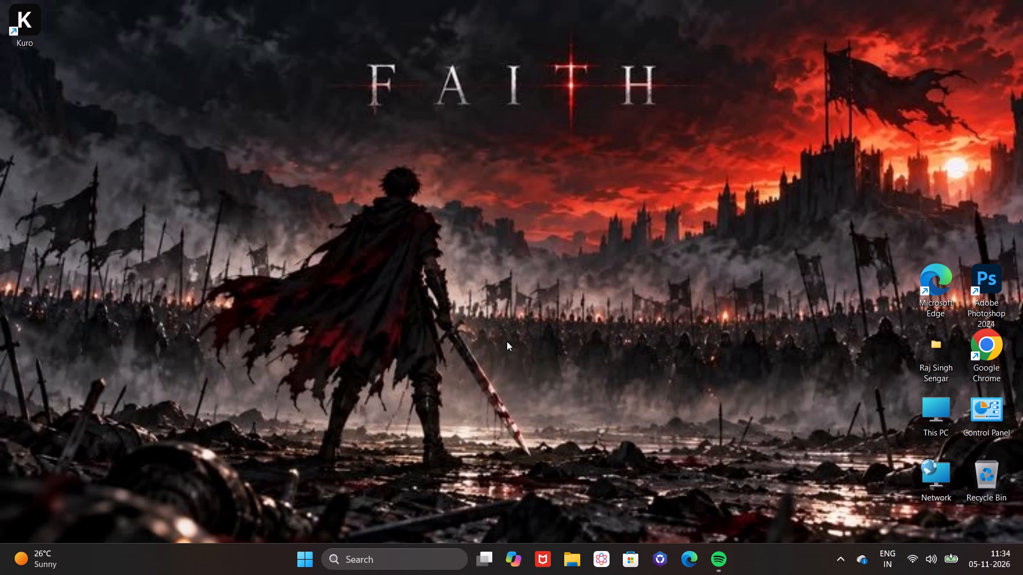
Switch from the desktop to Windows Start to view the available apps.
left_click(302, 562)
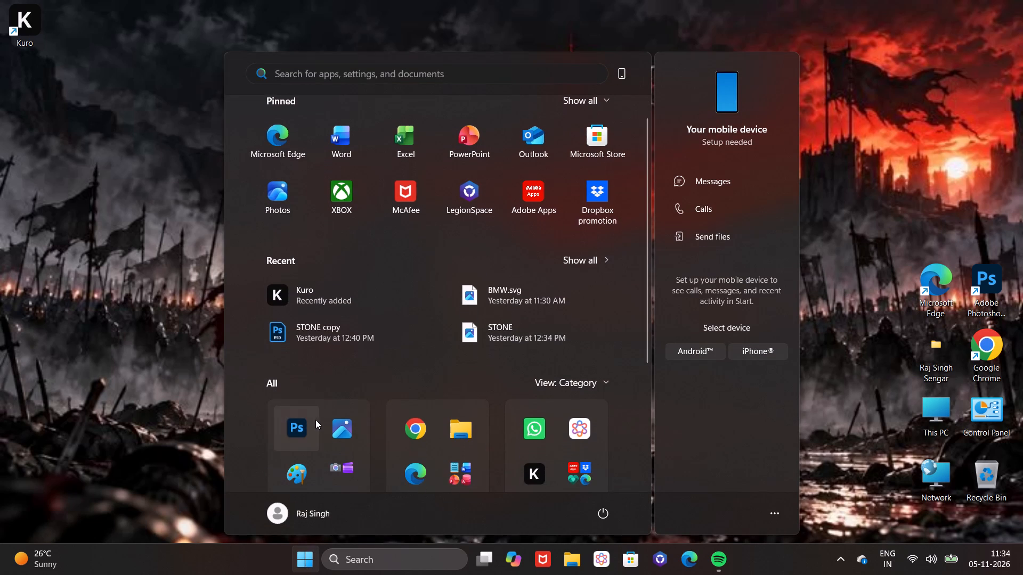
Launch the Kuro app.
left_click(287, 292)
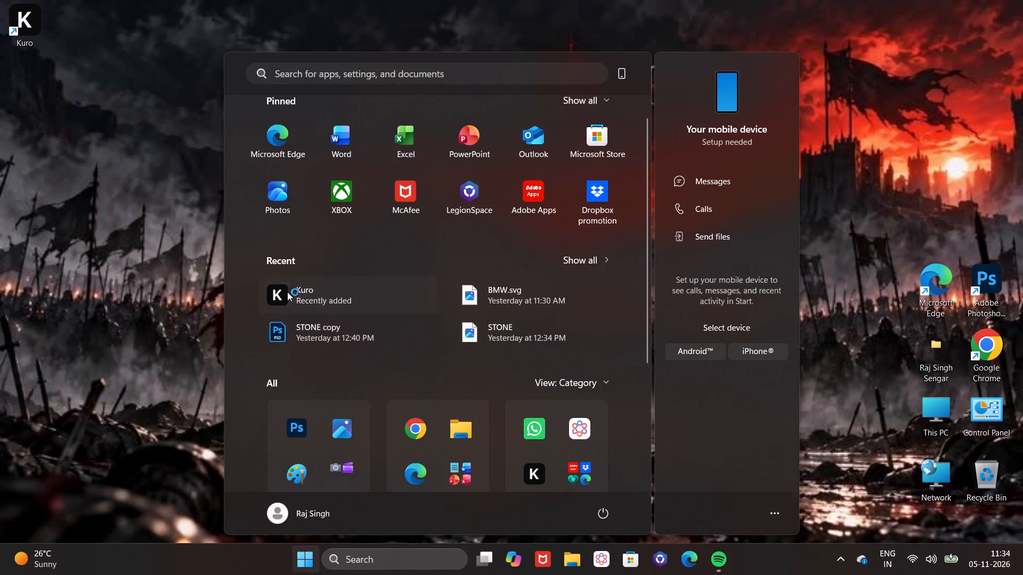
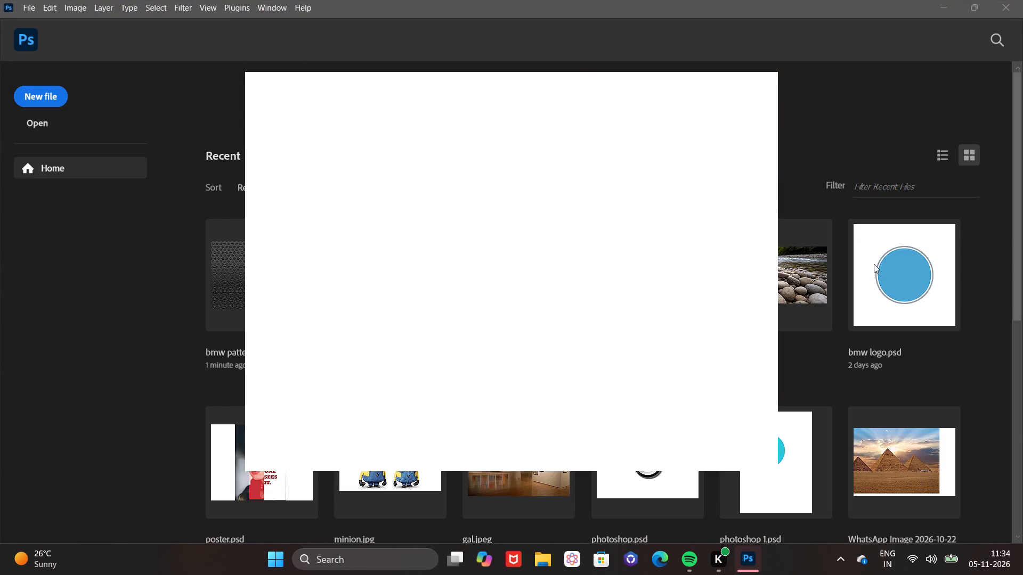
Return to Photoshop and reopen bmw pattern.psd from the recent files.
double_click(829, 74)
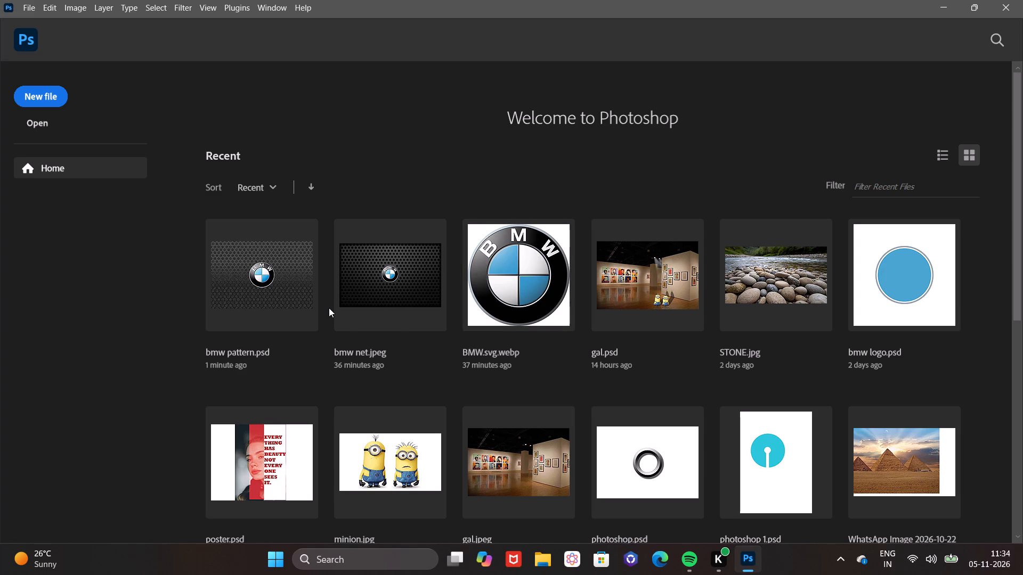
double_click(302, 301)
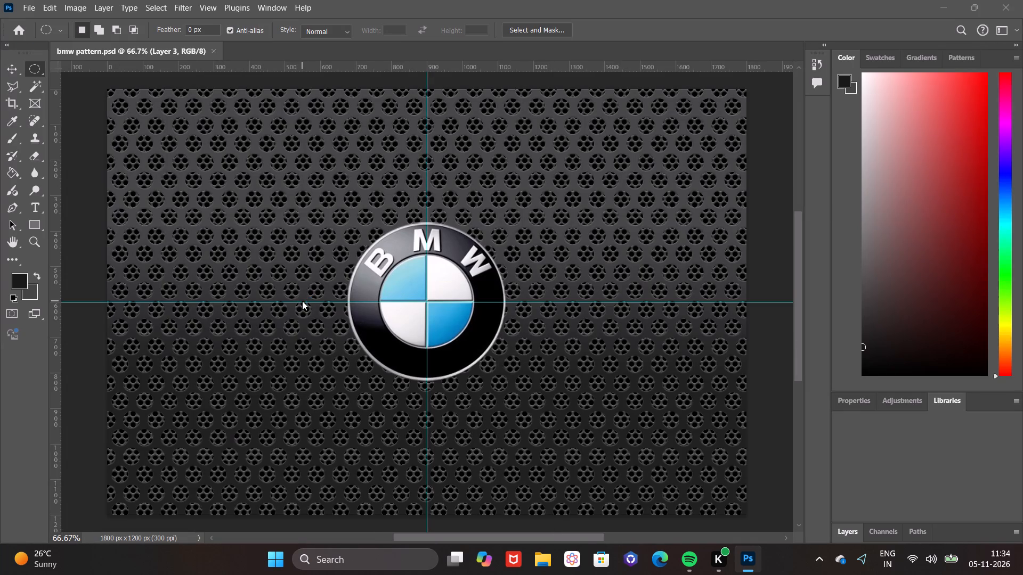
Hide the guides crossing the BMW emblem so the finished artwork shows cleanly.
key("ctrl+h")
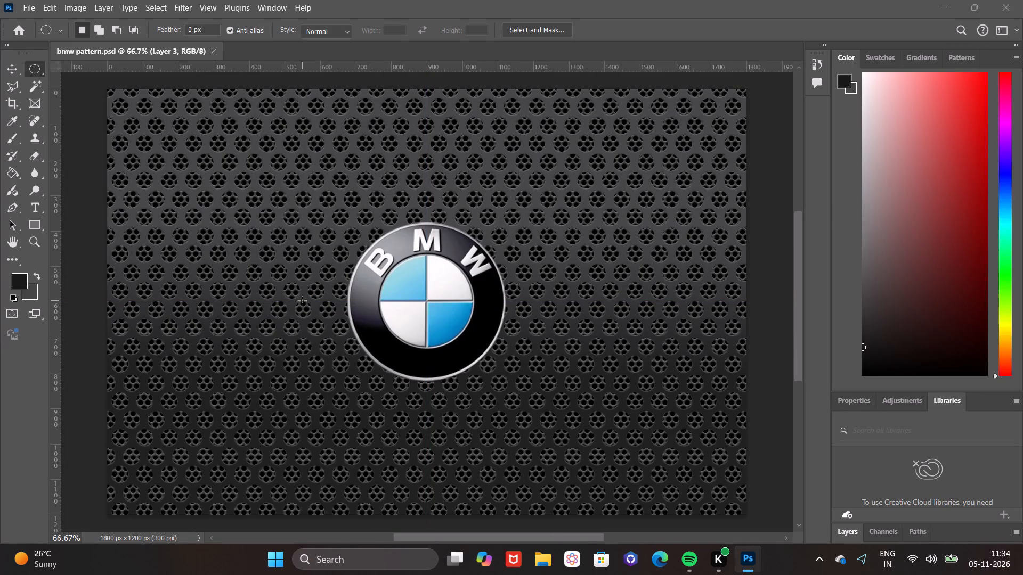